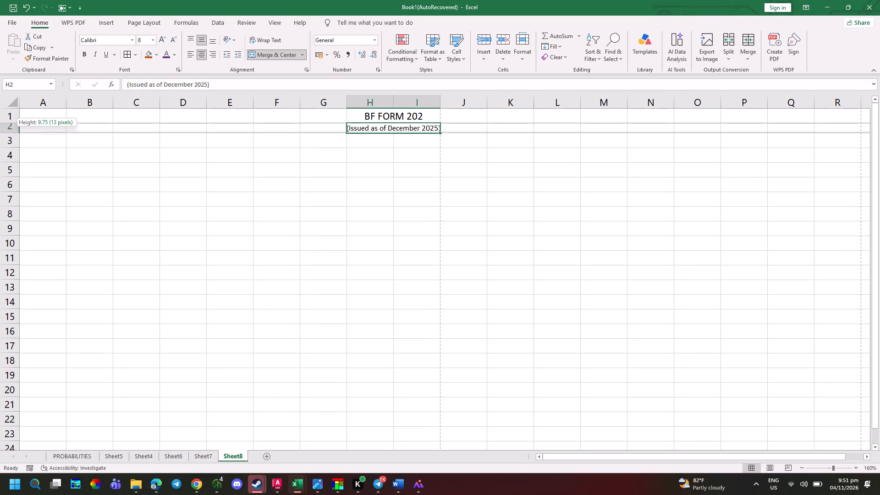
# Set the font size of the "(Issued as of December 2025)" line in H2 to 6.
pyautogui.moveTo(148, 41); pyautogui.dragTo(123, 45)
pyautogui.moveTo(140, 41); pyautogui.dragTo(134, 40)
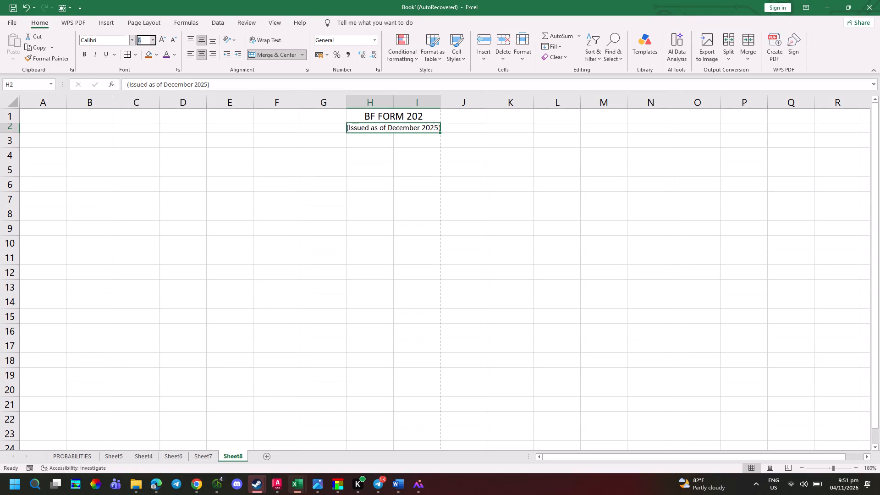
pyautogui.press('6')
pyautogui.press('Return')
# Merge and center cells C3 through G3 for the form title.
pyautogui.click(199, 139)
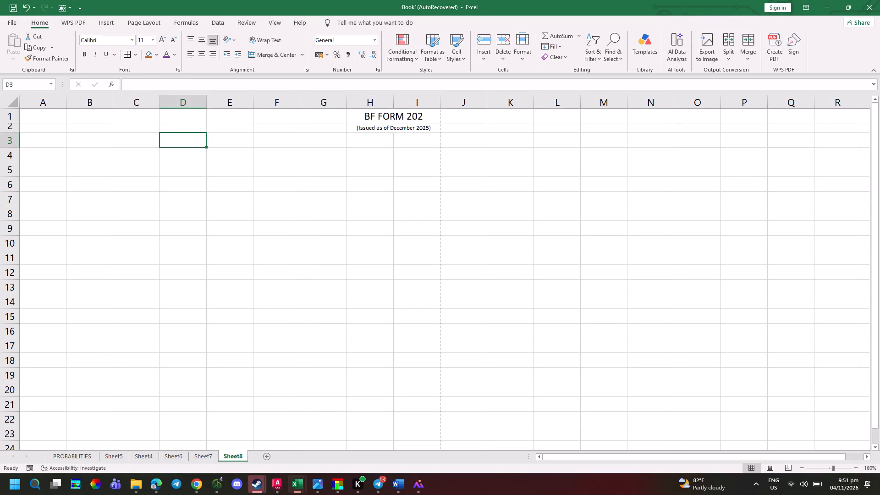
pyautogui.moveTo(132, 136); pyautogui.dragTo(324, 142)
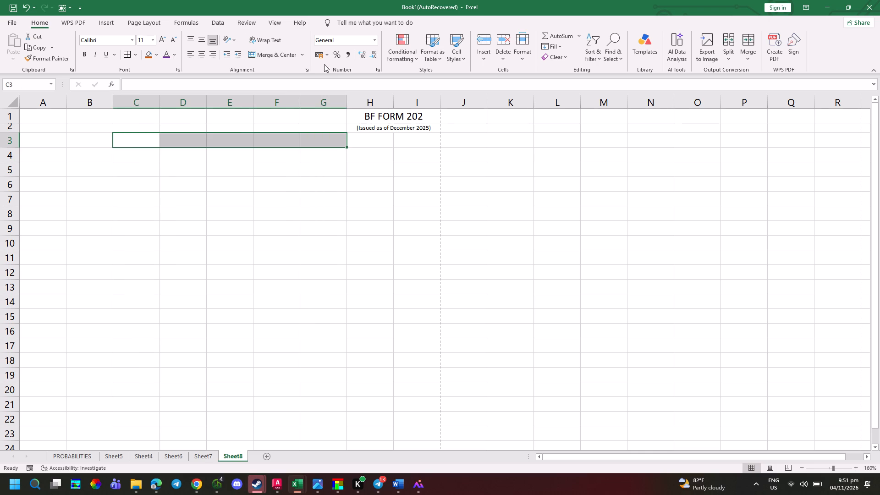
pyautogui.click(283, 56)
# Enter the title "PROFILE FOR TIER 1 BUDGET PROPOSAL" in the merged row 3 cell, consulting the photo of the printed form.
pyautogui.hotkey('alt', 'Tab')
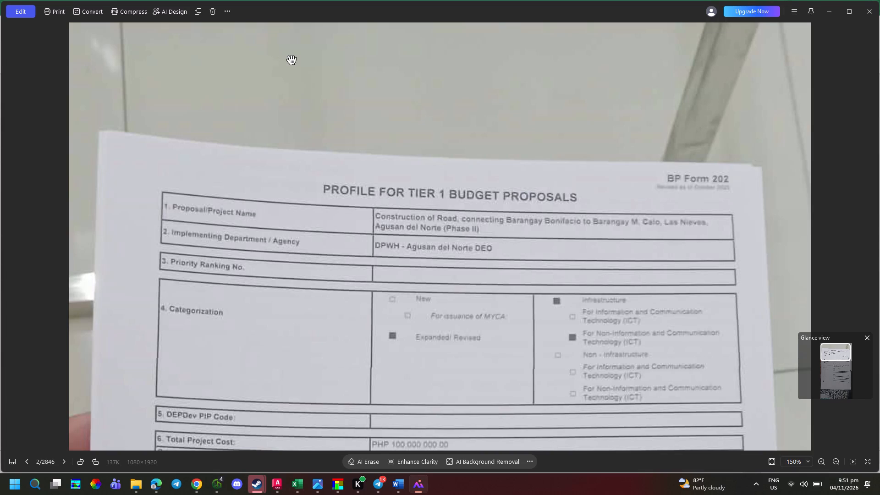
pyautogui.hotkey('alt', 'Tab')
pyautogui.hotkey('alt', 'Tab')
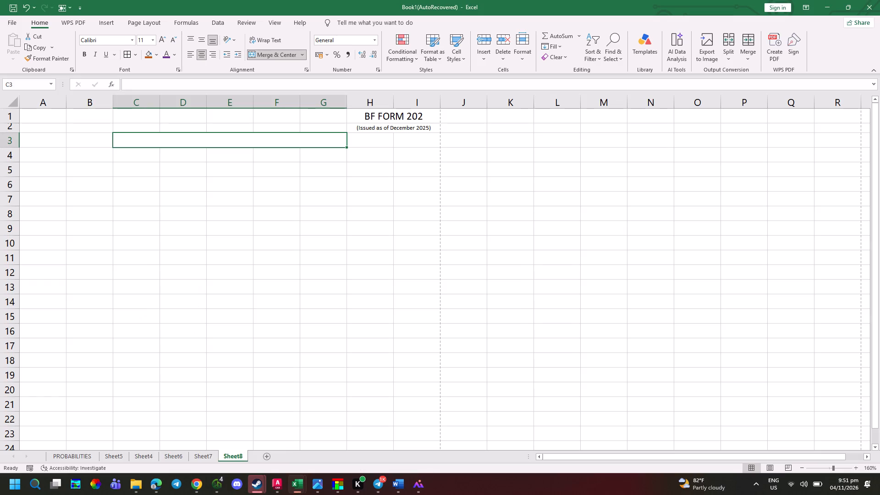
pyautogui.hotkey('alt', 'Tab')
pyautogui.write('pr')
pyautogui.press('BackSpace')
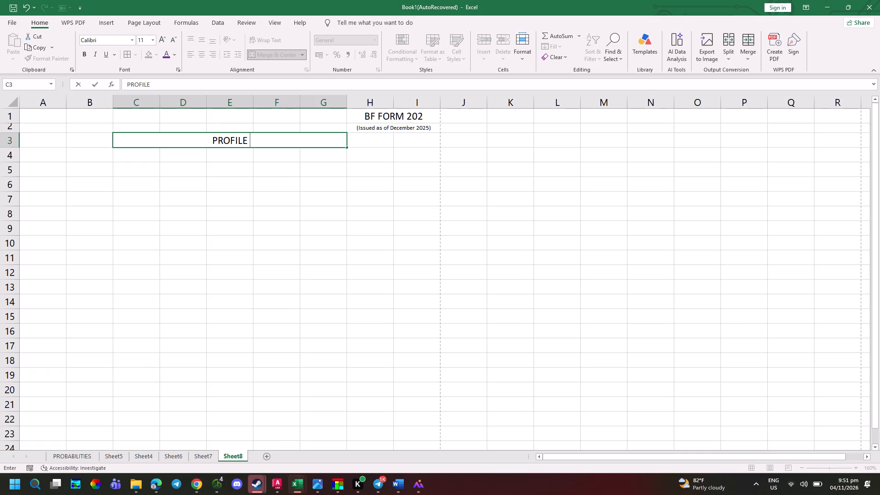
pyautogui.hotkey('alt', 'Tab')
pyautogui.hotkey('alt', 'Tab')
pyautogui.write('TIER 1 BUF')
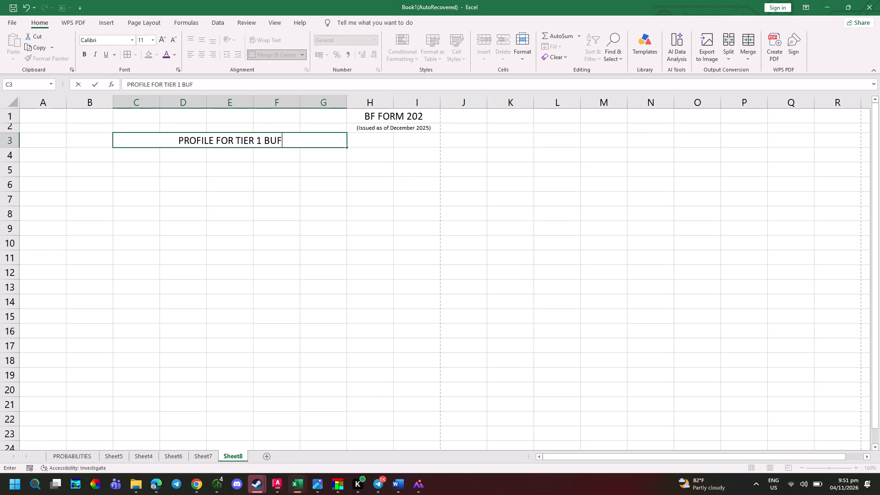
pyautogui.press('BackSpace')
pyautogui.write('DGET')
pyautogui.press('space')
pyautogui.write('PROPOSAL')
pyautogui.press('Return')
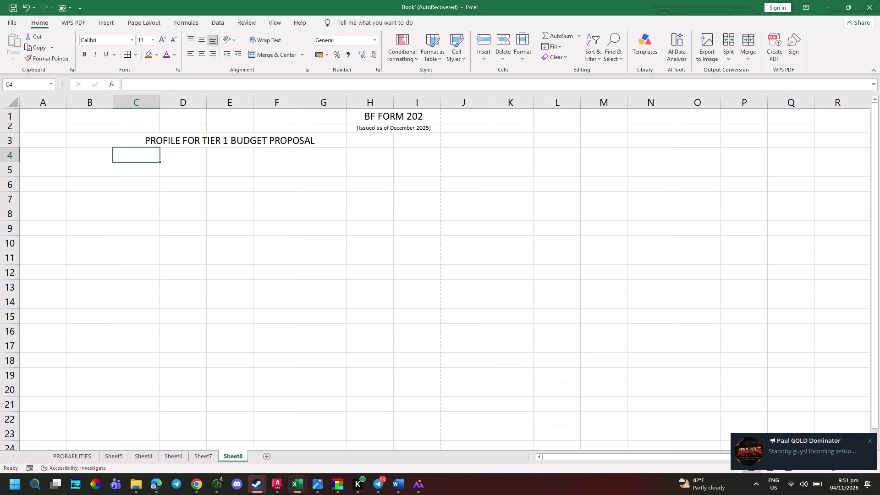
# Enter the first item label "1. Proposal/Project Name" in cell A4, following the photographed form.
pyautogui.hotkey('alt', 'Tab')
pyautogui.hotkey('alt', 'Tab')
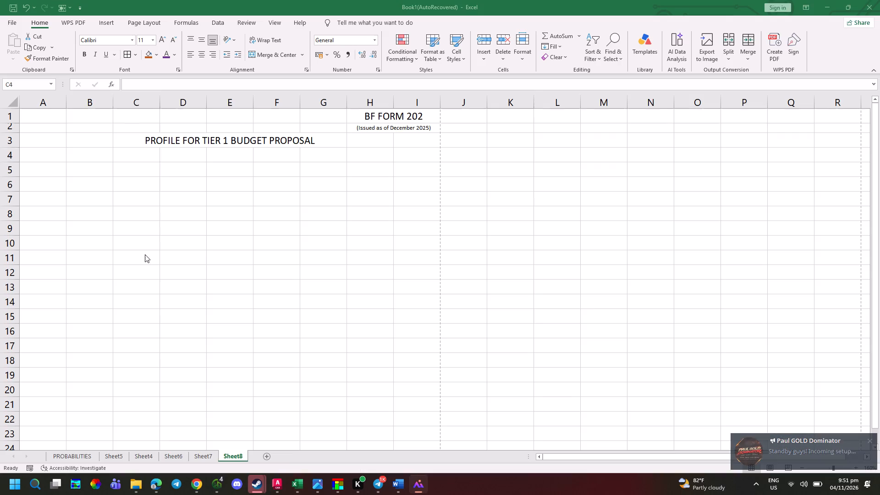
pyautogui.click(44, 156)
pyautogui.hotkey('alt', 'Tab')
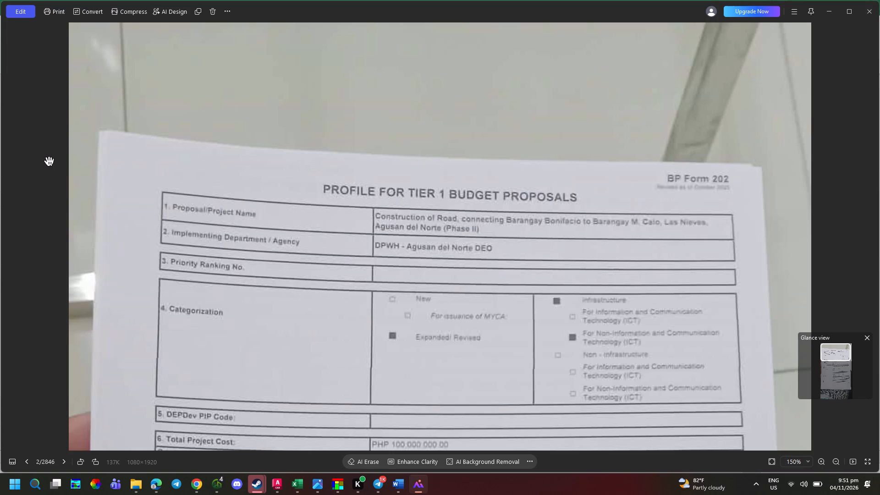
pyautogui.hotkey('alt', 'Tab')
pyautogui.press('1')
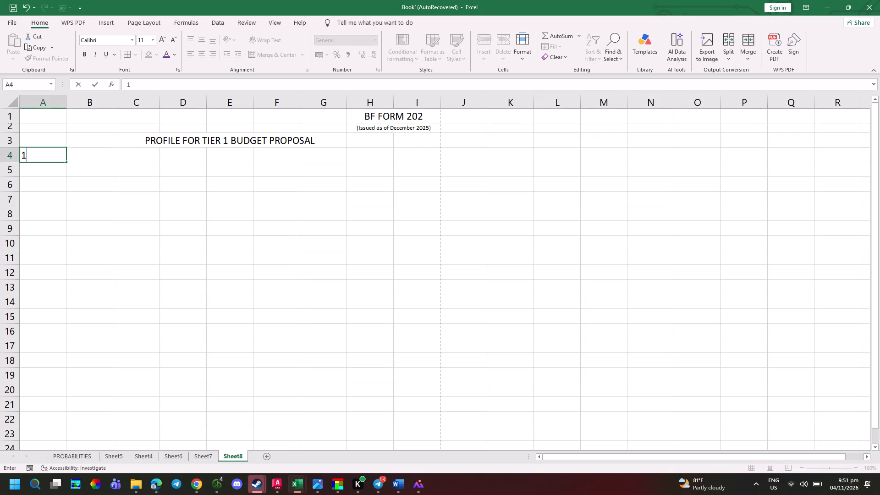
pyautogui.write('.')
pyautogui.press('space')
pyautogui.hotkey('alt', 'Tab')
pyautogui.hotkey('alt', 'Tab')
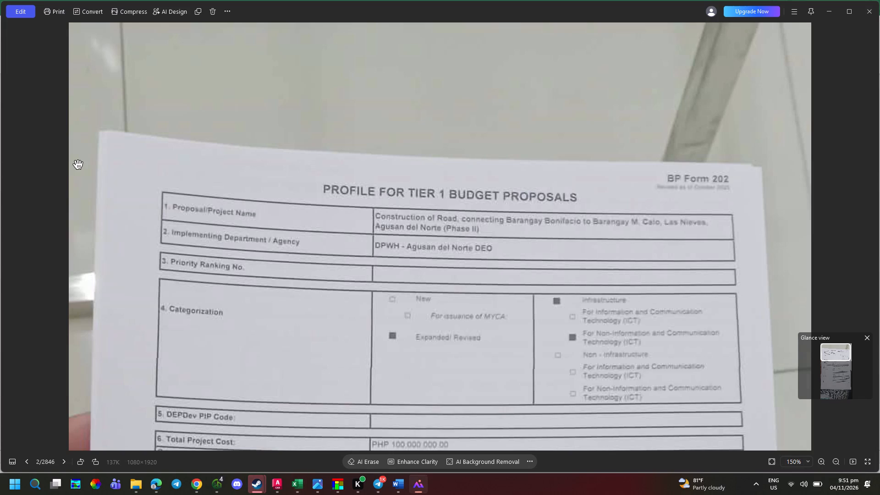
pyautogui.press('BackSpace')
pyautogui.press('BackSpace')
pyautogui.press('BackSpace')
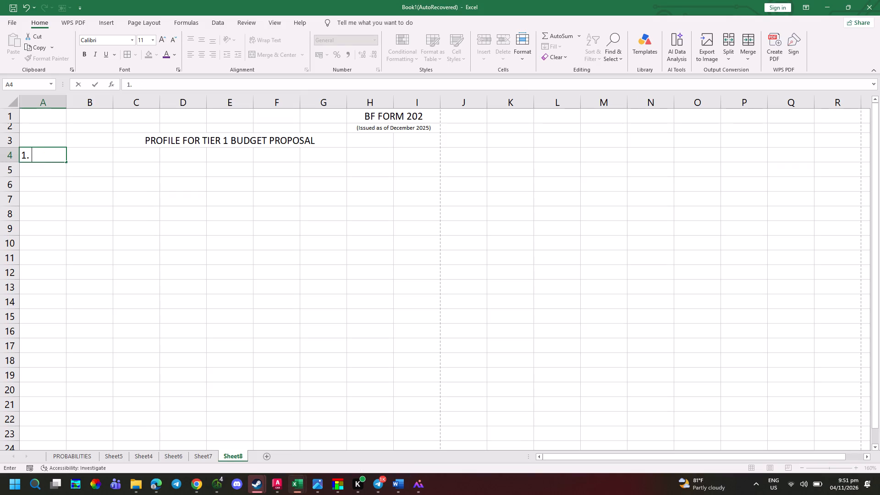
pyautogui.press('p')
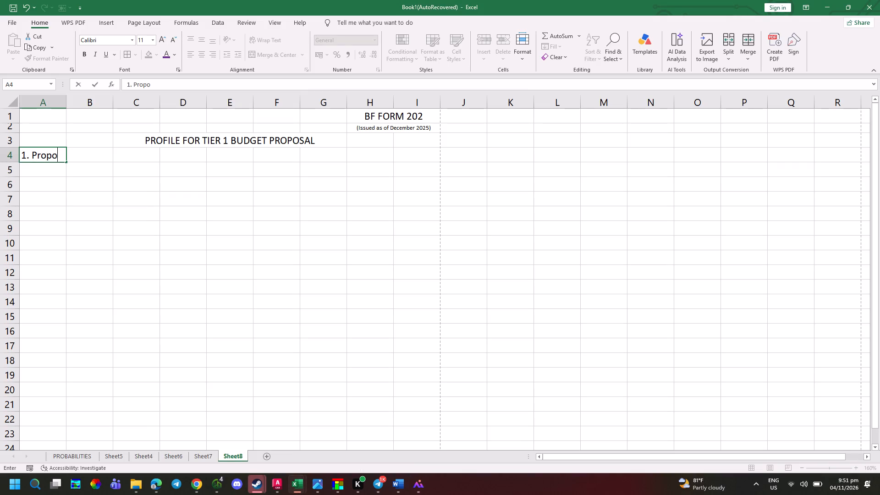
pyautogui.hotkey('alt', 'Tab')
pyautogui.press('BackSpace')
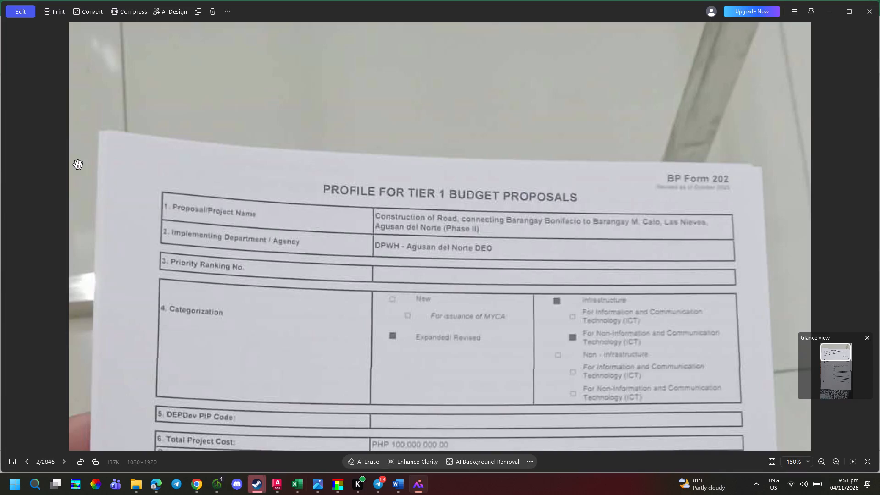
pyautogui.hotkey('alt', 'Tab')
pyautogui.press('/')
pyautogui.press('BackSpace')
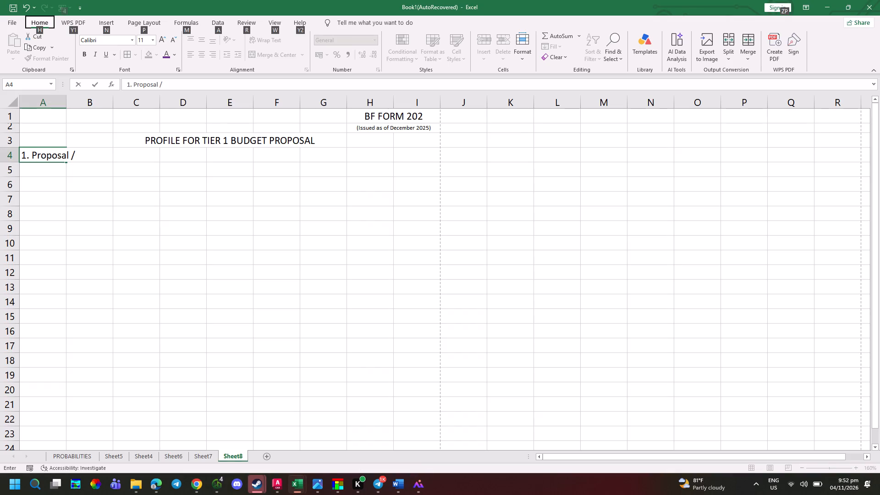
pyautogui.press('BackSpace')
pyautogui.press('Escape')
pyautogui.press('BackSpace')
pyautogui.press('BackSpace')
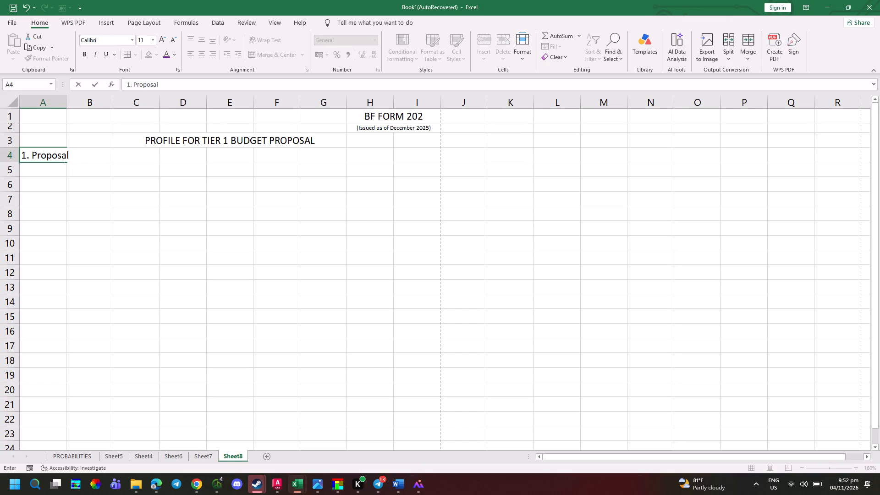
pyautogui.press('/')
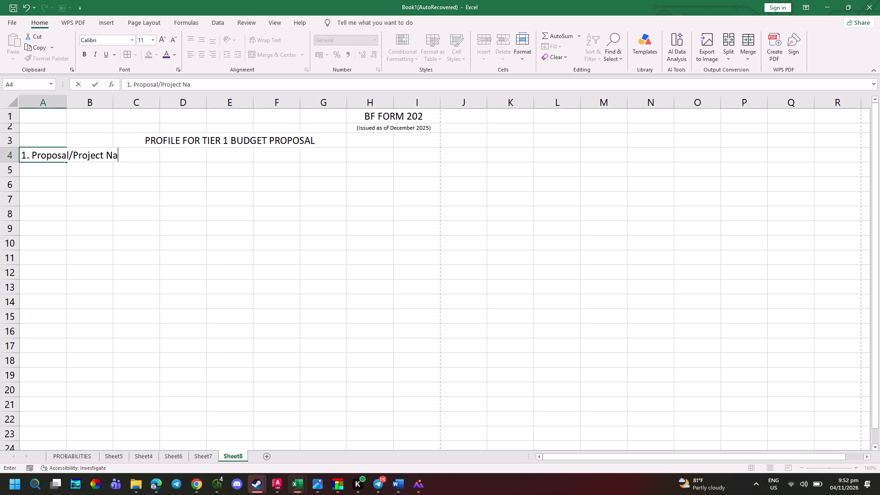
pyautogui.hotkey('alt', 'Tab')
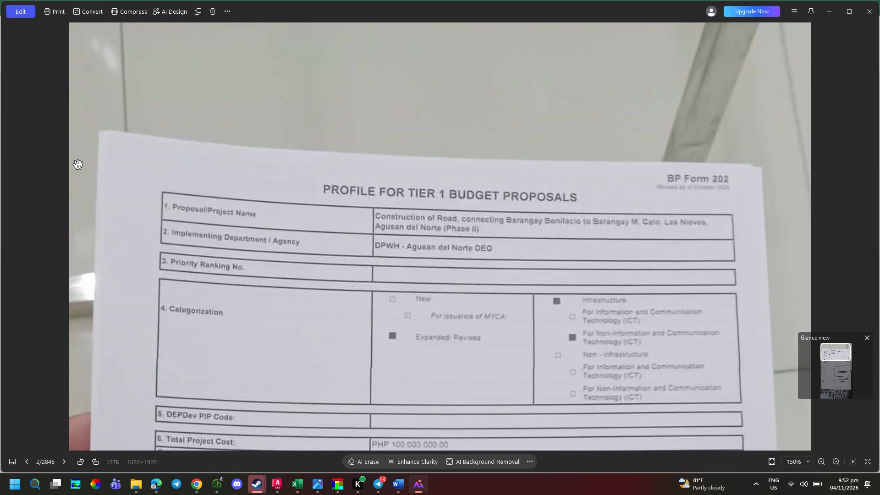
pyautogui.hotkey('alt', 'Tab')
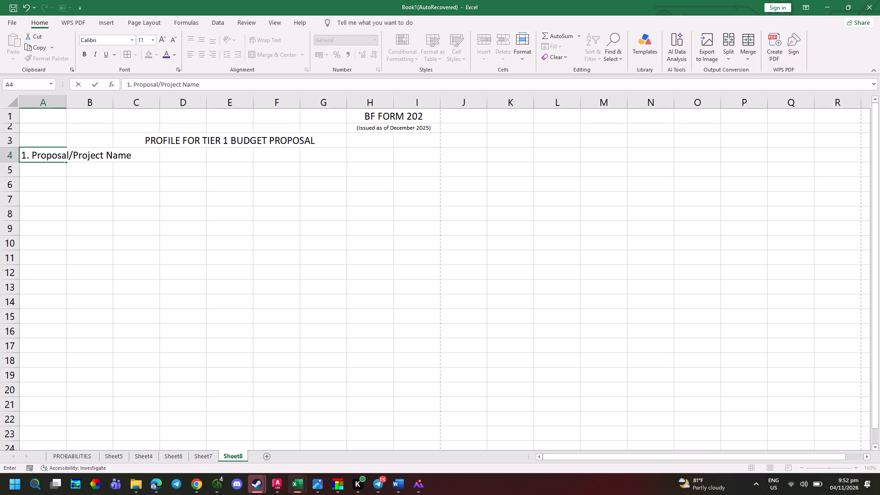
pyautogui.hotkey('alt', 'Tab')
pyautogui.hotkey('alt', 'Tab')
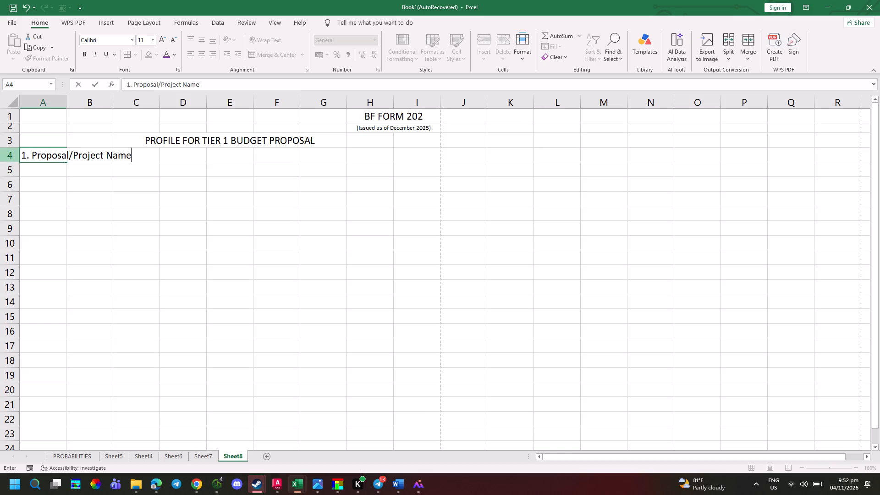
pyautogui.click(44, 188)
# Make row 4 slightly taller and title row 3 about twice as tall.
pyautogui.moveTo(12, 161); pyautogui.dragTo(12, 167)
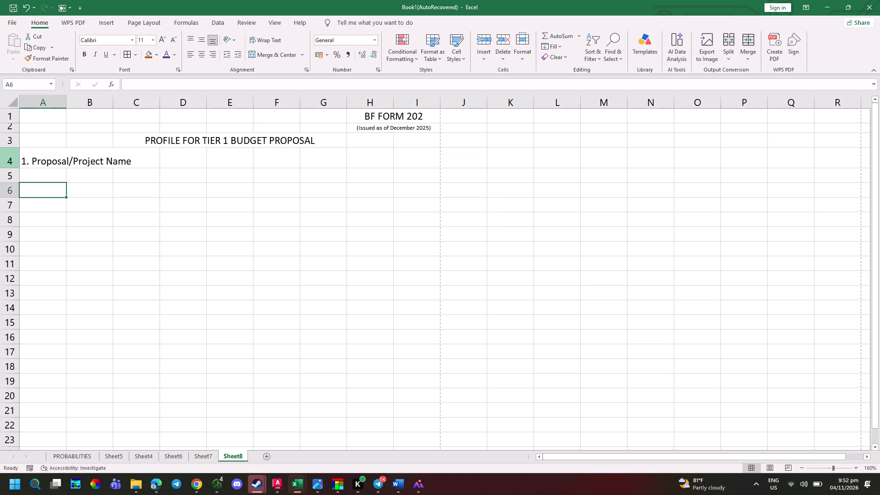
pyautogui.moveTo(10, 148); pyautogui.dragTo(11, 162)
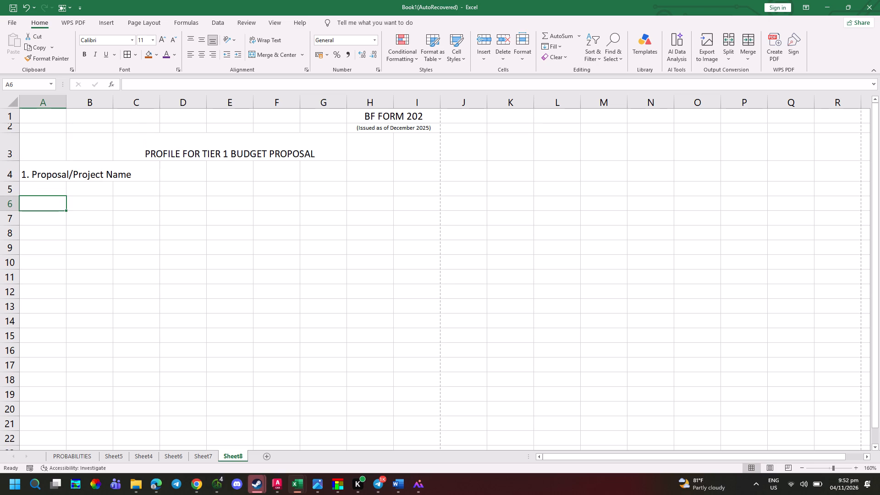
# Vertically center the title "PROFILE FOR TIER 1 BUDGET PROPOSAL" in its merged cell using middle alignment.
pyautogui.click(187, 162)
pyautogui.click(190, 151)
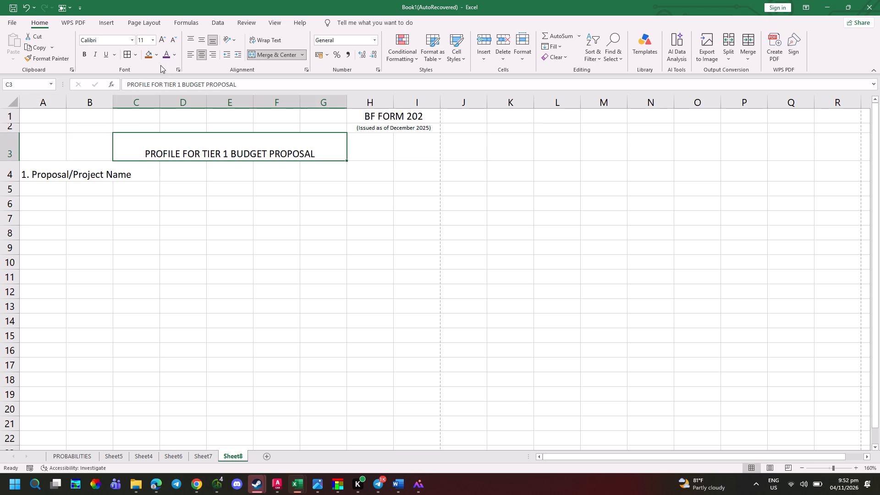
pyautogui.click(202, 39)
# Start the project name in cell E4 with "Construction of Road", following the photographed form.
pyautogui.click(98, 174)
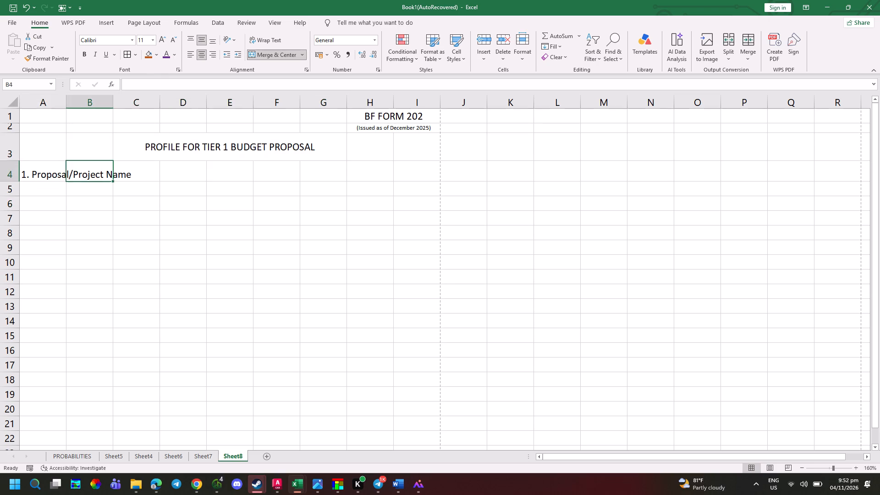
pyautogui.click(165, 171)
pyautogui.hotkey('alt', 'Tab')
pyautogui.hotkey('alt', 'Tab')
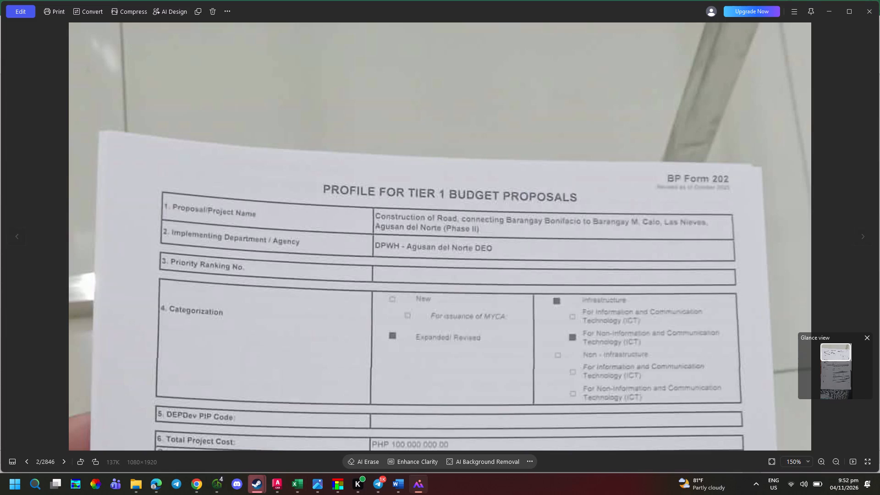
pyautogui.click(118, 171)
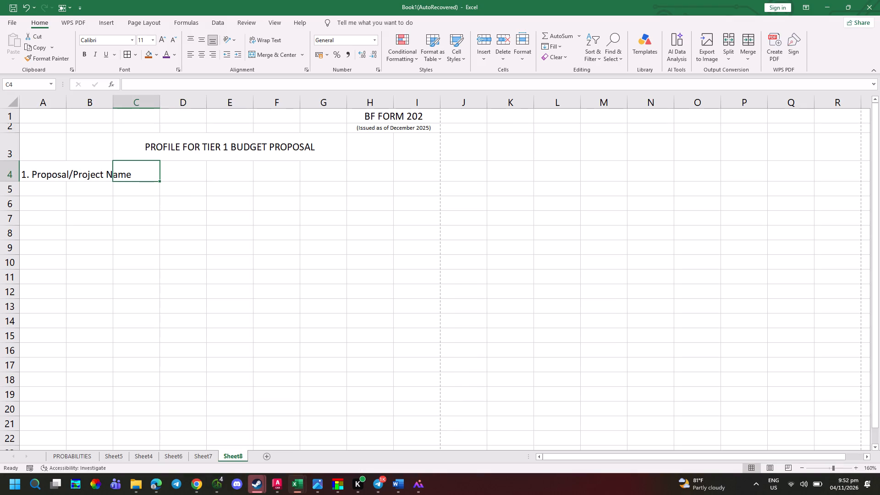
pyautogui.click(221, 172)
pyautogui.hotkey('alt', 'Tab')
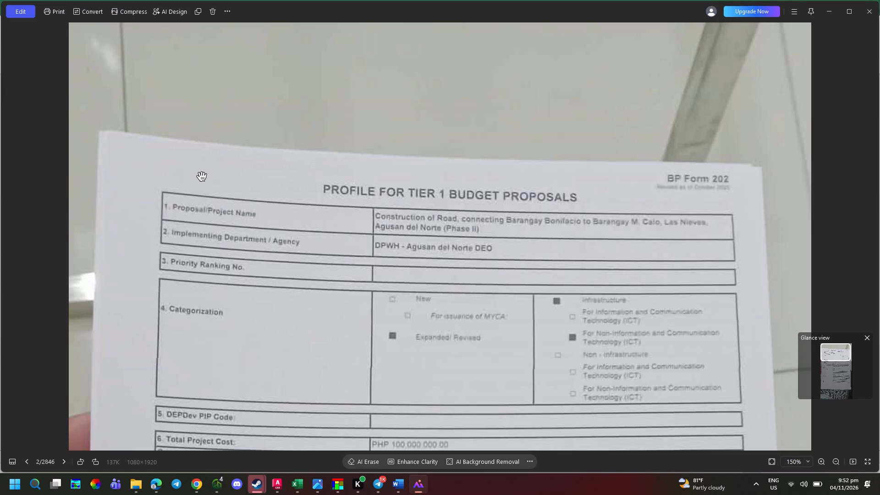
pyautogui.hotkey('alt', 'Tab')
pyautogui.write('onstruction pf')
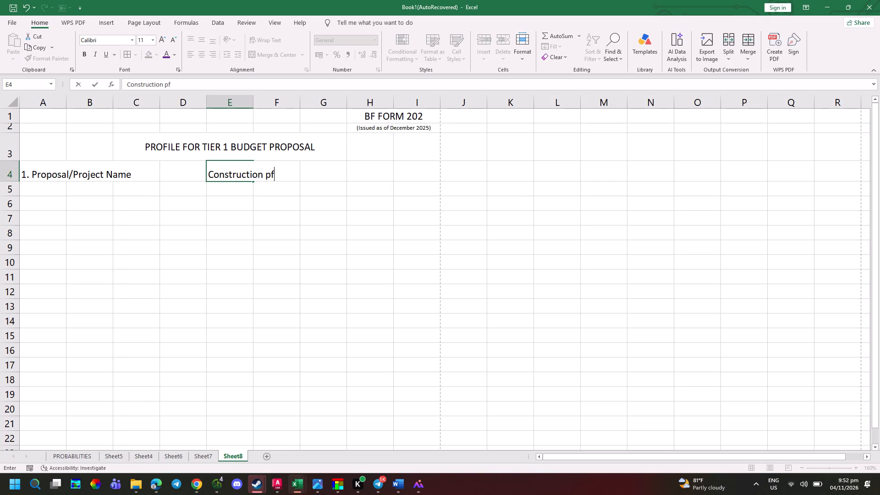
pyautogui.press('BackSpace')
pyautogui.press('BackSpace')
# Continue the project name in cell E4 with ", Connecting", checking the wording against the photographed form.
pyautogui.hotkey('alt', 'Tab')
pyautogui.press('Tab')
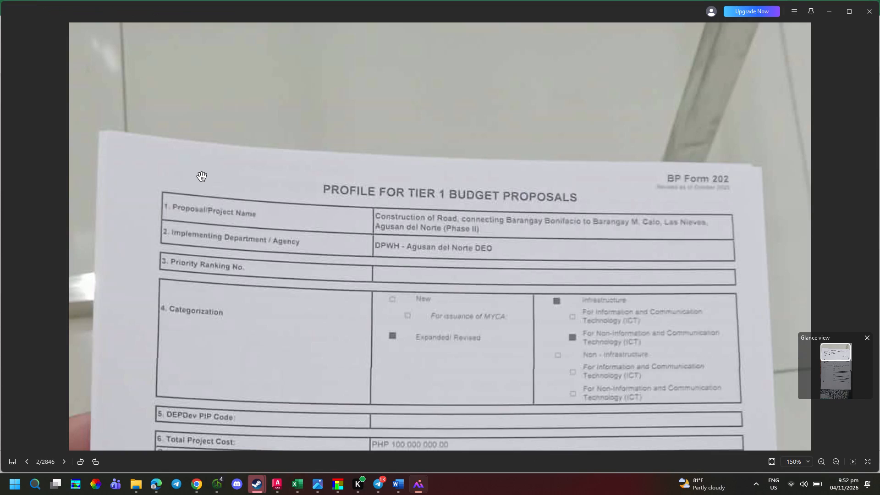
pyautogui.hotkey('alt', 'Tab')
pyautogui.press('BackSpace')
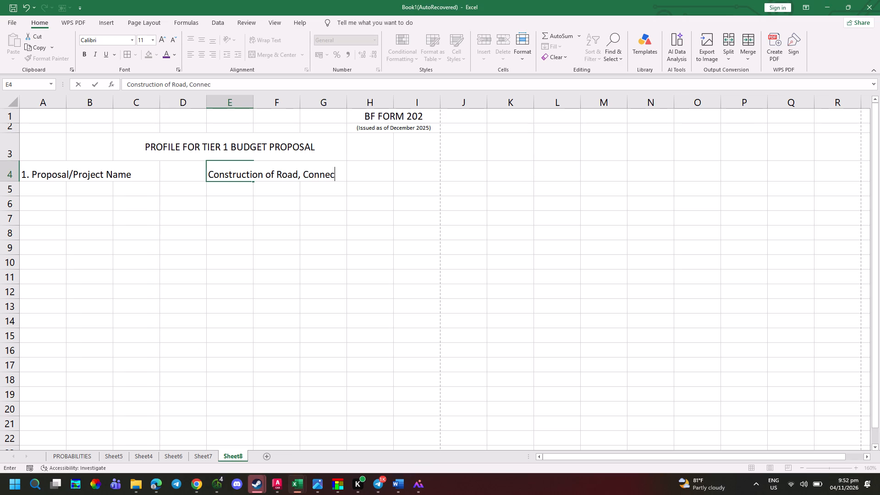
pyautogui.hotkey('alt', 'Tab')
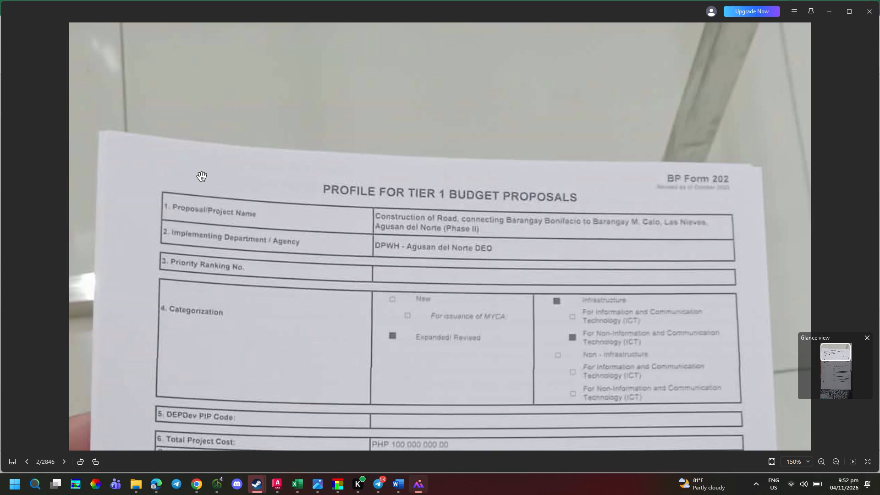
pyautogui.hotkey('alt', 'Tab')
pyautogui.hotkey('alt', 'Tab')
pyautogui.hotkey('alt', 'Tab')
pyautogui.press('Left')
pyautogui.press('Left')
pyautogui.press('Left')
pyautogui.press('Left')
pyautogui.press('Right')
pyautogui.press('Right')
pyautogui.press('Right')
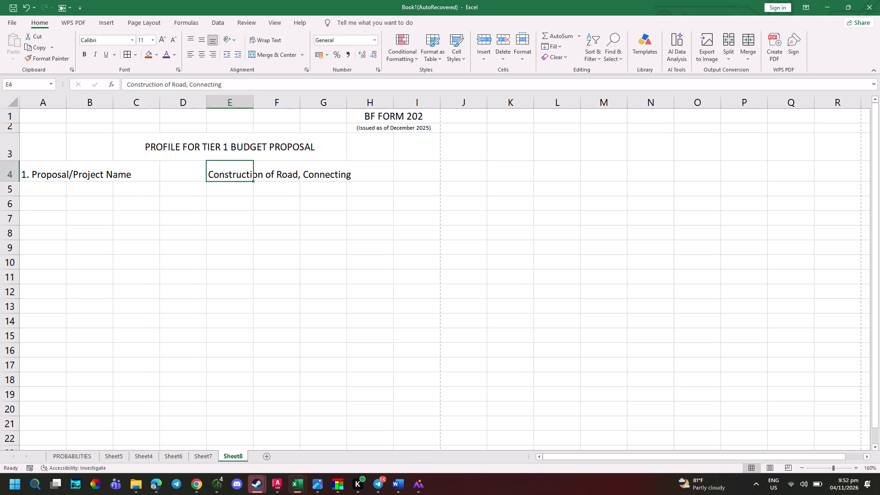
# Change the capital C of "Connecting" in cell E4 to lowercase.
pyautogui.click(193, 87)
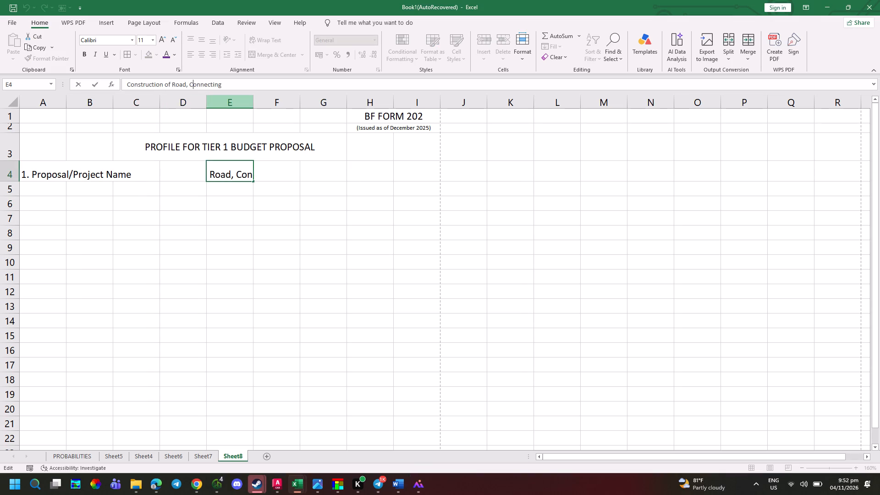
pyautogui.press('BackSpace')
pyautogui.press('c')
# Append "Barangay Bonifacio to Barangay M Calo" to the project name in cell E4, consulting the photographed form.
pyautogui.press('space')
pyautogui.press('BackSpace')
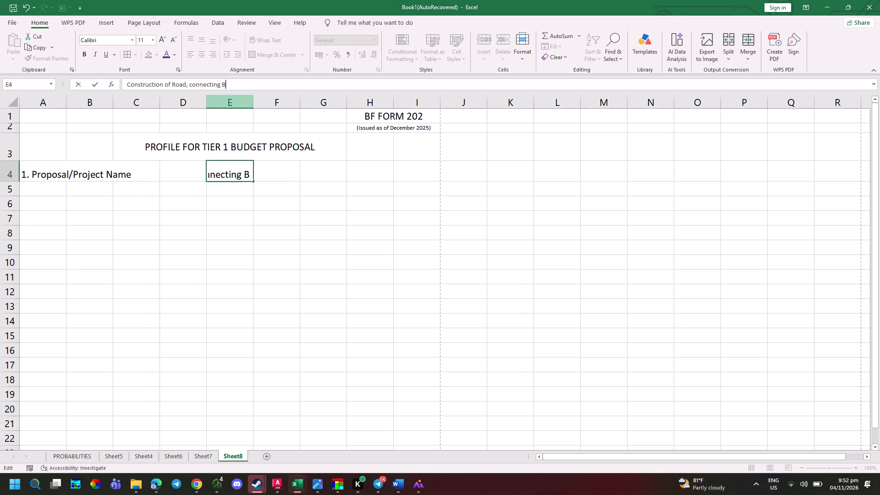
pyautogui.hotkey('alt', 'Tab')
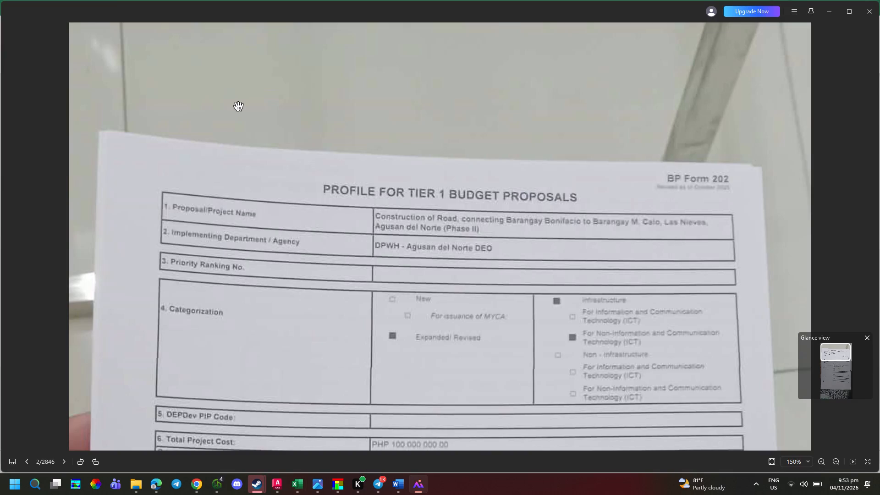
pyautogui.hotkey('alt', 'Tab')
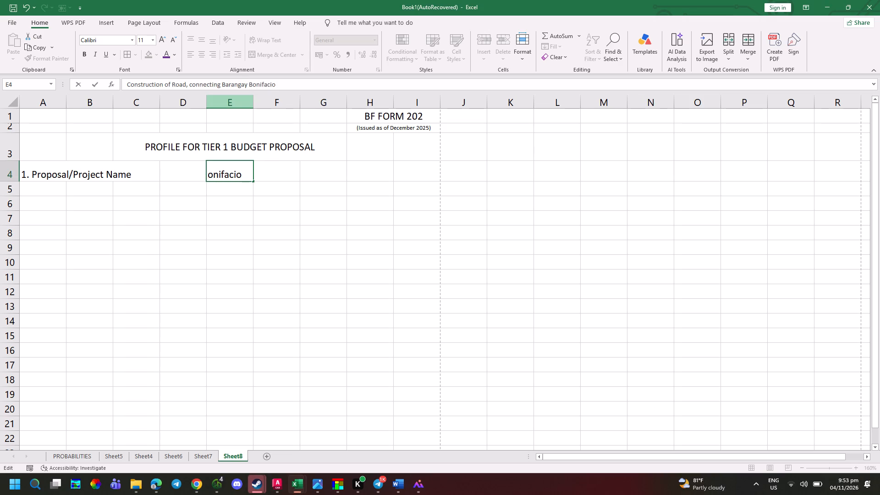
pyautogui.write('to')
pyautogui.press('space')
pyautogui.hotkey('alt', 'Tab')
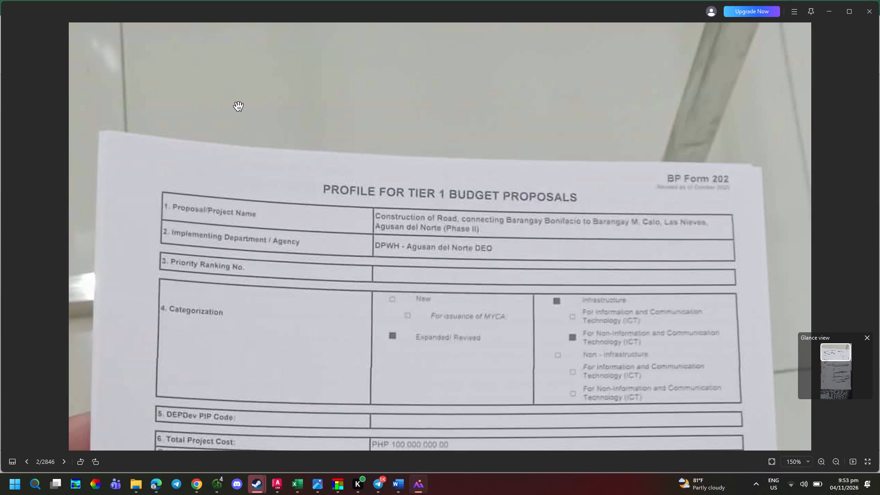
pyautogui.hotkey('alt', 'Tab')
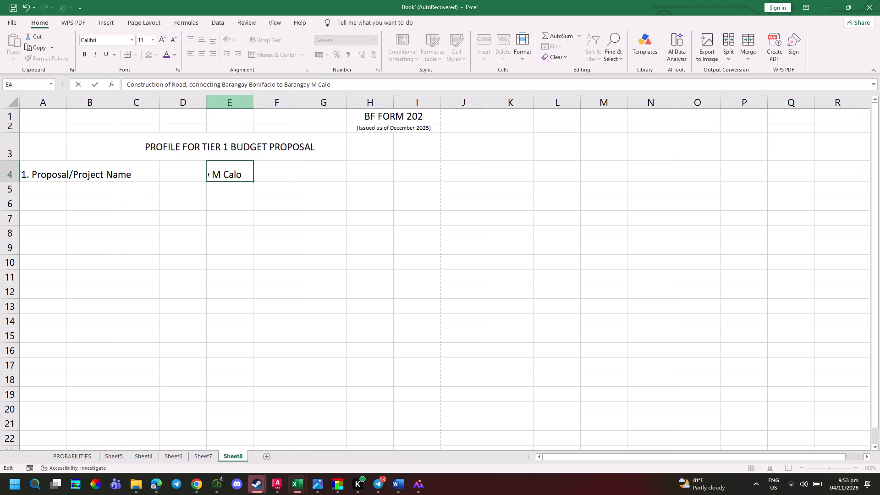
# Append ", Las Nieves," to the project name in cell E4, checking the spelling in the photographed form.
pyautogui.hotkey('alt', 'Tab')
pyautogui.hotkey('alt', 'Tab')
pyautogui.press('BackSpace')
pyautogui.press('.')
pyautogui.press('BackSpace')
pyautogui.press('l')
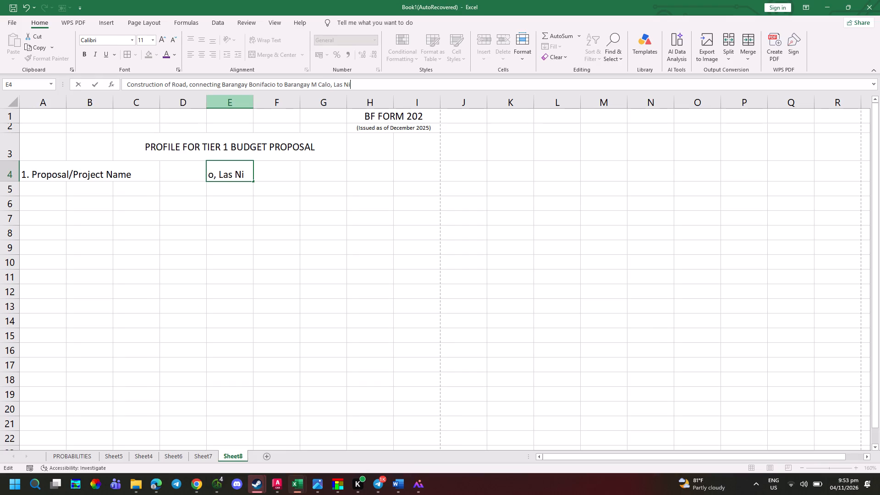
pyautogui.hotkey('alt', 'Tab')
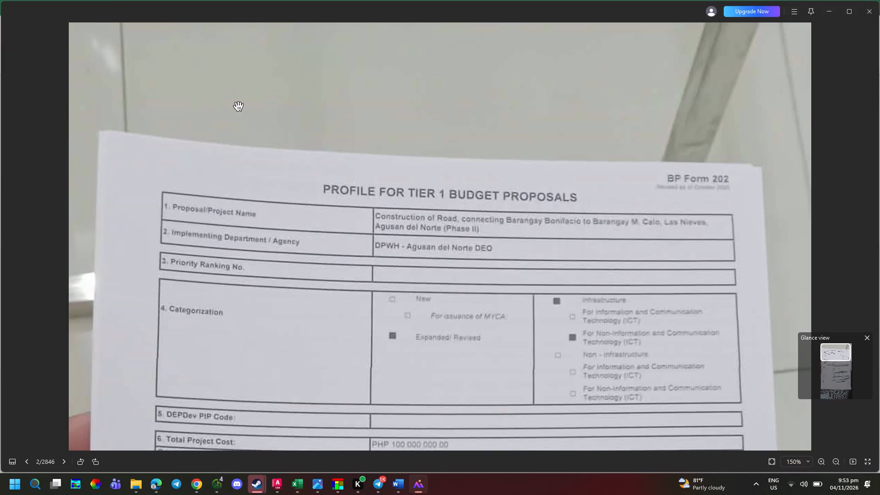
pyautogui.press('x')
pyautogui.hotkey('alt', 'Tab')
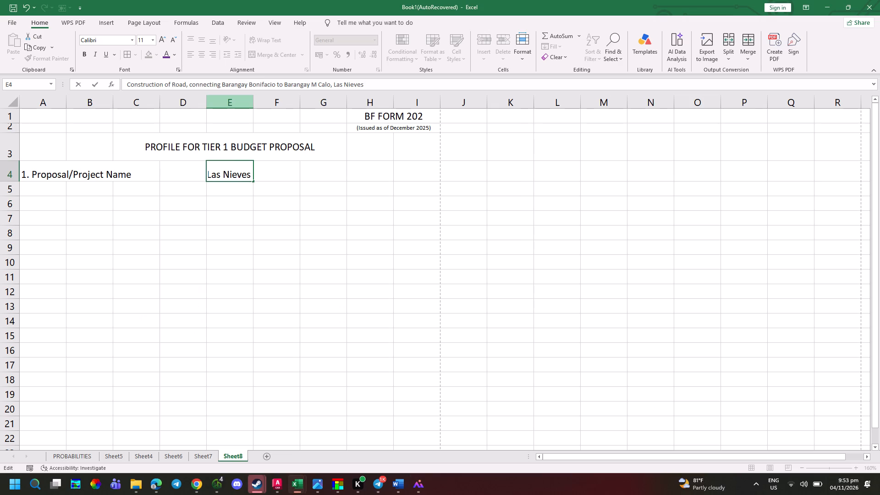
pyautogui.press('BackSpace')
pyautogui.press(',')
# Complete the project name in cell E4 with "Agusan del Norte (Phase II)" as on the photographed form.
pyautogui.hotkey('alt', 'Tab')
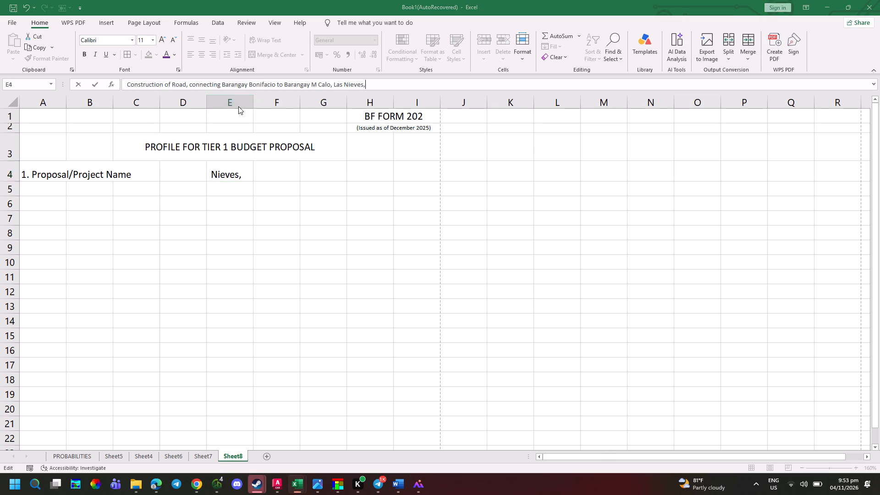
pyautogui.hotkey('alt', 'Tab')
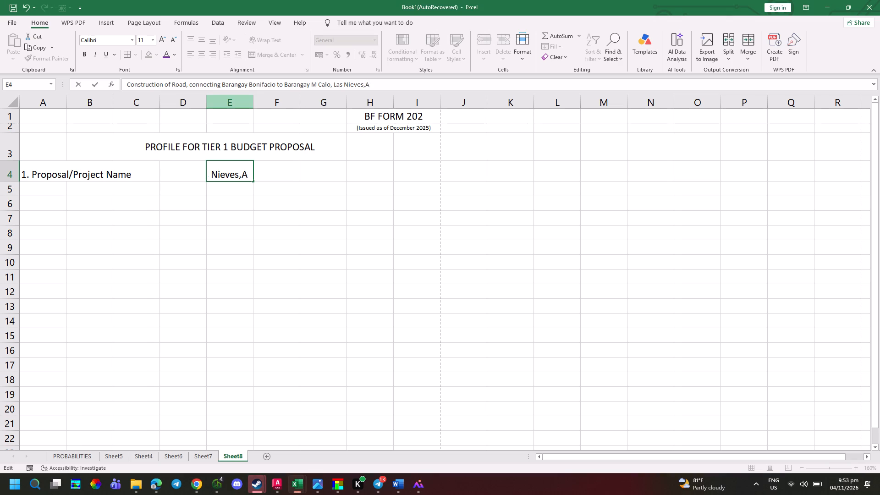
pyautogui.press('BackSpace')
pyautogui.press('BackSpace')
pyautogui.press('a')
pyautogui.press('BackSpace')
pyautogui.press('a')
pyautogui.write('gusan del n')
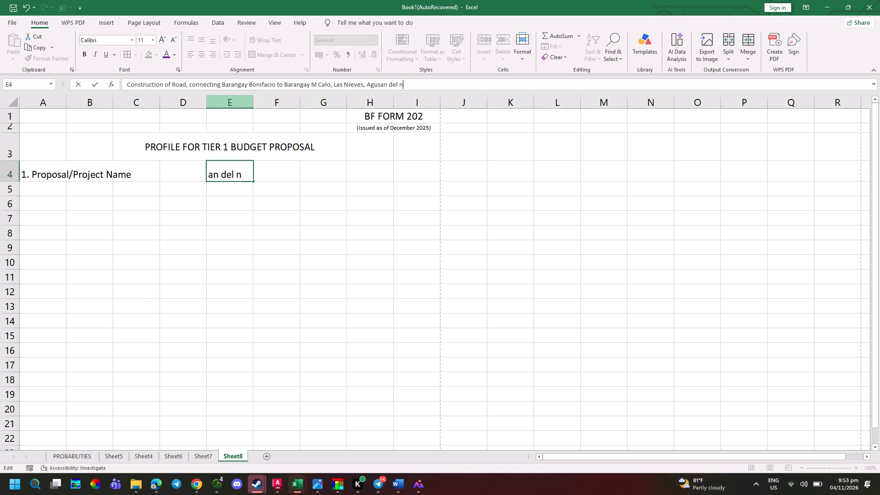
pyautogui.hotkey('alt', 'Tab')
pyautogui.hotkey('alt', 'Tab')
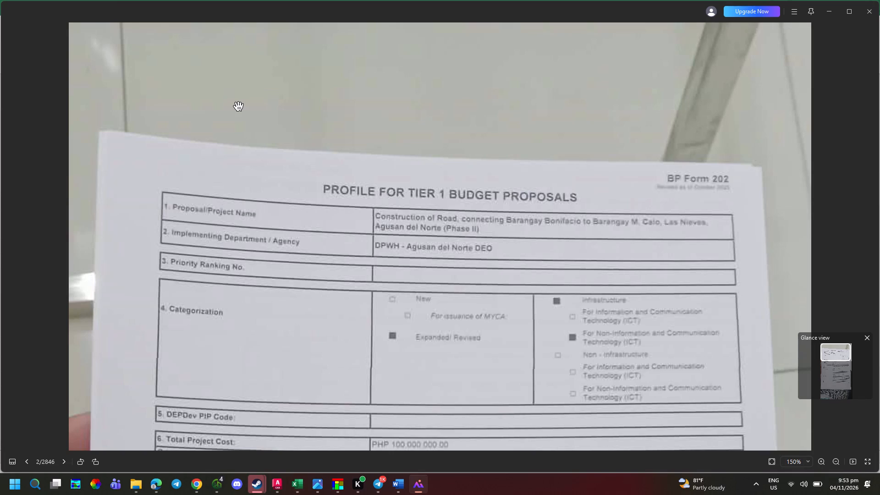
pyautogui.press('\\')
pyautogui.press('BackSpace')
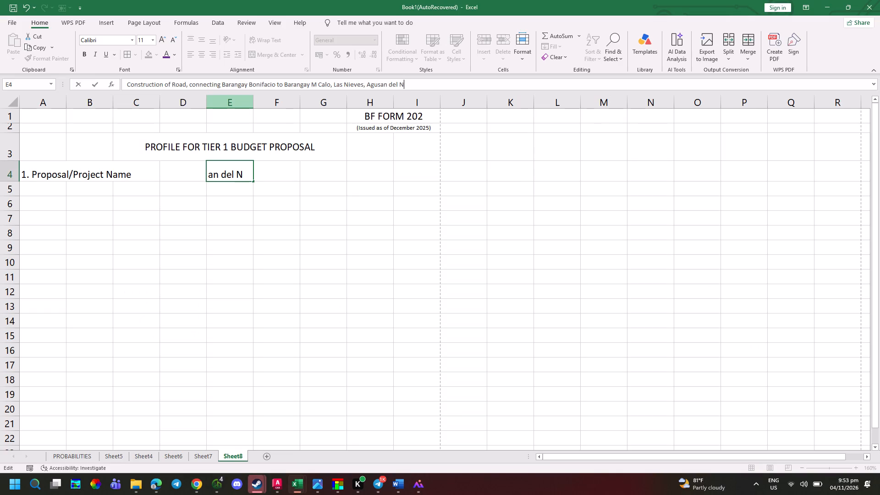
pyautogui.hotkey('alt', 'Tab')
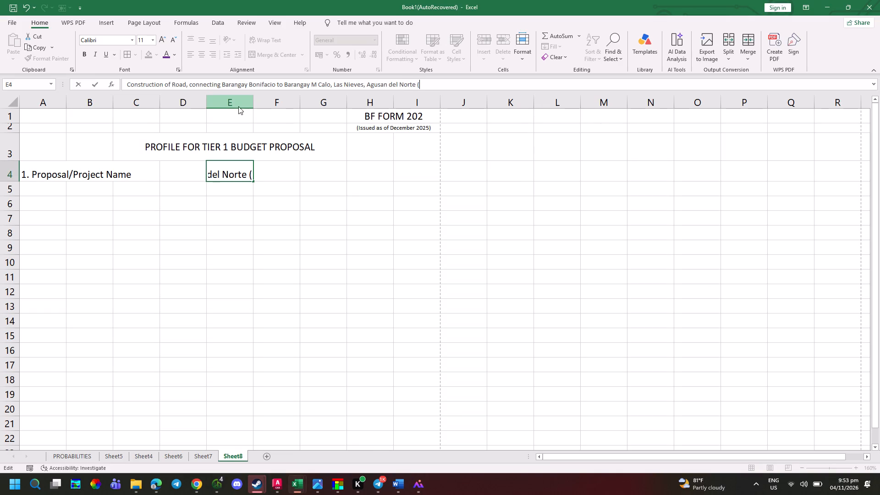
pyautogui.hotkey('alt', 'Tab')
pyautogui.press('BackSpace')
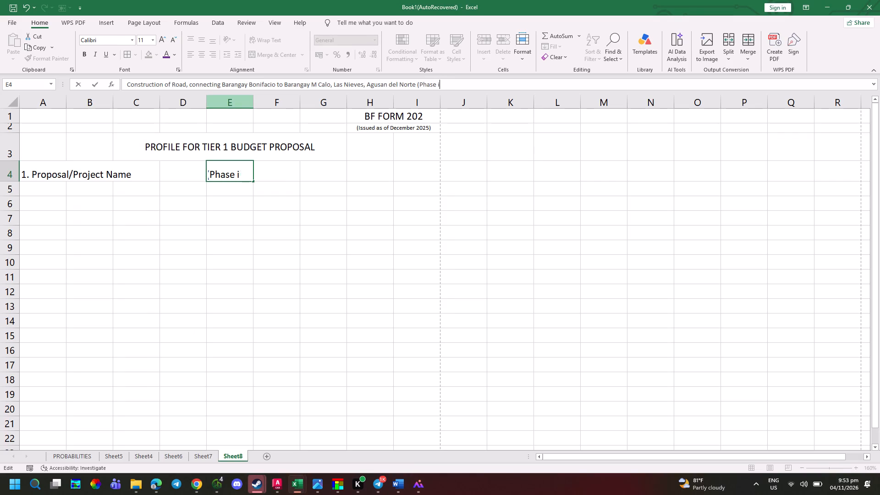
pyautogui.hotkey('shift', ')')
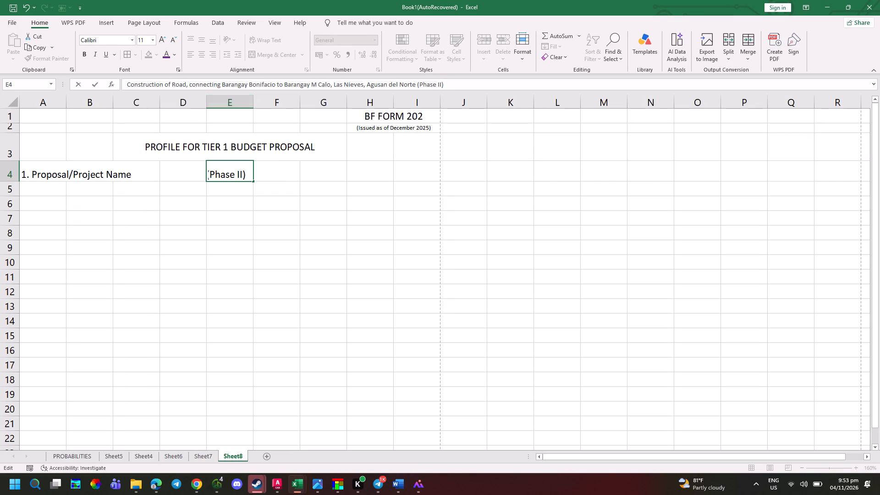
pyautogui.click(374, 233)
# Merge cells E4:I5 around the project name, vertically centre it and wrap its text, comparing with the photographed form.
pyautogui.moveTo(234, 173); pyautogui.dragTo(400, 184)
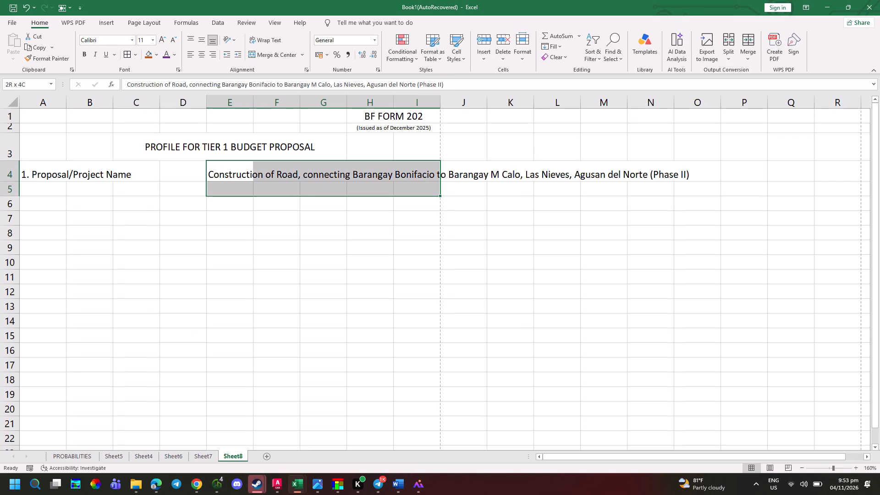
pyautogui.moveTo(400, 184); pyautogui.dragTo(410, 183)
pyautogui.click(276, 58)
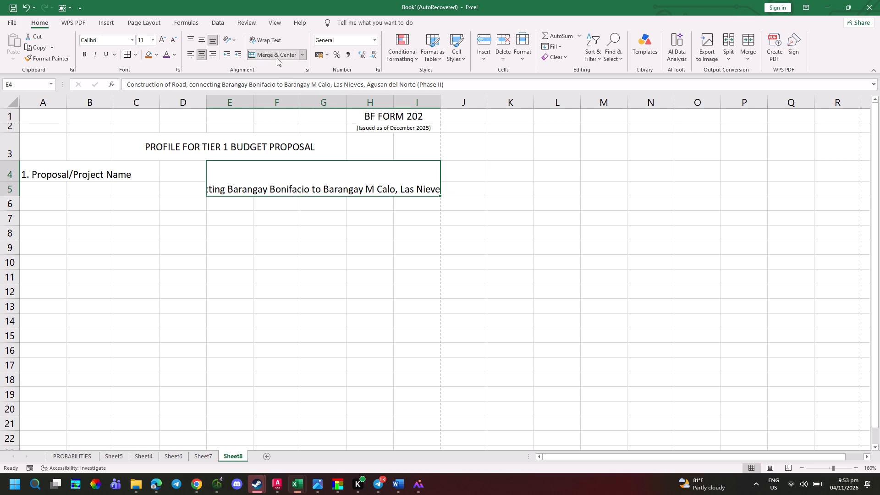
pyautogui.click(203, 39)
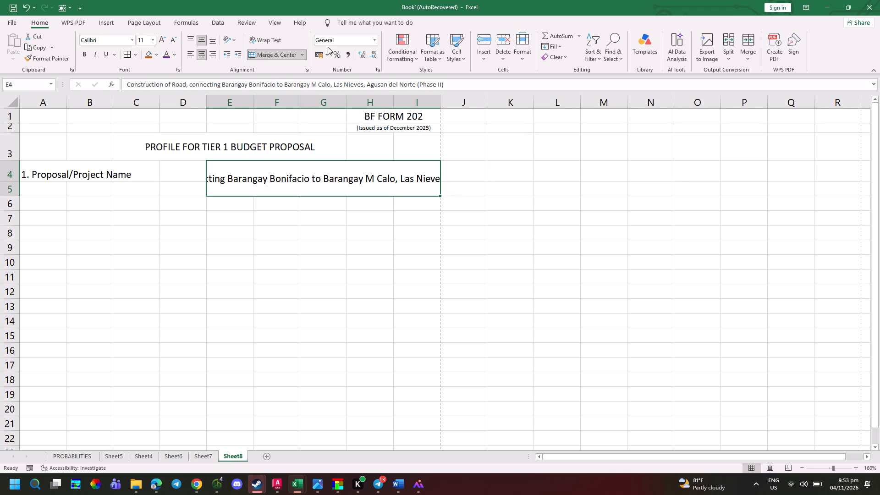
pyautogui.click(282, 39)
pyautogui.hotkey('alt', 'Tab')
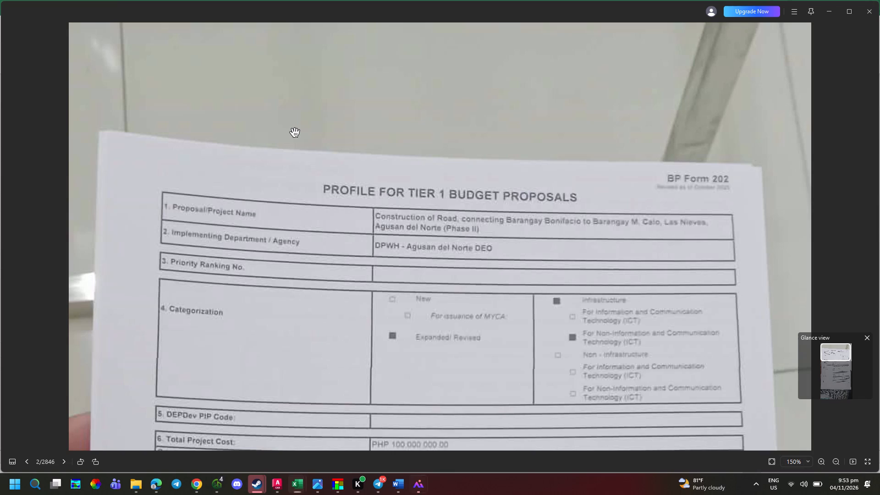
pyautogui.hotkey('alt', 'Tab')
# Extend the project name's merged block to cover D4:I5, unmerging the existing block first and keeping the text centred.
pyautogui.click(137, 174)
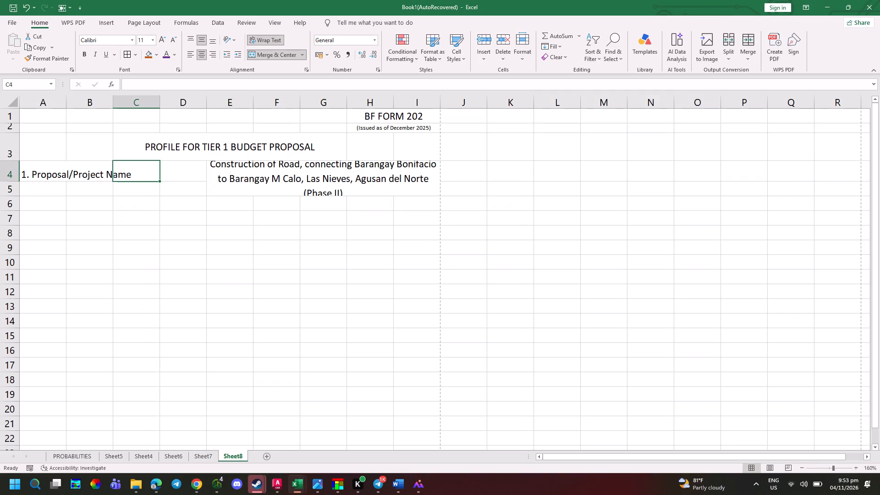
pyautogui.moveTo(174, 171); pyautogui.dragTo(324, 178)
pyautogui.click(278, 53)
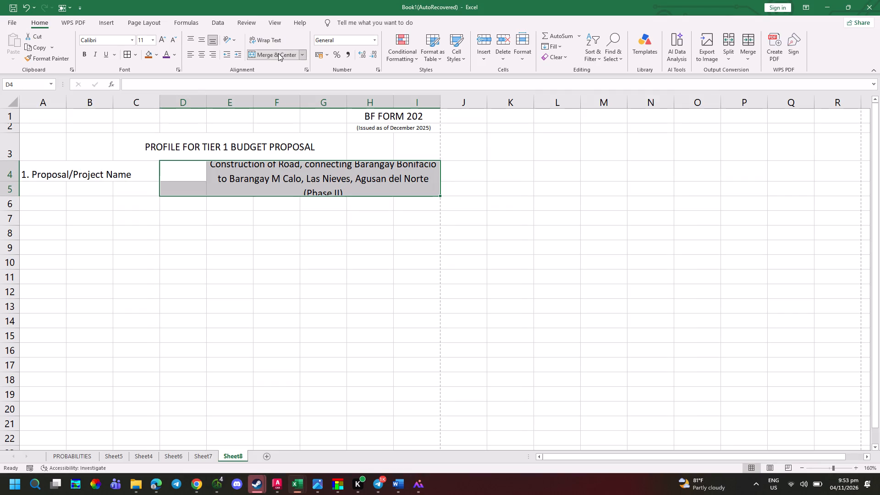
pyautogui.click(278, 54)
pyautogui.click(280, 53)
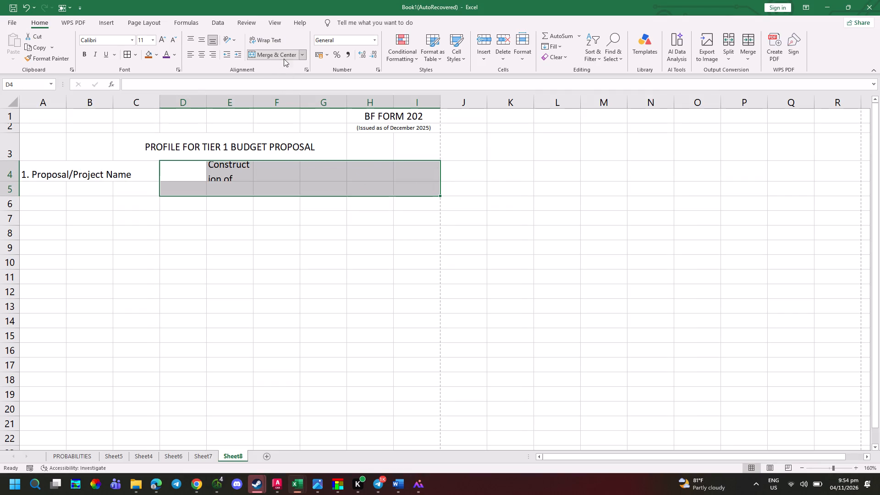
pyautogui.click(439, 265)
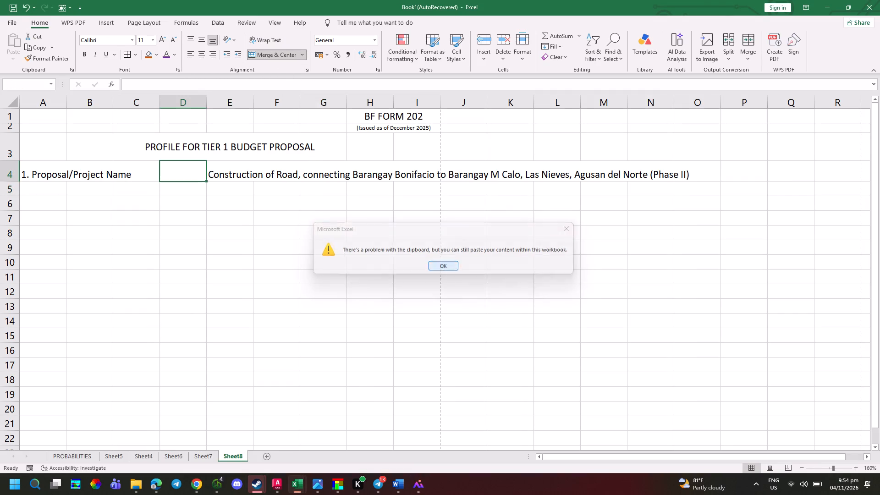
# Merge cells A4:C5 around the "1. Proposal/Project Name" label, aligning it left and vertically centred.
pyautogui.hotkey('alt', 'Tab')
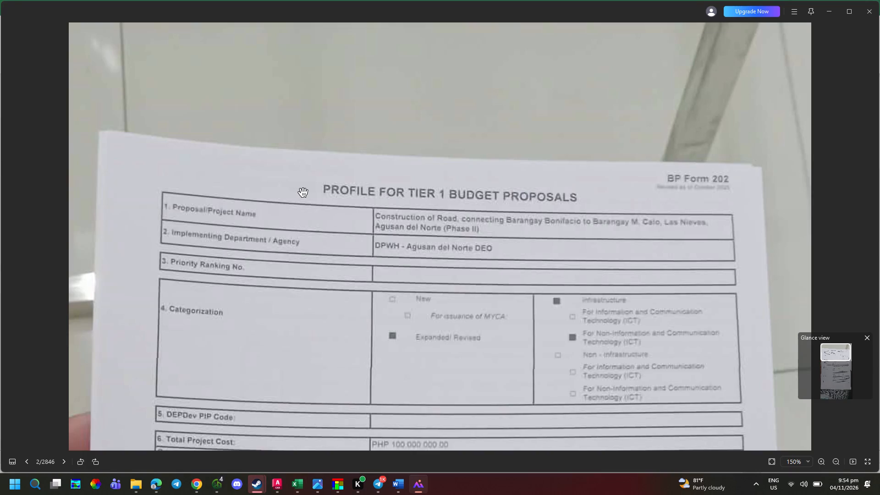
pyautogui.hotkey('alt', 'Tab')
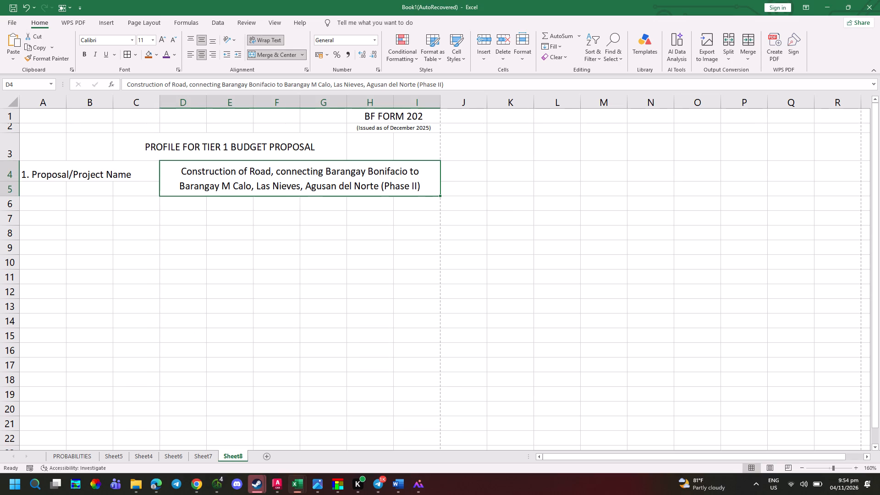
pyautogui.moveTo(33, 178); pyautogui.dragTo(130, 187)
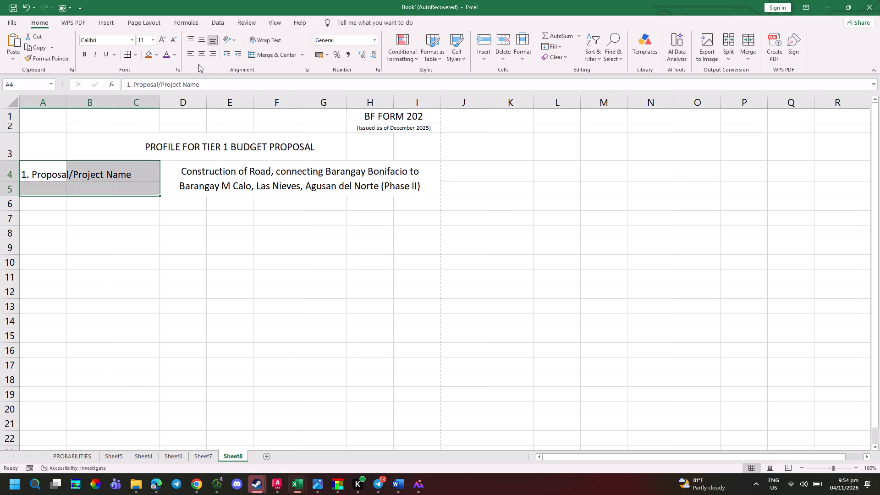
pyautogui.click(273, 56)
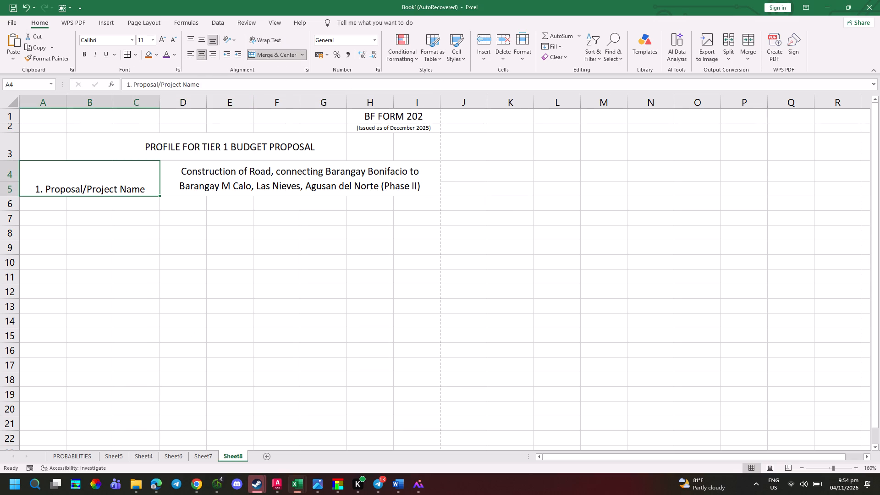
pyautogui.click(198, 41)
pyautogui.click(191, 61)
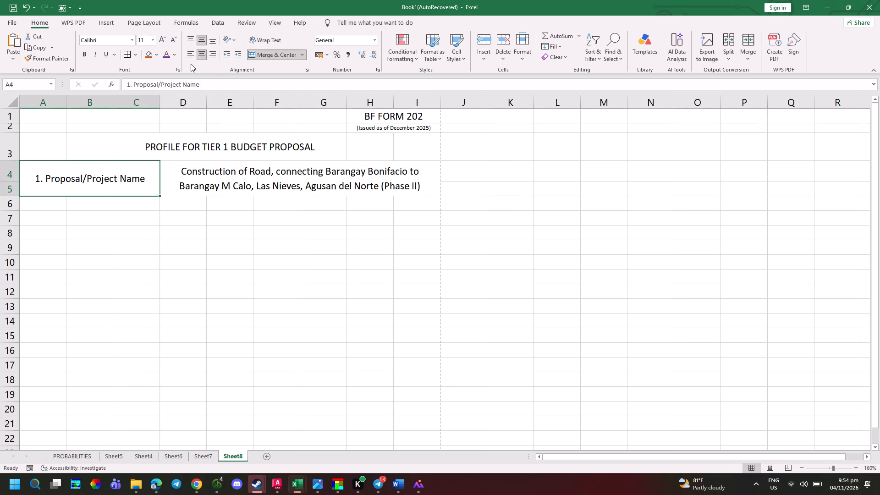
pyautogui.click(187, 56)
# Copy the merged "1. Proposal/Project Name" label block to A6, directly below, consulting the photographed form for the next item.
pyautogui.hotkey('alt', 'Tab')
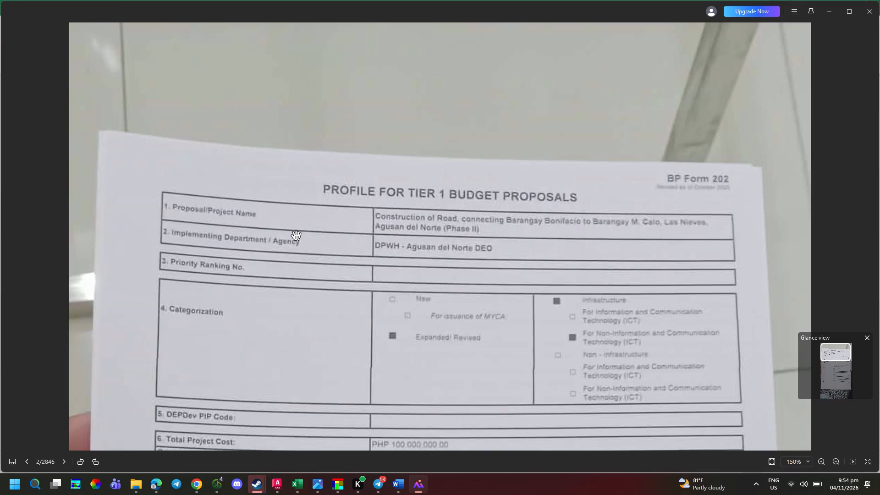
pyautogui.hotkey('alt', 'Tab')
pyautogui.moveTo(33, 206); pyautogui.dragTo(40, 210)
pyautogui.moveTo(34, 183); pyautogui.dragTo(38, 183)
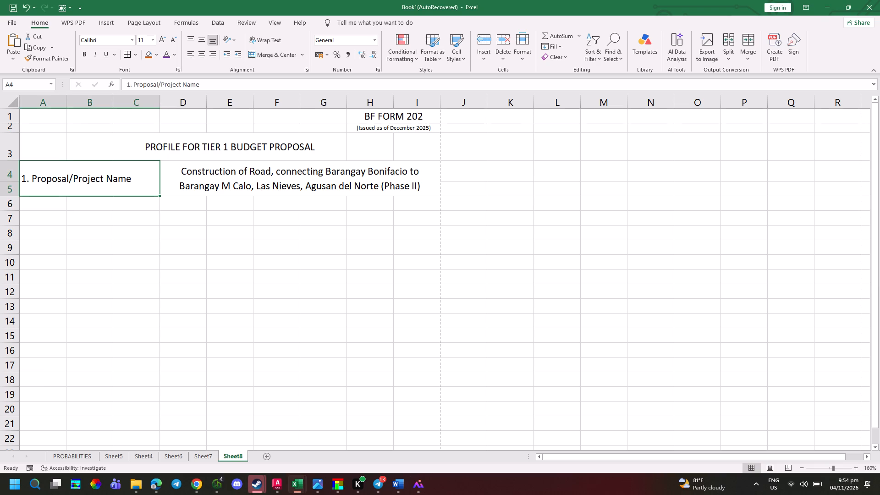
pyautogui.moveTo(38, 183); pyautogui.dragTo(48, 183)
pyautogui.hotkey('ctrl', 'c')
pyautogui.click(51, 205)
pyautogui.hotkey('ctrl', 'v')
pyautogui.hotkey('alt', 'Tab')
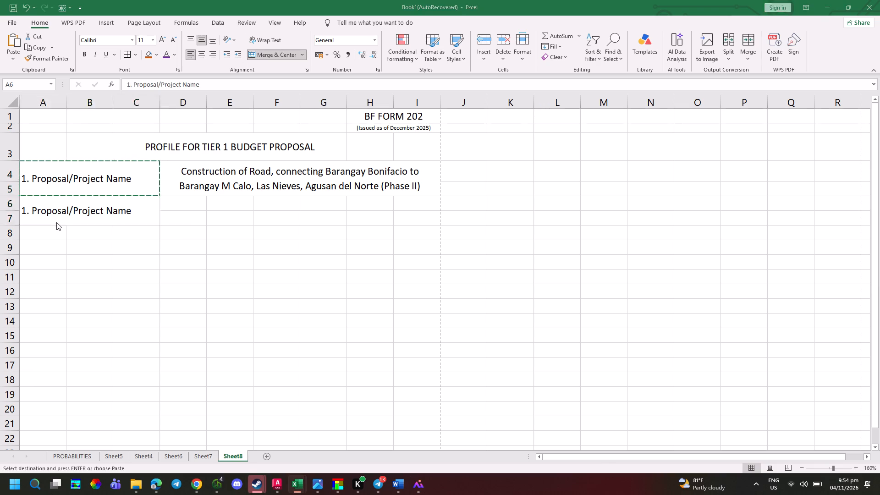
pyautogui.hotkey('alt', 'Tab')
# Change the item number of the copied label in cell A6 to 2.
pyautogui.click(66, 213)
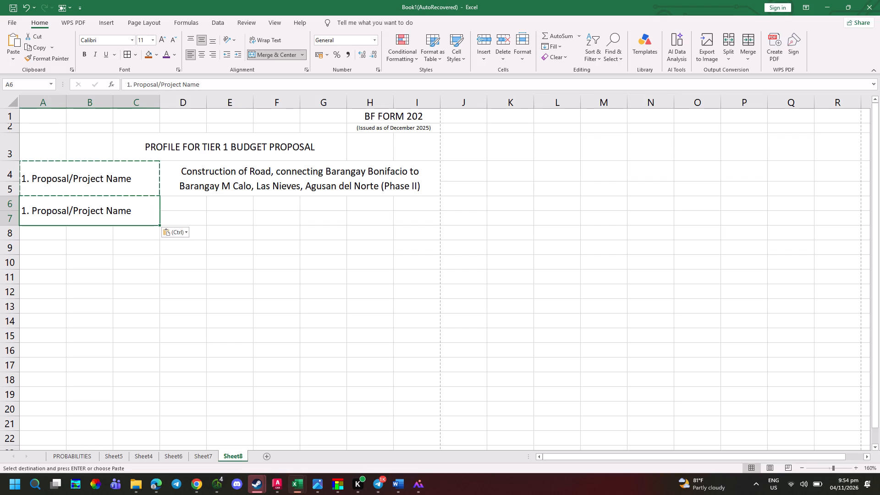
pyautogui.doubleClick(30, 213)
pyautogui.click(25, 211)
pyautogui.press('BackSpace')
pyautogui.press('2')
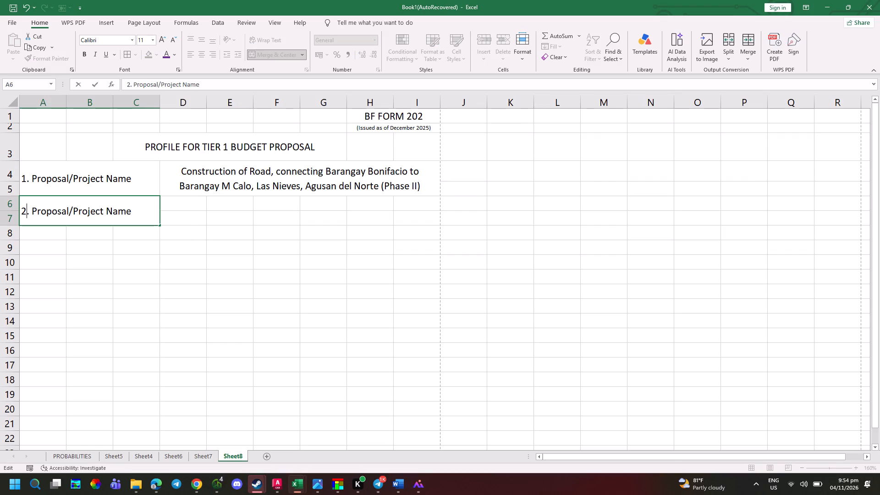
# Replace the text after the item number in cell A6 with "Implementing Agency".
pyautogui.press('Right')
pyautogui.press('Right')
pyautogui.press('Right')
pyautogui.press('Right')
pyautogui.press('Right')
pyautogui.press('Right')
pyautogui.press('Right')
pyautogui.press('Right')
pyautogui.press('Right')
pyautogui.press('Right')
pyautogui.press('Right')
pyautogui.press('Right')
pyautogui.press('Right')
pyautogui.press('Right')
pyautogui.press('Right')
pyautogui.press('Right')
pyautogui.press('Right')
pyautogui.press('Right')
pyautogui.press('Right')
pyautogui.press('Right')
pyautogui.press('Right')
pyautogui.press('Right')
pyautogui.press('Right')
pyautogui.press('Right')
pyautogui.press('Right')
pyautogui.press('Right')
pyautogui.press('BackSpace')
pyautogui.press('BackSpace')
pyautogui.press('BackSpace')
pyautogui.press('BackSpace')
pyautogui.press('BackSpace')
pyautogui.press('BackSpace')
pyautogui.press('BackSpace')
pyautogui.press('BackSpace')
pyautogui.press('BackSpace')
pyautogui.press('BackSpace')
pyautogui.press('BackSpace')
pyautogui.press('BackSpace')
pyautogui.press('BackSpace')
pyautogui.press('BackSpace')
pyautogui.press('BackSpace')
pyautogui.press('BackSpace')
pyautogui.press('BackSpace')
pyautogui.press('BackSpace')
pyautogui.press('BackSpace')
pyautogui.press('BackSpace')
pyautogui.press('BackSpace')
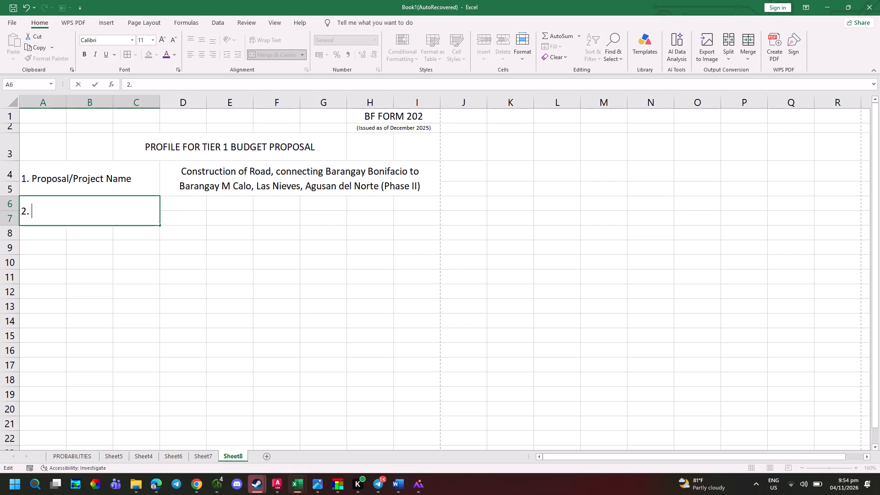
pyautogui.press('i')
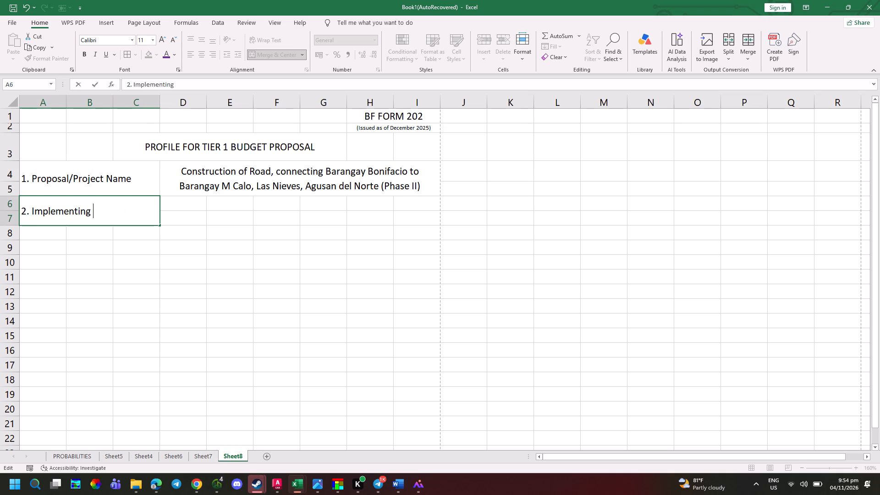
pyautogui.write('gency')
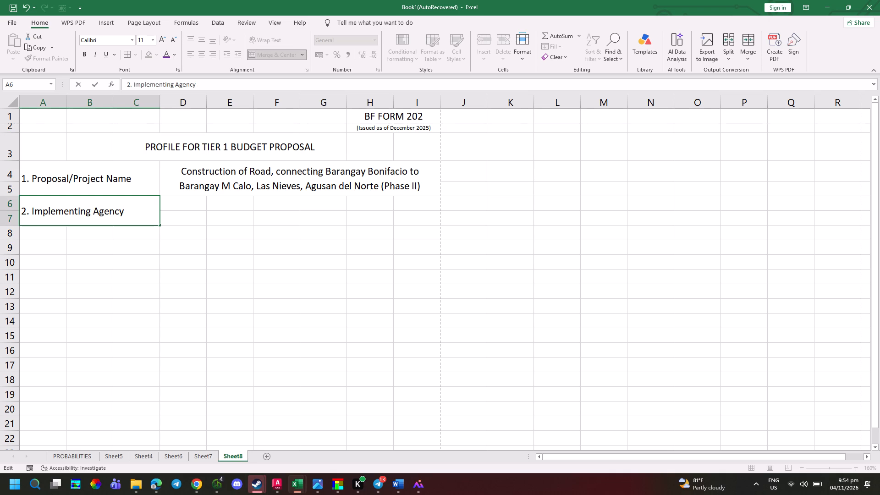
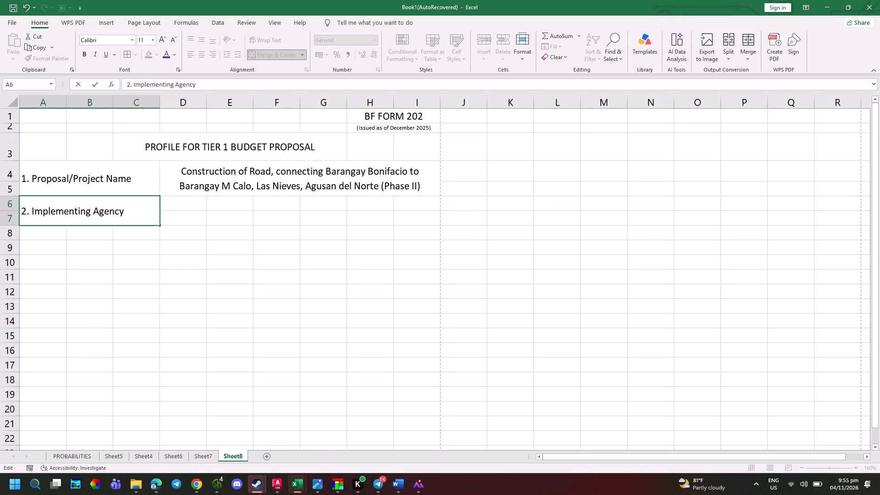
# Change the label in cell A6 to read "2. Implementing Department / Agency".
pyautogui.press('BackSpace')
pyautogui.press('BackSpace')
pyautogui.press('BackSpace')
pyautogui.press('BackSpace')
pyautogui.press('BackSpace')
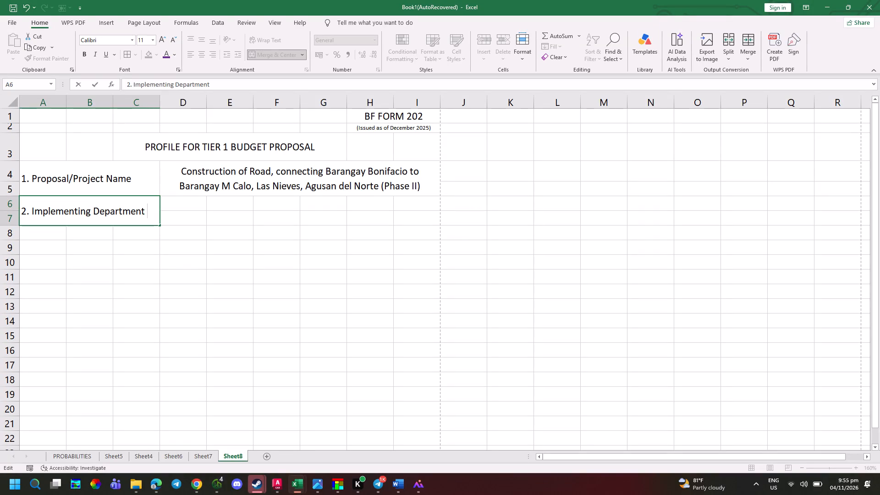
pyautogui.write('/')
pyautogui.press('space')
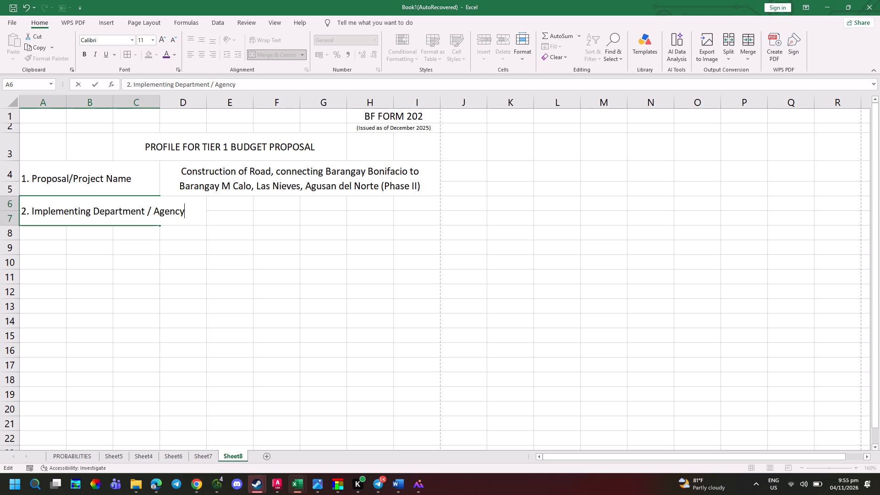
pyautogui.click(159, 102)
pyautogui.click(254, 231)
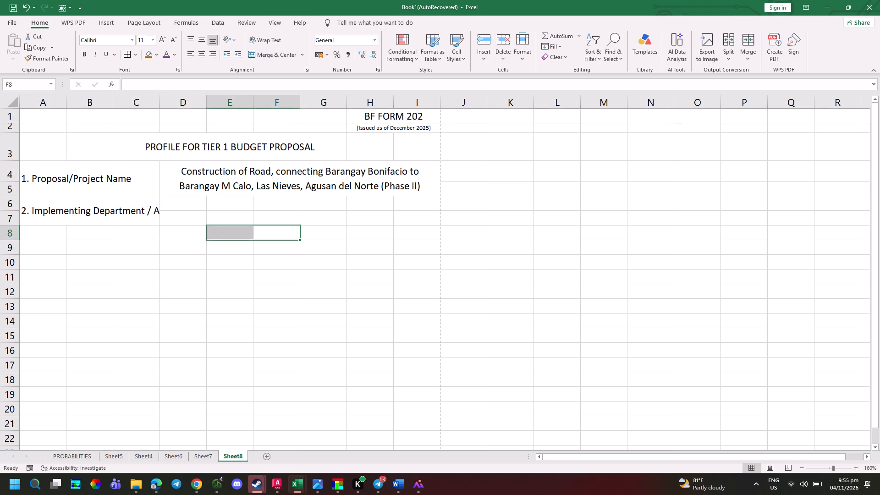
# Widen column C to fit the full "2. Implementing Department / Agency" label, and check the page in the print preview.
pyautogui.moveTo(159, 102); pyautogui.dragTo(203, 99)
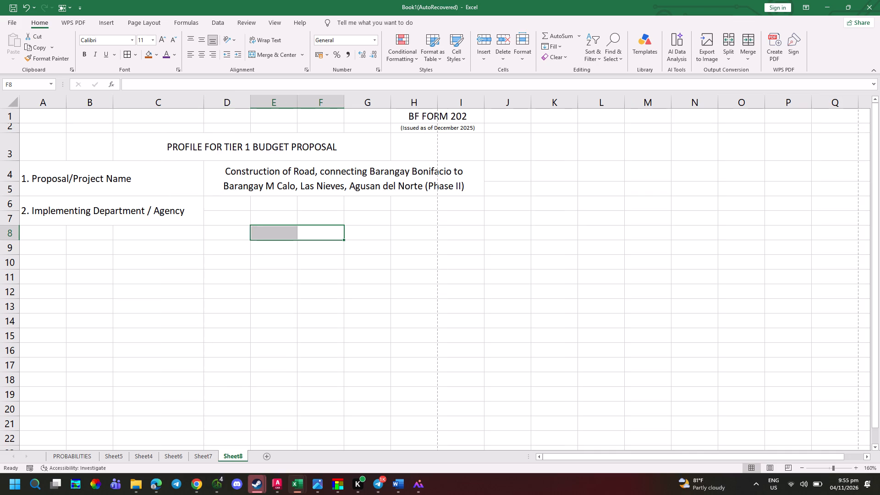
pyautogui.click(437, 101)
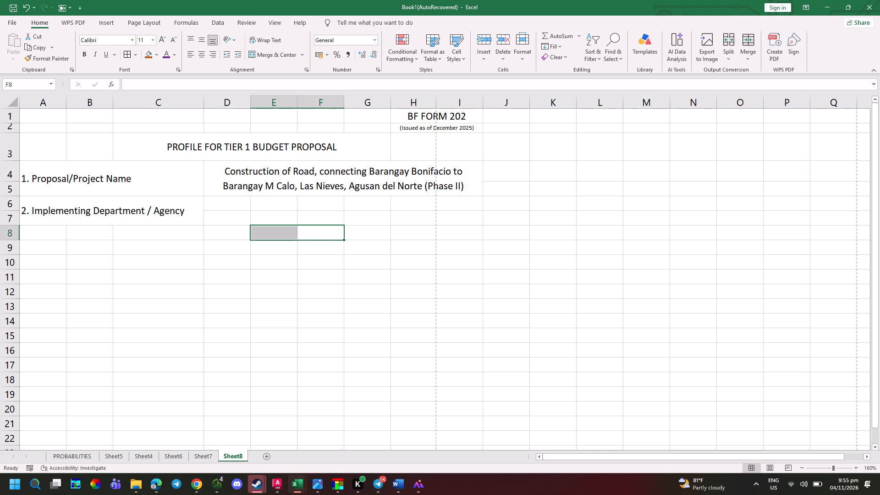
pyautogui.keyDown('ctrl'); pyautogui.scroll(-1, 136, 196); pyautogui.keyUp('ctrl')
pyautogui.hotkey('ctrl', 'p')
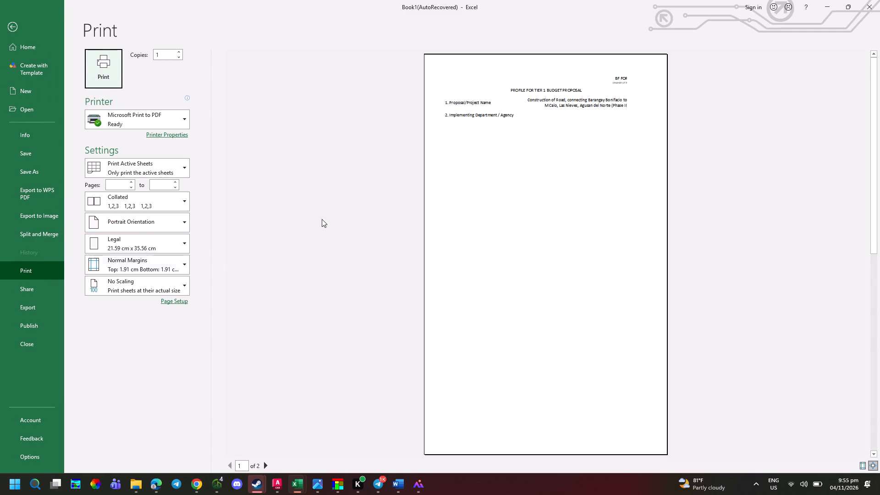
pyautogui.press('Escape')
# Increase the font size of the "PROFILE FOR TIER 1 BUDGET PROPOSAL" title to 14.
pyautogui.click(218, 143)
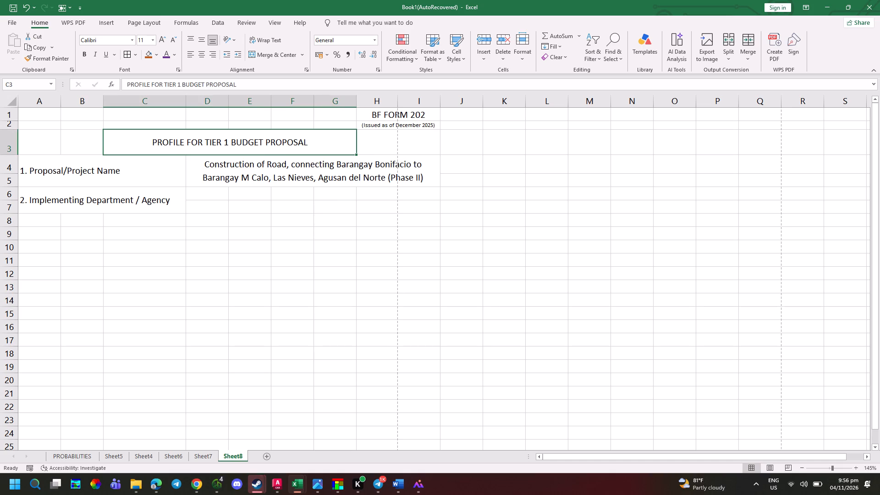
pyautogui.doubleClick(164, 35)
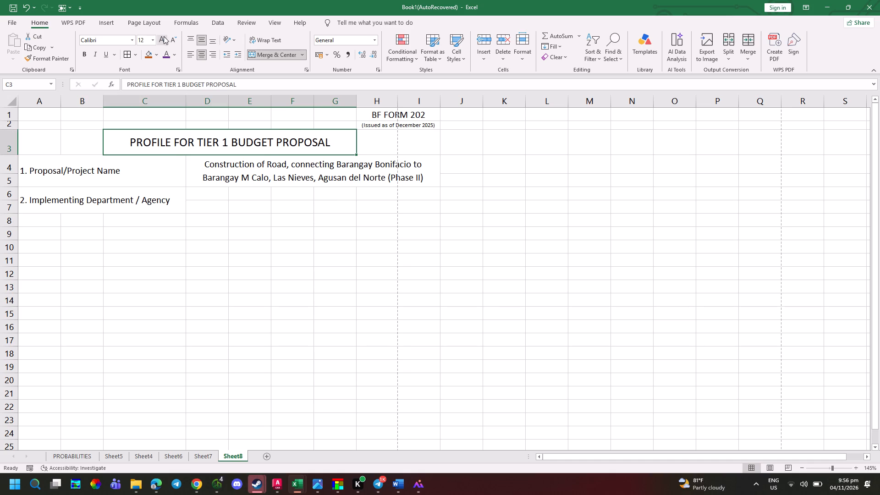
# Change the font of the entire sheet to Arial.
pyautogui.hotkey('ctrl', 'a')
pyautogui.hotkey('ctrl', 'a')
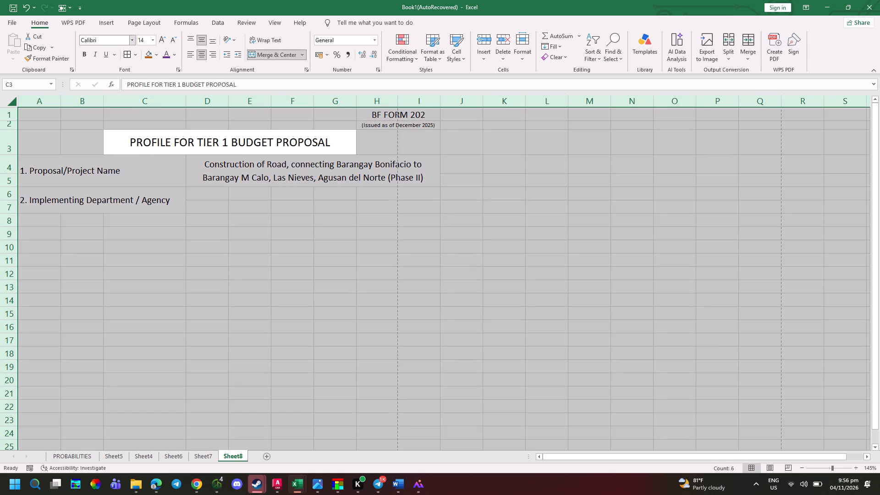
pyautogui.click(135, 38)
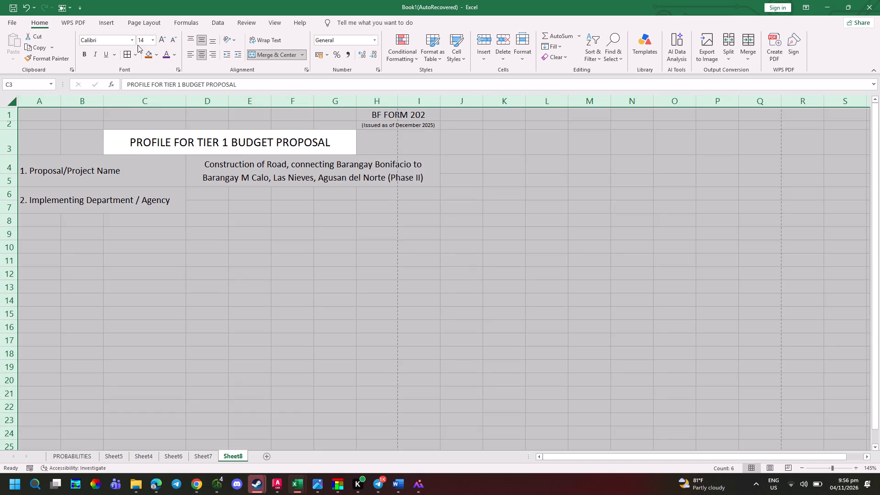
pyautogui.click(132, 39)
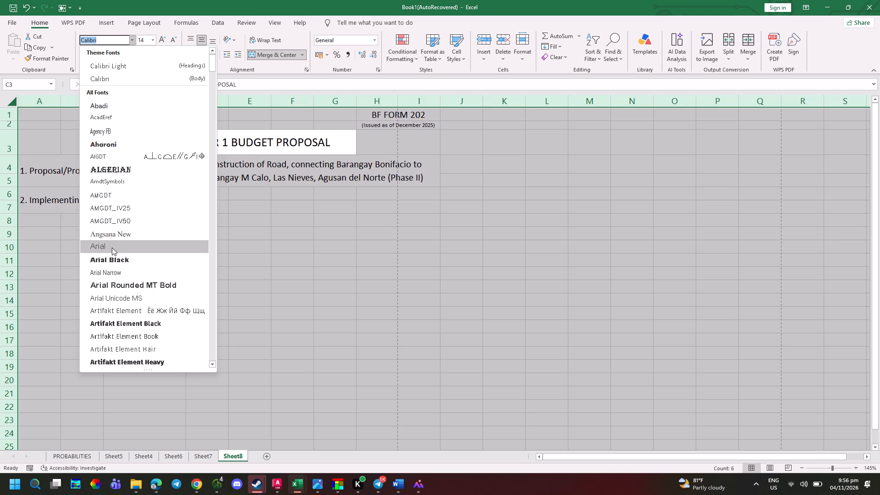
pyautogui.click(112, 252)
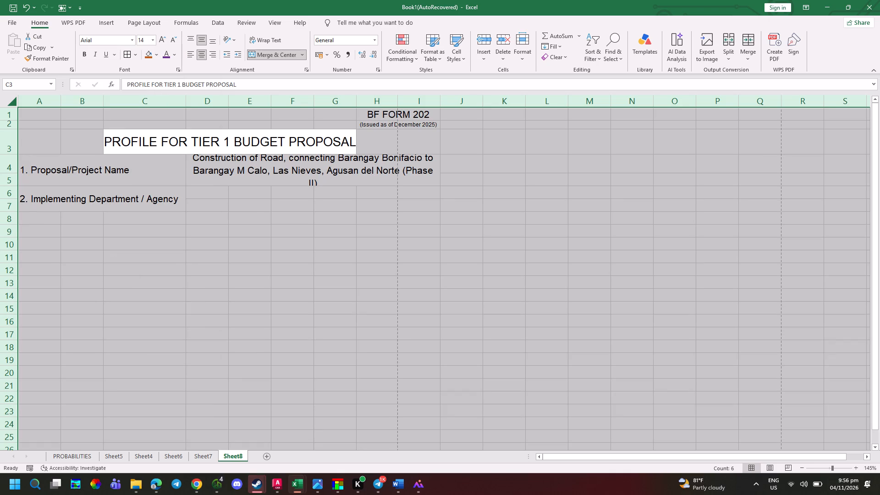
pyautogui.click(219, 246)
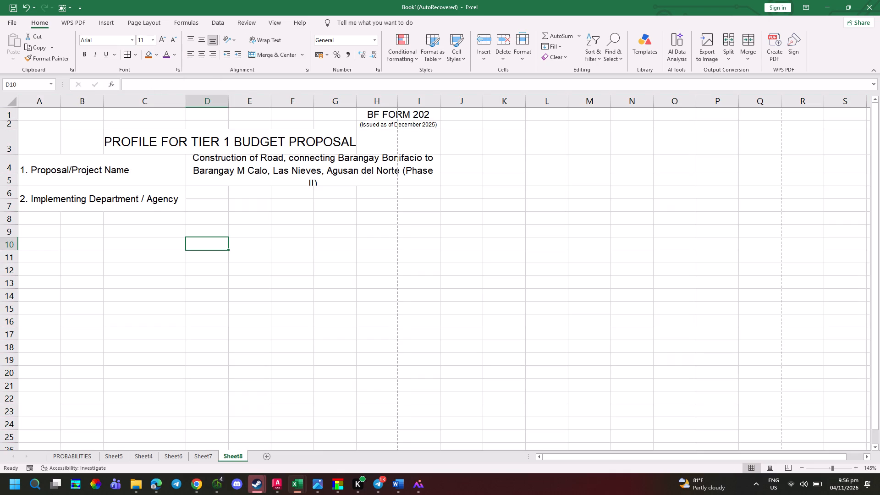
# Widen column H so the project description in D4 fits on two lines.
pyautogui.click(242, 171)
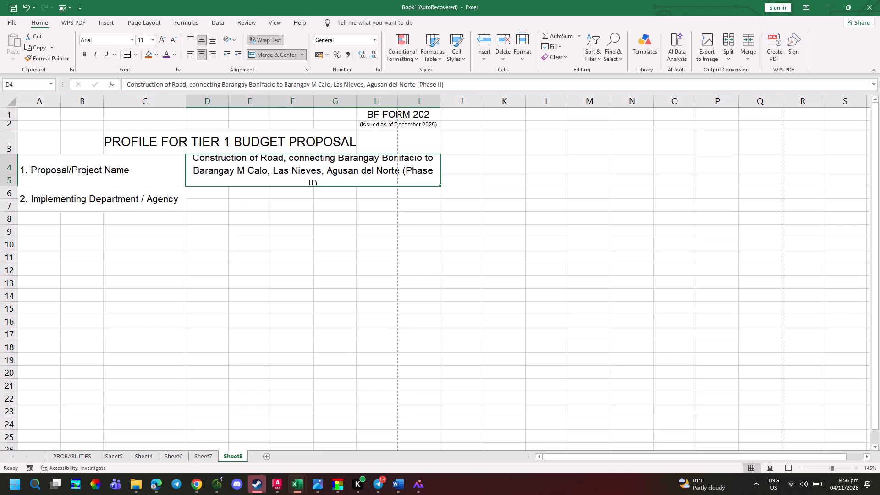
pyautogui.moveTo(399, 101); pyautogui.dragTo(419, 101)
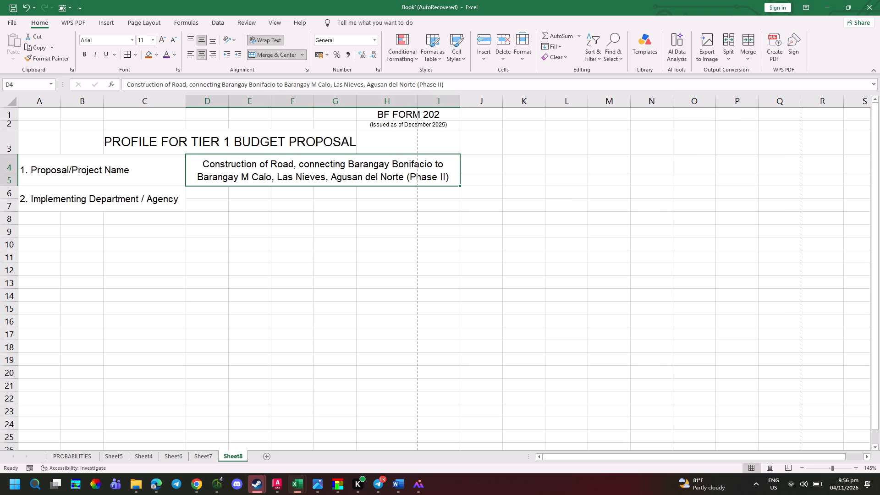
# Widen column C further, leaving extra room beside the two item labels.
pyautogui.moveTo(188, 104); pyautogui.dragTo(237, 104)
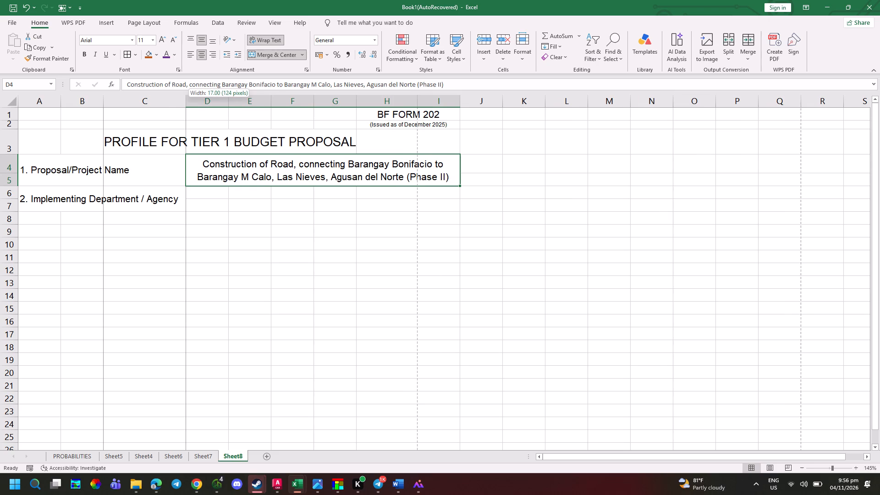
pyautogui.moveTo(237, 104); pyautogui.dragTo(238, 104)
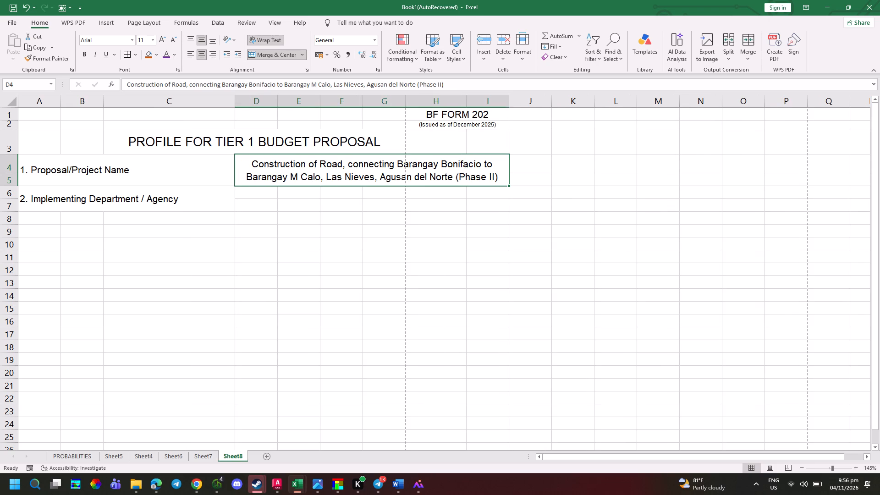
pyautogui.click(53, 184)
pyautogui.click(71, 196)
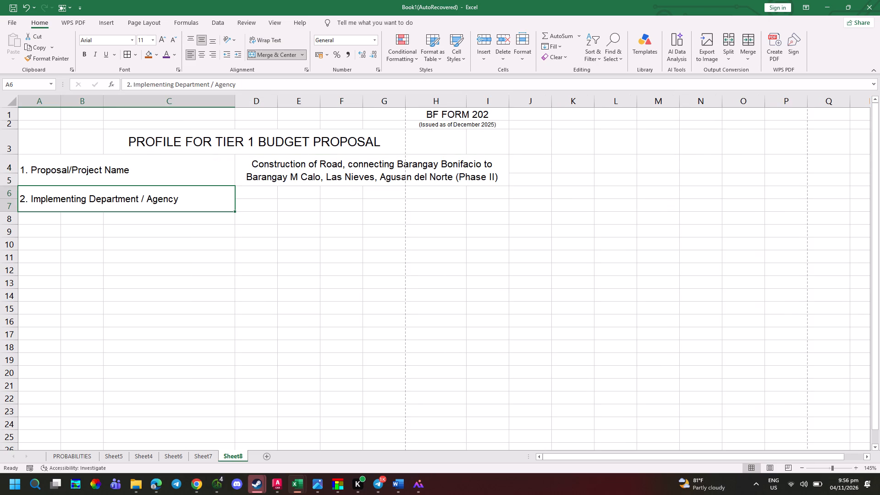
pyautogui.moveTo(235, 103); pyautogui.dragTo(257, 107)
# Move the vertical page break in Page Break Preview to the edge of column I, then return to Normal view.
pyautogui.click(272, 20)
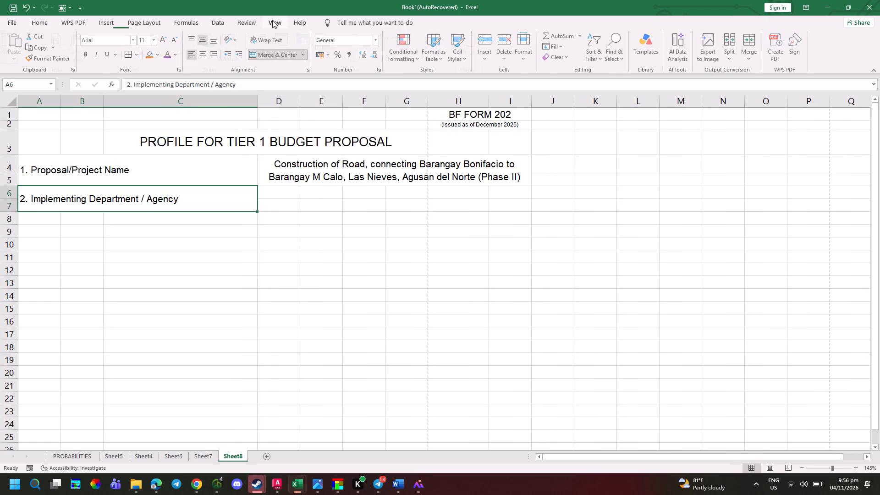
pyautogui.click(31, 56)
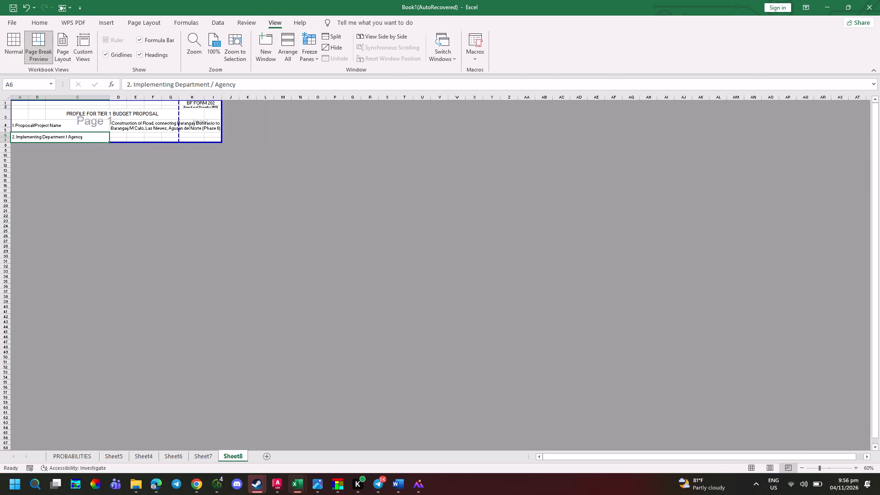
pyautogui.moveTo(176, 110); pyautogui.dragTo(220, 110)
pyautogui.click(36, 25)
pyautogui.keyDown('ctrl'); pyautogui.scroll(2, 87, 122); pyautogui.keyUp('ctrl')
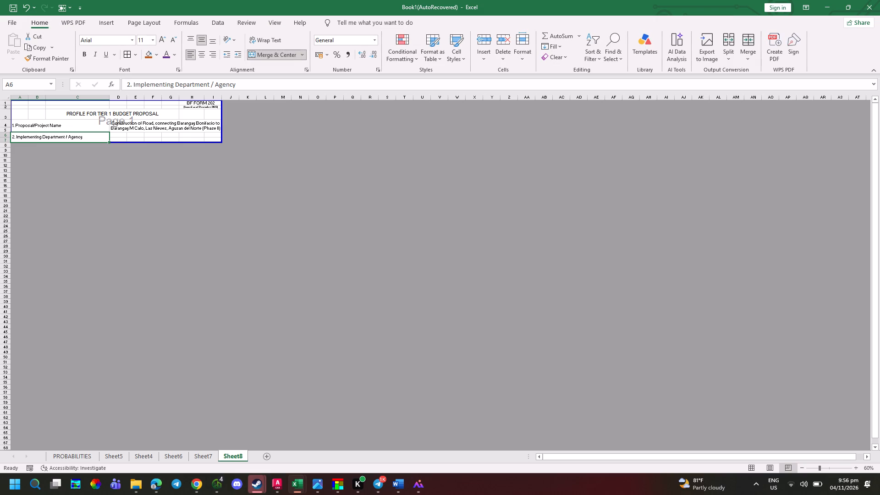
pyautogui.keyDown('ctrl'); pyautogui.scroll(2, 89, 124); pyautogui.keyUp('ctrl')
pyautogui.keyDown('ctrl'); pyautogui.scroll(2, 152, 169); pyautogui.keyUp('ctrl')
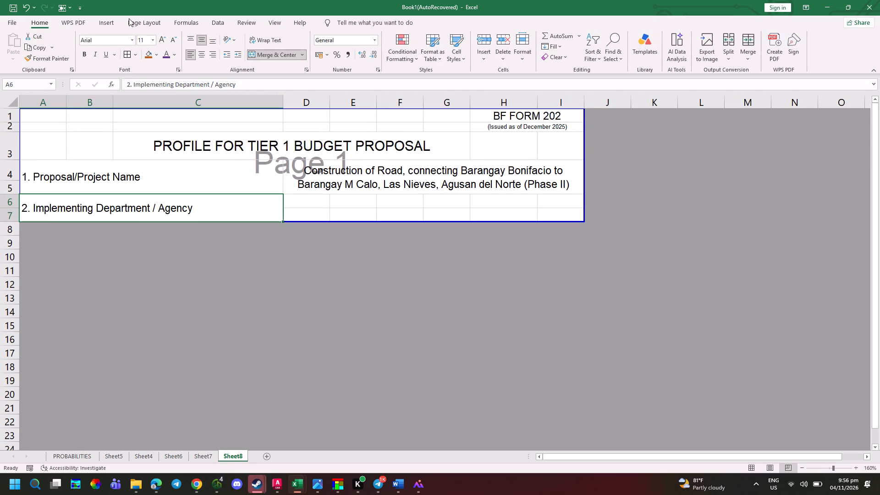
pyautogui.click(147, 22)
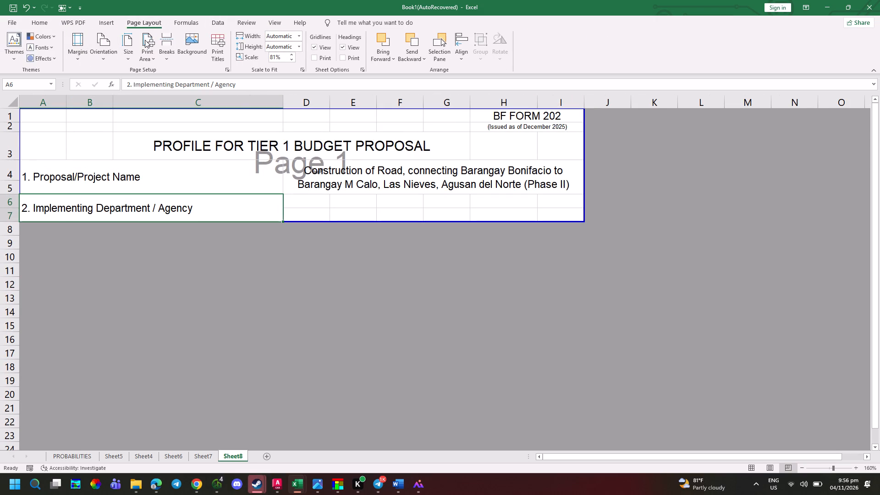
pyautogui.click(246, 18)
pyautogui.click(272, 19)
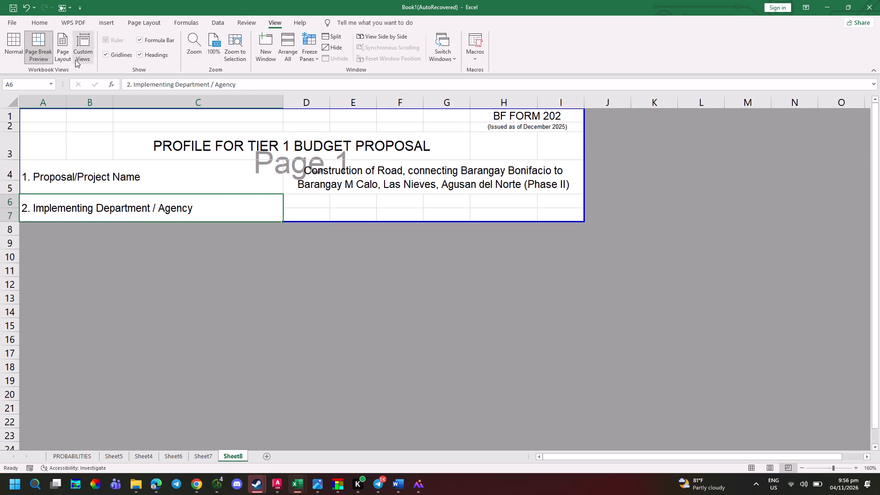
pyautogui.click(18, 47)
pyautogui.click(204, 224)
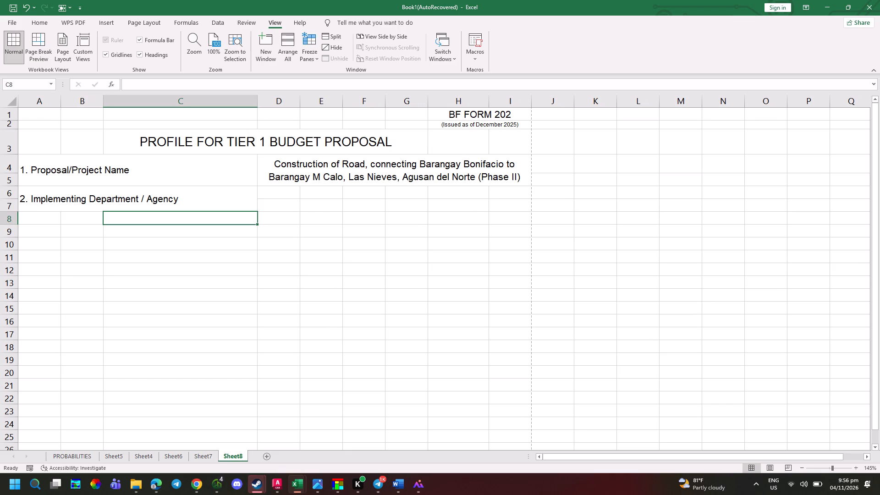
# Compare the sheet's print preview and form heading lines with the photographed BP Form 202.
pyautogui.hotkey('ctrl', 'p')
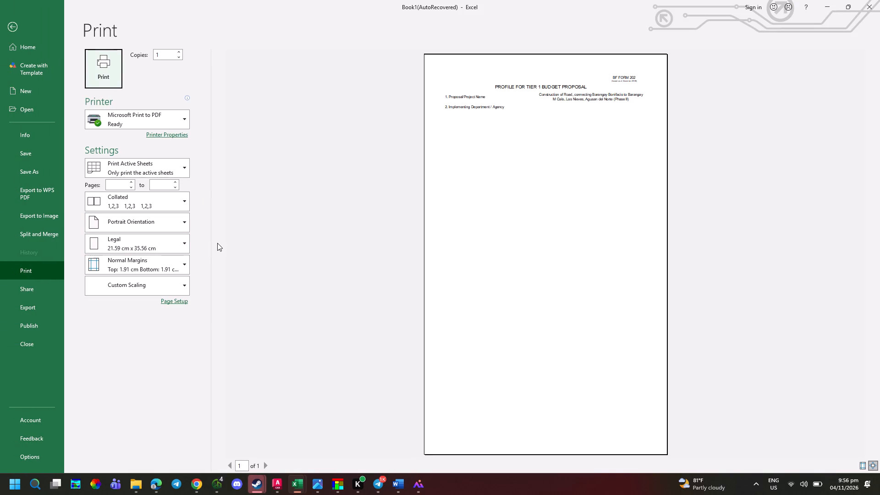
pyautogui.hotkey('alt', 'Tab')
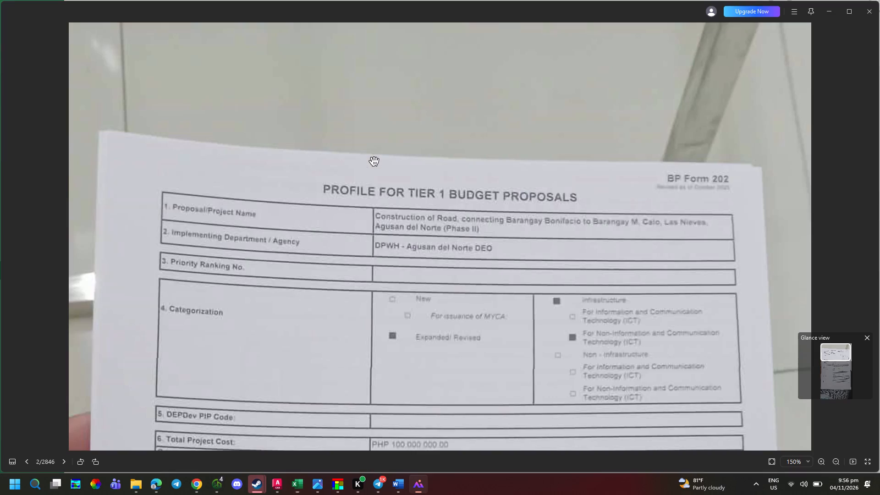
pyautogui.hotkey('alt', 'Tab')
pyautogui.press('Escape')
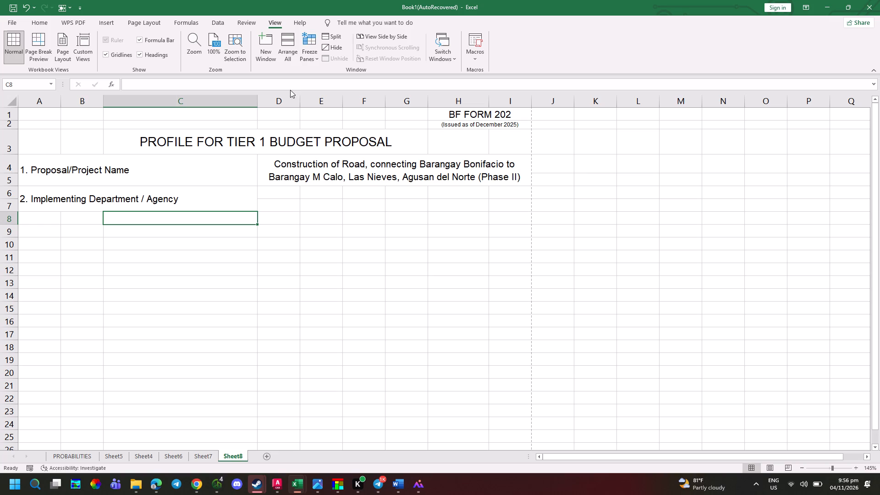
pyautogui.scroll(2, 467, 119)
pyautogui.click(471, 118)
pyautogui.click(479, 125)
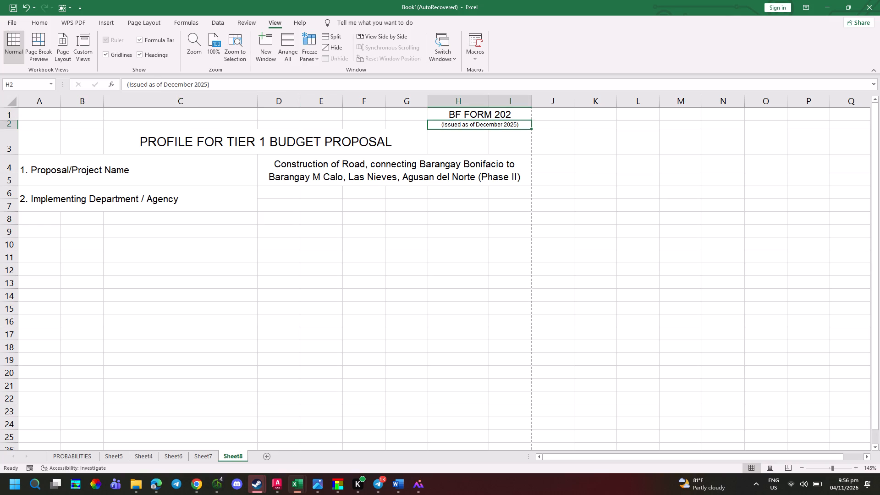
pyautogui.click(473, 120)
pyautogui.moveTo(170, 182); pyautogui.dragTo(176, 184)
pyautogui.click(341, 186)
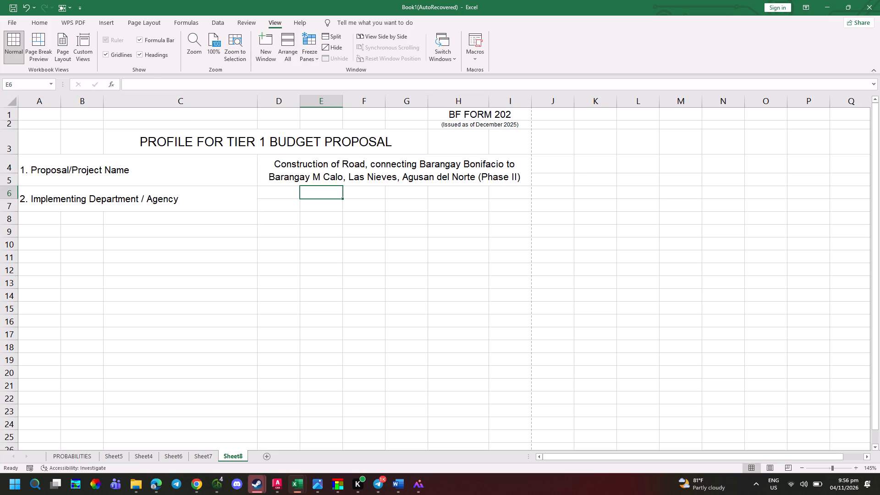
# Copy the merged project description block in D4 to D6, beside the implementing agency label.
pyautogui.click(286, 194)
pyautogui.click(308, 174)
pyautogui.hotkey('ctrl', 'c')
pyautogui.click(286, 189)
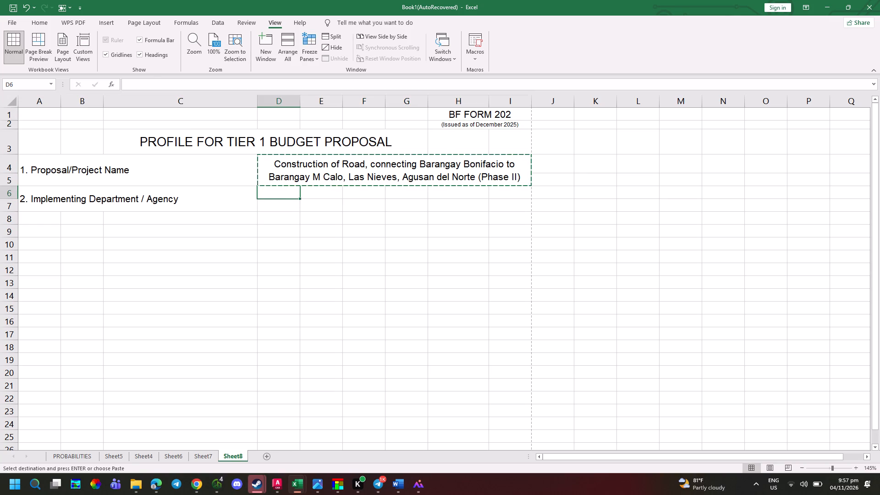
pyautogui.hotkey('ctrl', 'v')
# Enter "DPWH - Agusan del Norte DEO" in the merged cell beside the implementing department label.
pyautogui.click(302, 203)
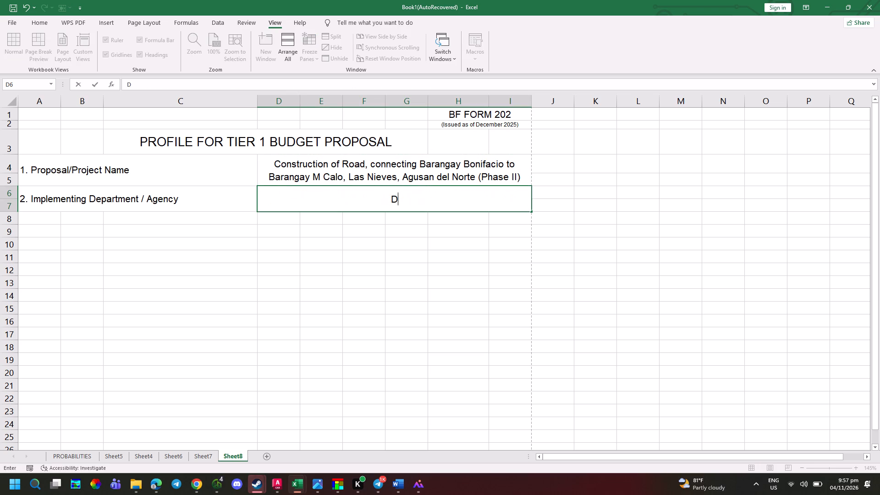
pyautogui.write('PW')
pyautogui.write('H - A')
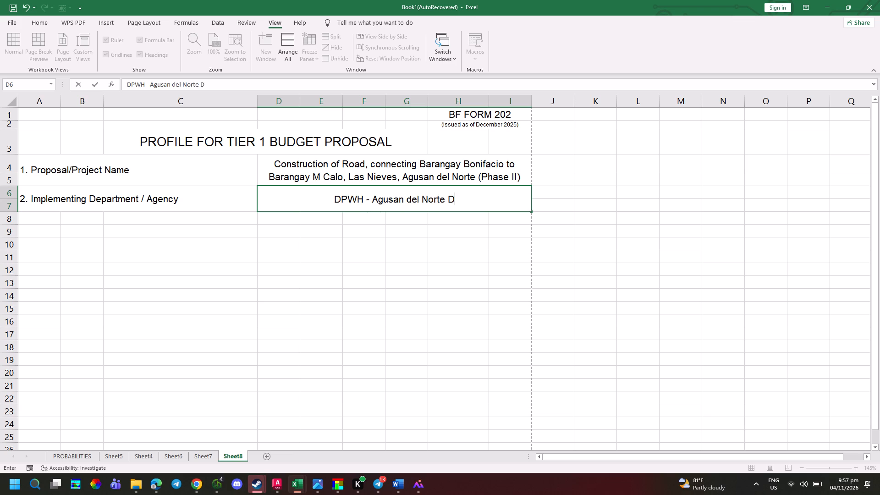
pyautogui.press('BackSpace')
pyautogui.press('BackSpace')
pyautogui.write('EO')
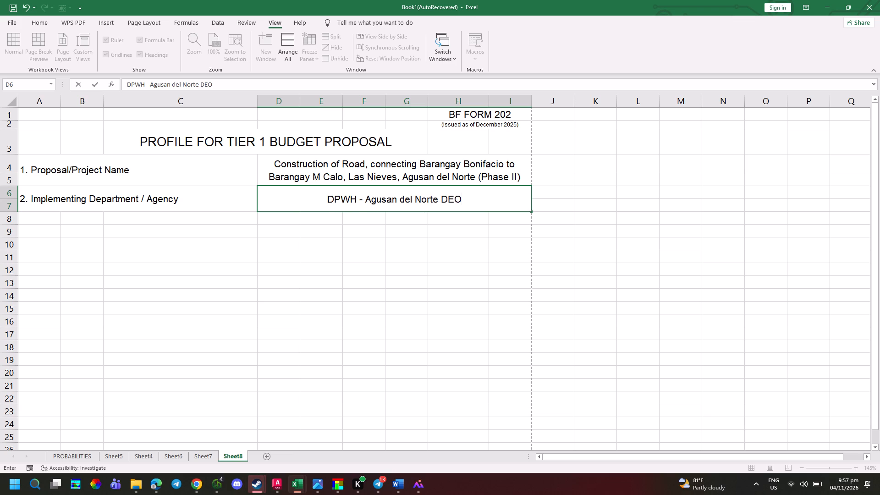
# Apply all borders in a medium solid line to both item rows, A4 to I7.
pyautogui.moveTo(148, 155); pyautogui.dragTo(369, 198)
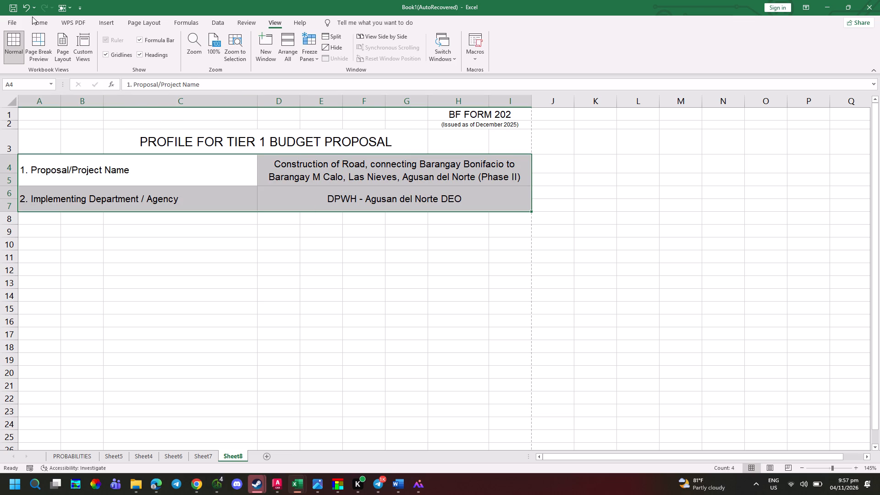
pyautogui.click(32, 16)
pyautogui.click(35, 19)
pyautogui.click(137, 55)
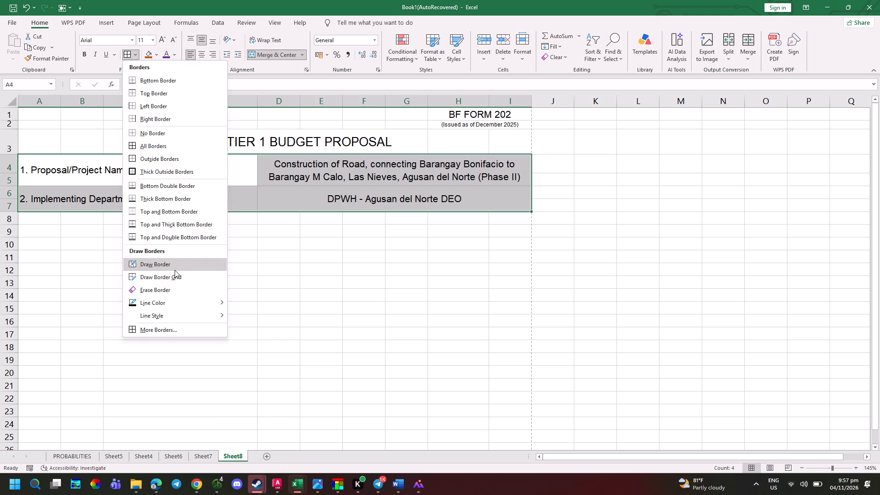
pyautogui.click(179, 316)
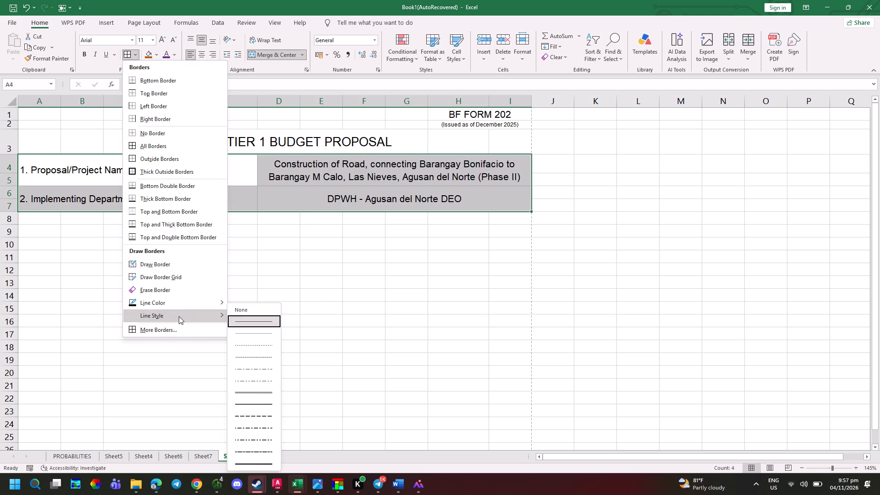
pyautogui.click(251, 401)
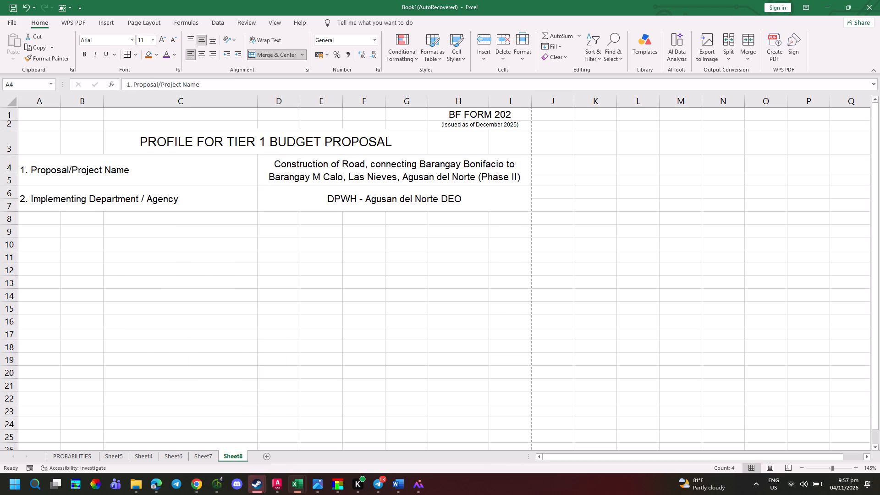
pyautogui.click(137, 56)
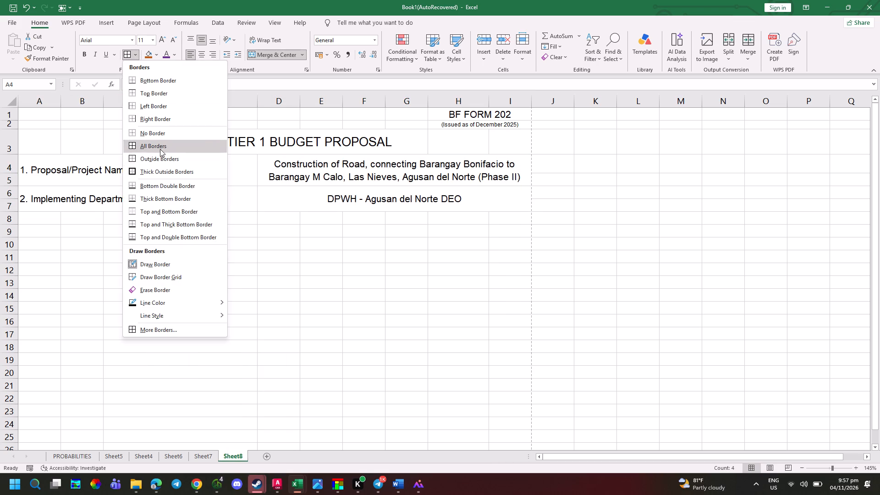
pyautogui.click(160, 149)
pyautogui.press('Escape')
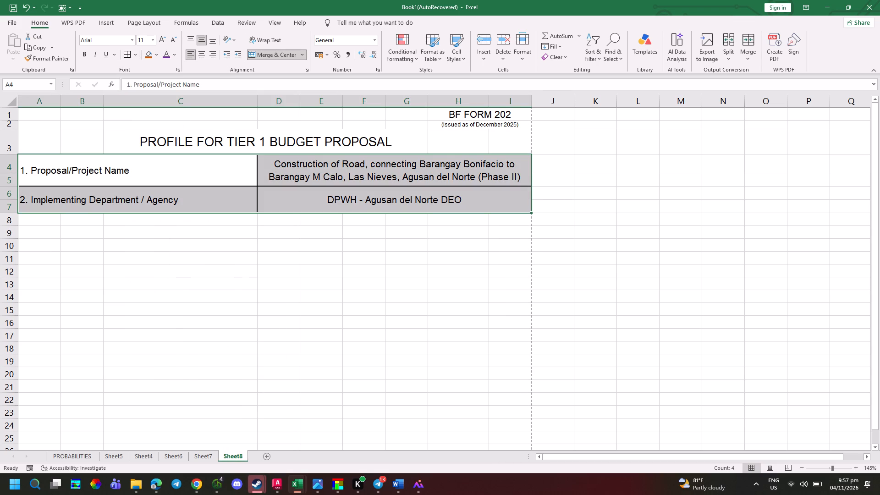
pyautogui.click(273, 297)
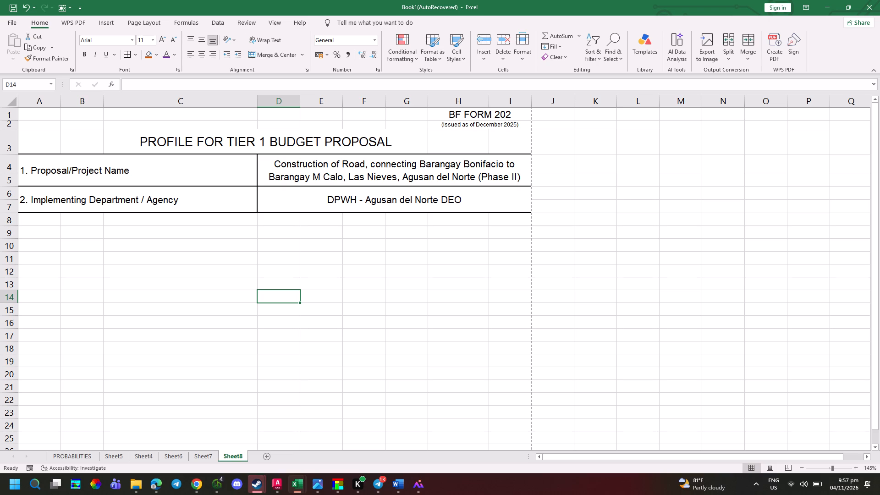
# Left-align the project description and implementing agency entries in the merged cells D4 and D6.
pyautogui.moveTo(304, 195); pyautogui.dragTo(296, 168)
pyautogui.click(192, 52)
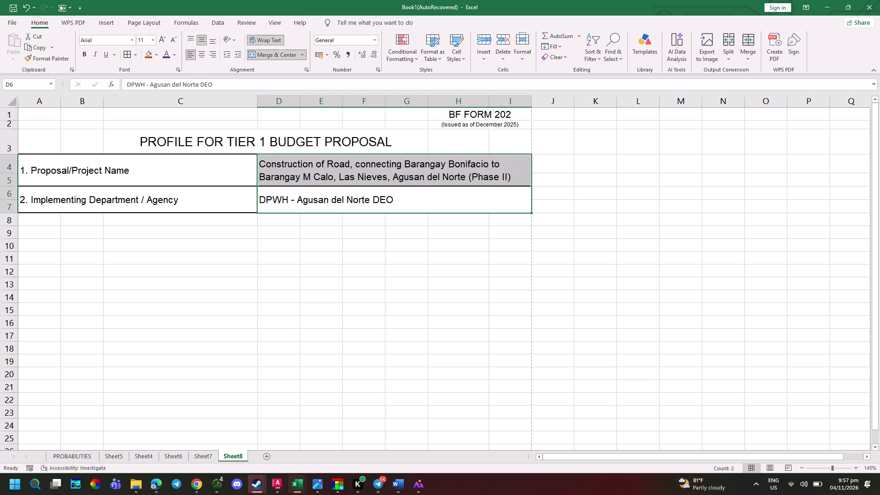
pyautogui.click(336, 293)
# Enter the label "3. Priority Ranking No." in A9, leaving row 8 blank.
pyautogui.keyDown('ctrl'); pyautogui.scroll(-1, 275, 249); pyautogui.keyUp('ctrl')
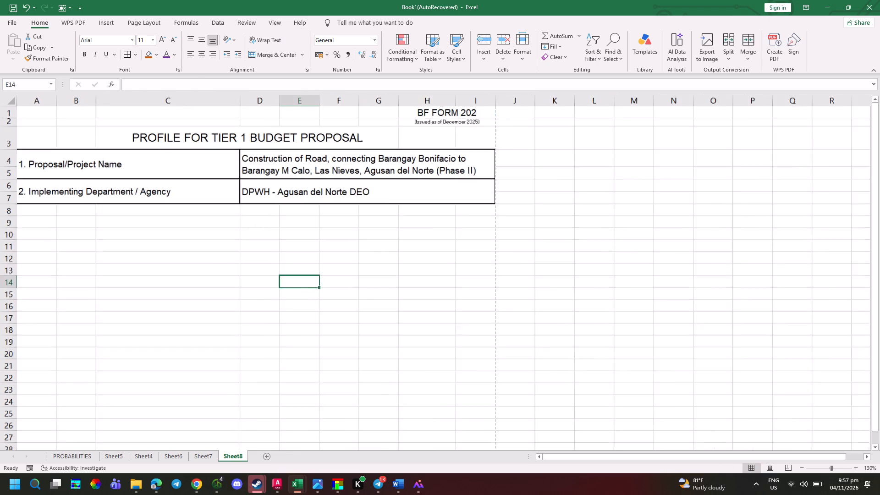
pyautogui.click(93, 217)
pyautogui.click(28, 209)
pyautogui.click(34, 217)
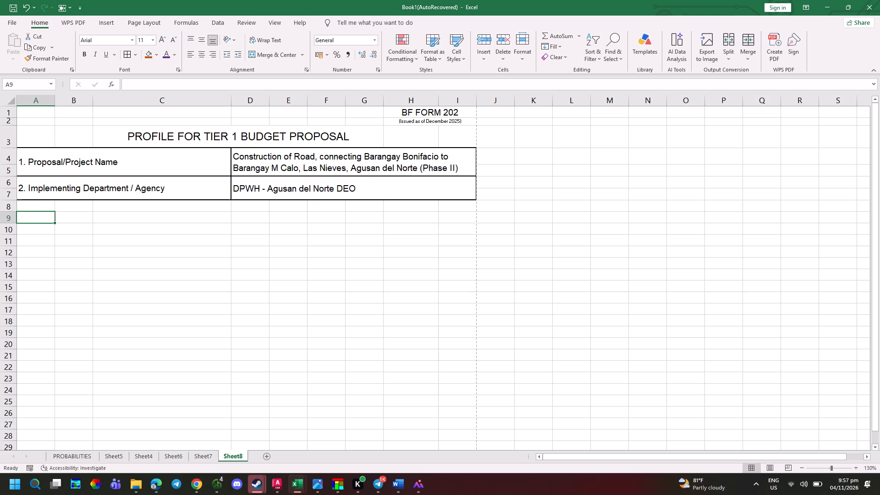
pyautogui.press('3')
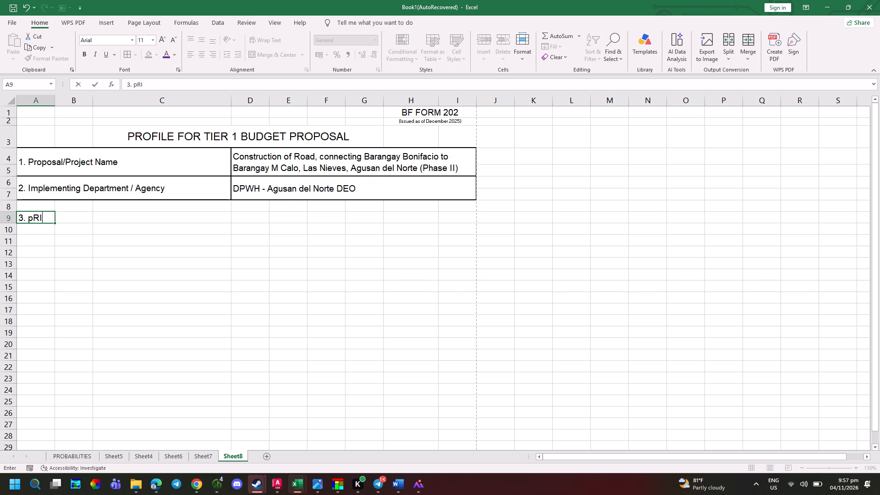
pyautogui.press('BackSpace')
pyautogui.press('BackSpace')
pyautogui.press('BackSpace')
pyautogui.press('BackSpace')
pyautogui.press('p')
pyautogui.press('BackSpace')
pyautogui.press('space')
pyautogui.write('p')
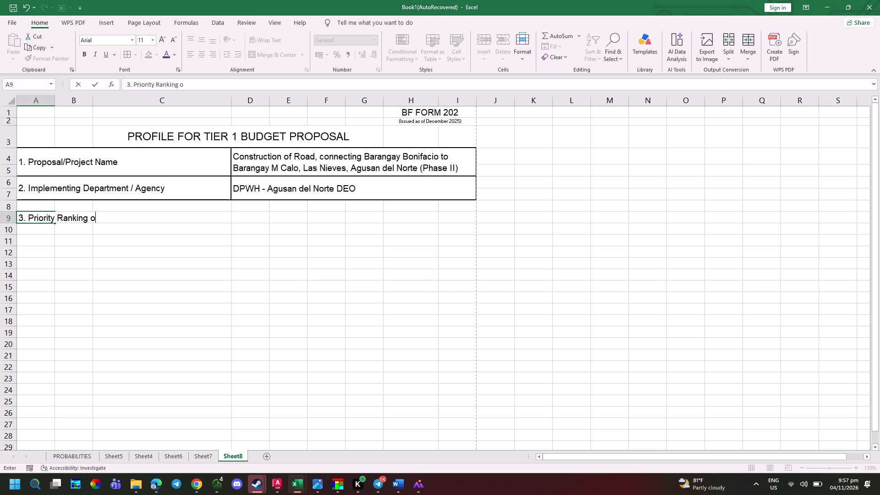
pyautogui.press('BackSpace')
pyautogui.press('BackSpace')
pyautogui.click(106, 220)
pyautogui.click(131, 258)
# Merge A9:C9 with the priority ranking label left-aligned, and merge D9:I9 as its entry cell.
pyautogui.moveTo(120, 217); pyautogui.dragTo(38, 216)
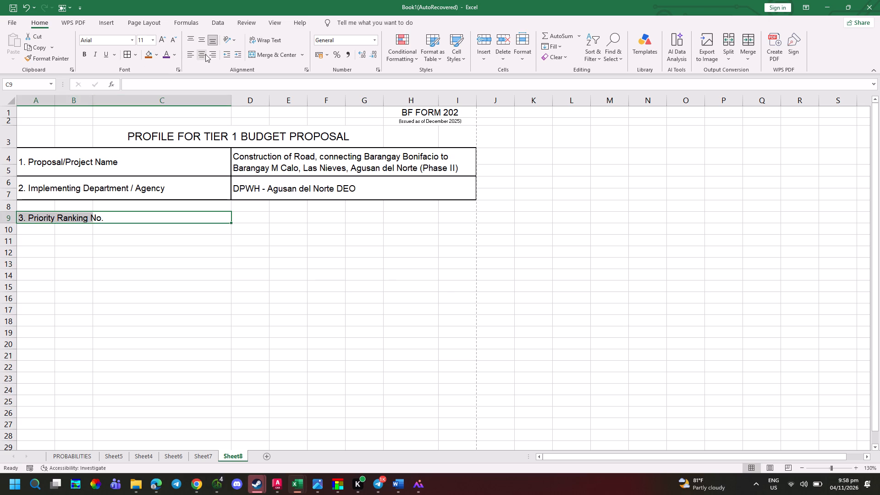
pyautogui.click(281, 54)
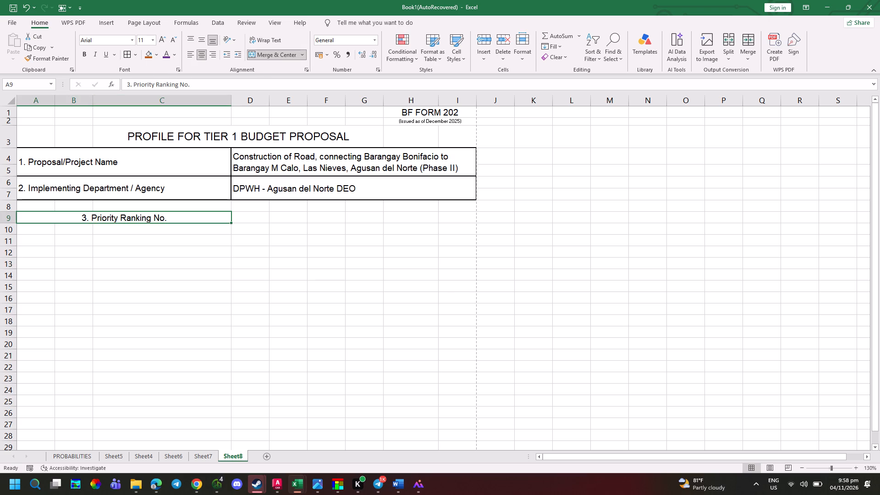
pyautogui.click(190, 55)
pyautogui.moveTo(245, 218); pyautogui.dragTo(442, 218)
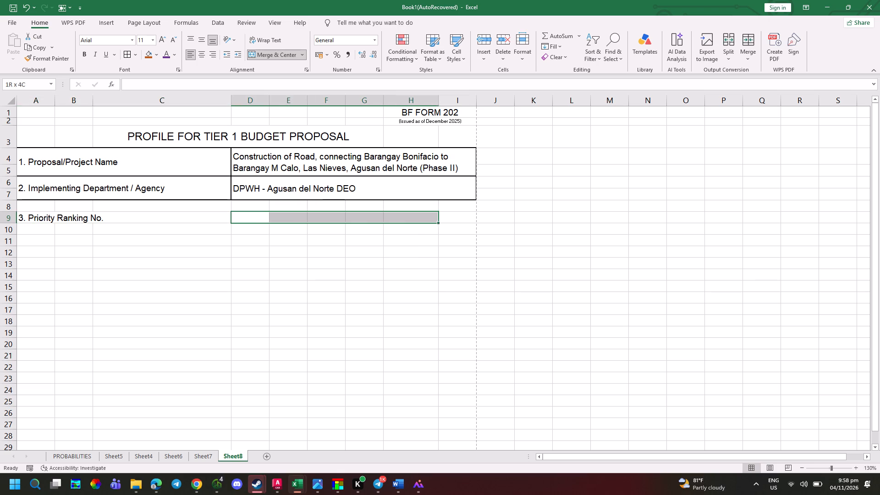
pyautogui.moveTo(442, 218); pyautogui.dragTo(444, 217)
pyautogui.click(264, 55)
# Apply all borders to the priority ranking row, A9 to I9.
pyautogui.moveTo(210, 220); pyautogui.dragTo(242, 220)
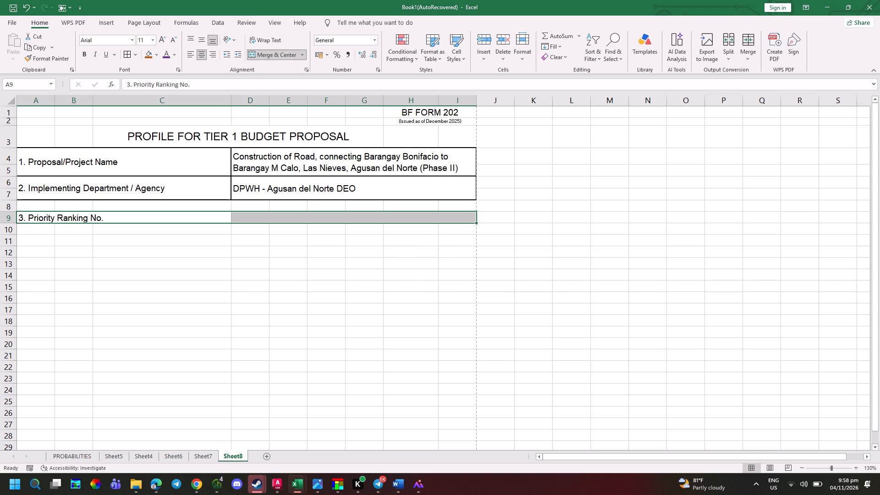
pyautogui.moveTo(242, 220); pyautogui.dragTo(251, 218)
pyautogui.click(125, 51)
pyautogui.click(199, 264)
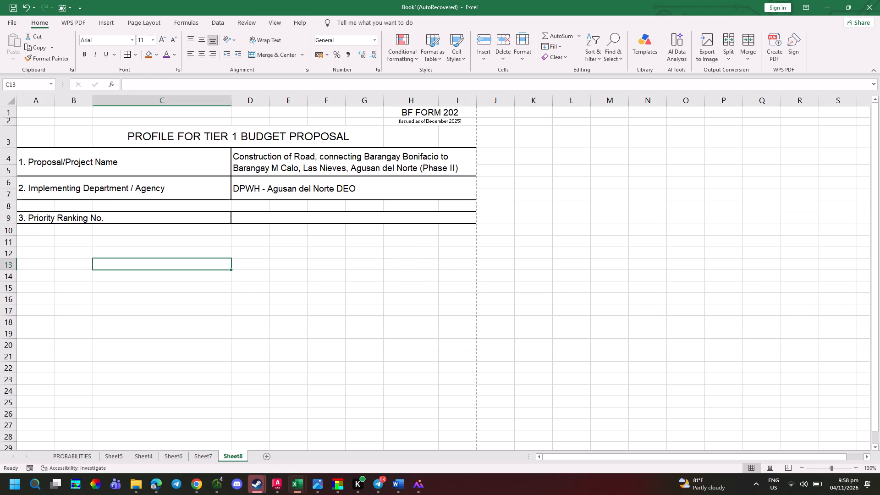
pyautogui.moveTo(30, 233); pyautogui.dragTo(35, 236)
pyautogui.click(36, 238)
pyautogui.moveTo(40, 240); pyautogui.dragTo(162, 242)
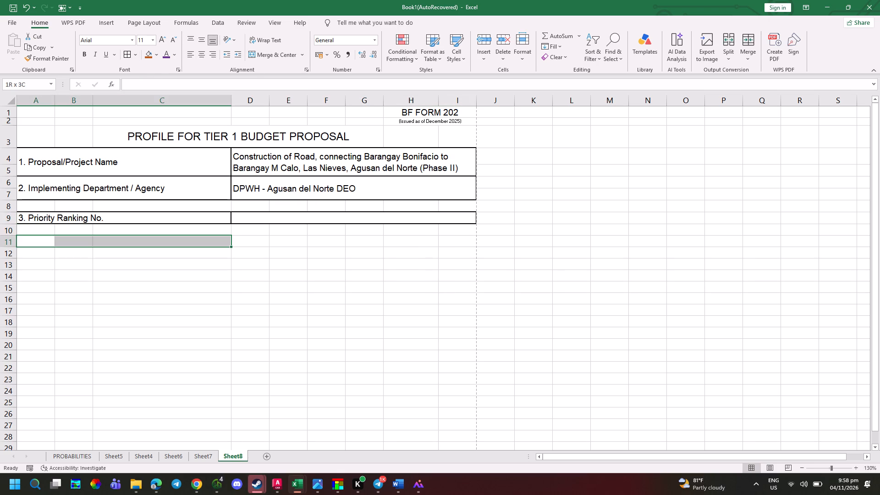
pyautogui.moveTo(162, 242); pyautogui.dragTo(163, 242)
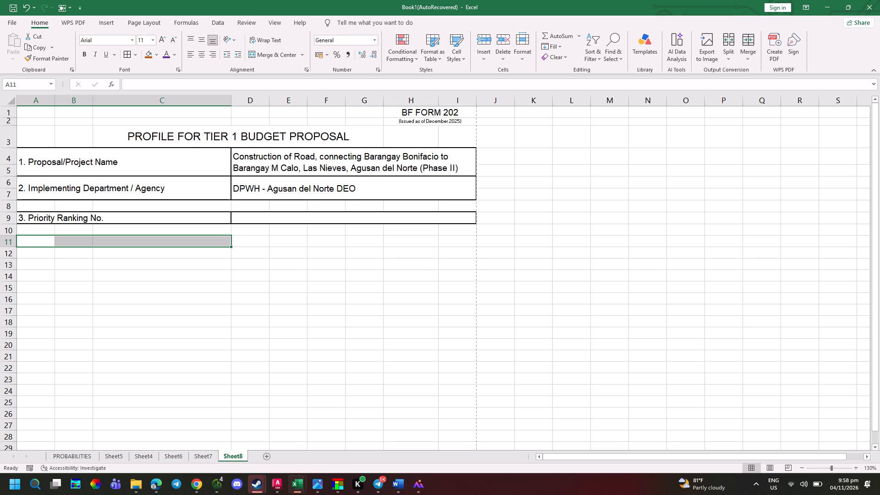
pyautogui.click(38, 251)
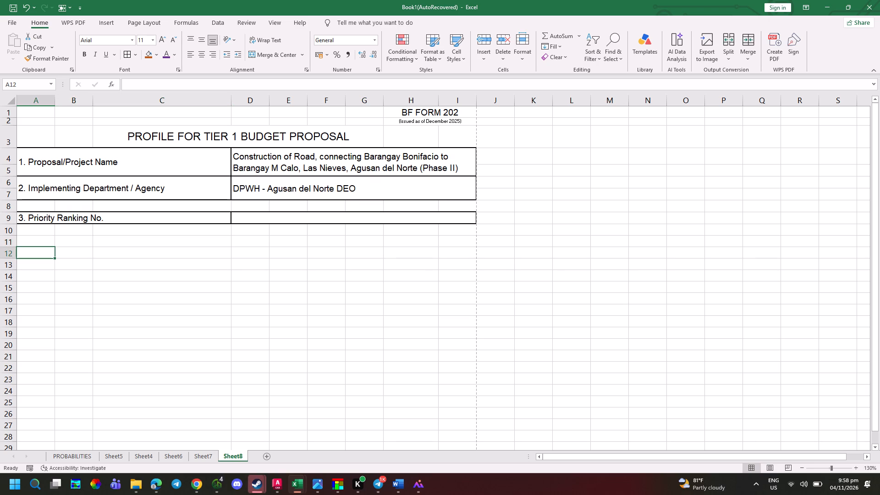
# Enter the label "4. Categorization" in A13, leaving rows 10 to 12 blank below the priority ranking row.
pyautogui.click(39, 261)
pyautogui.click(44, 277)
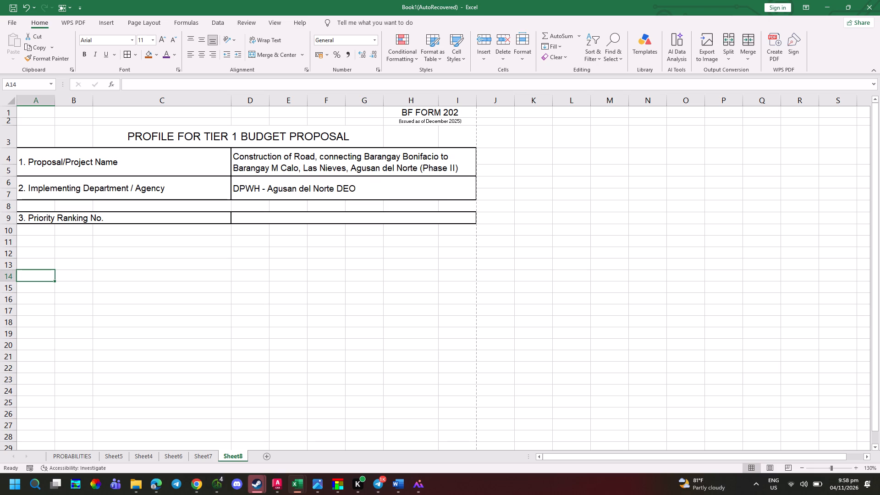
pyautogui.click(39, 261)
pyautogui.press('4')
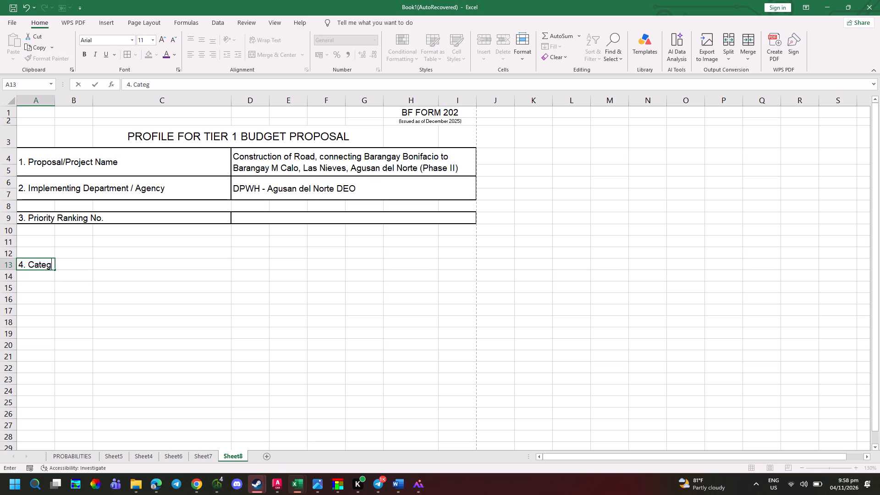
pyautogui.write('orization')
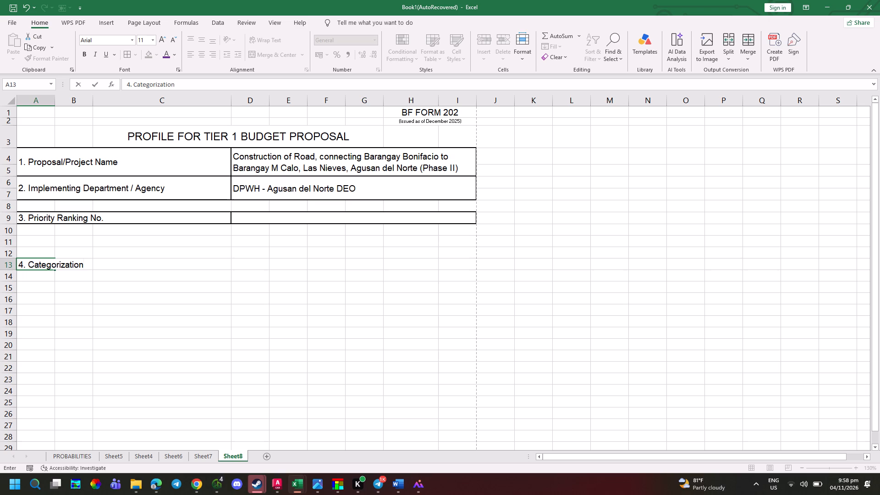
pyautogui.click(186, 261)
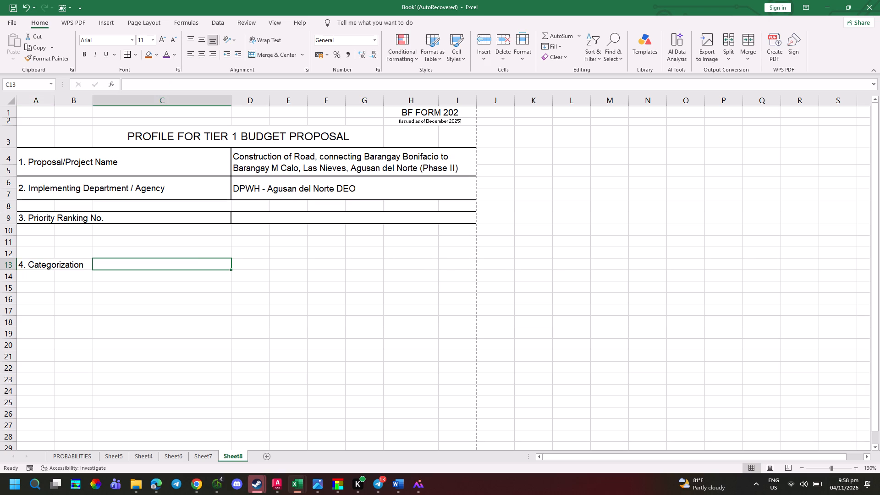
# Insert a text box for the categorization section, starting with the Text Box tool.
pyautogui.click(197, 256)
pyautogui.click(201, 253)
pyautogui.click(93, 19)
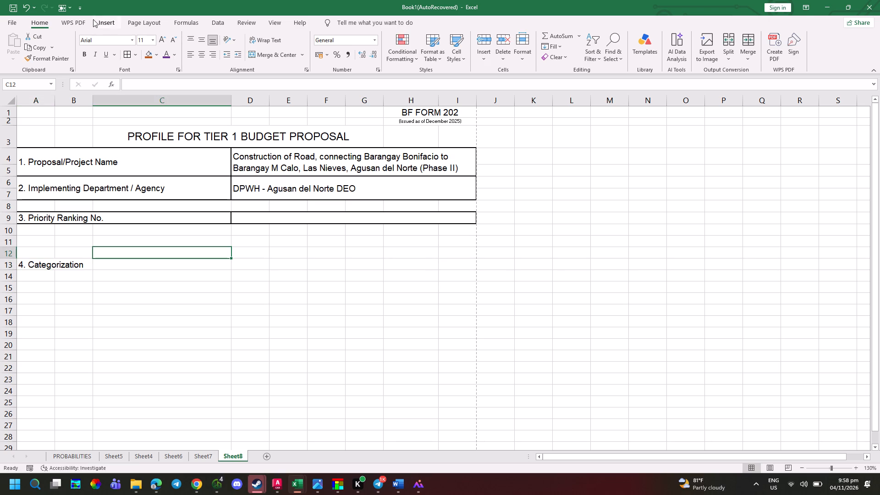
pyautogui.click(688, 48)
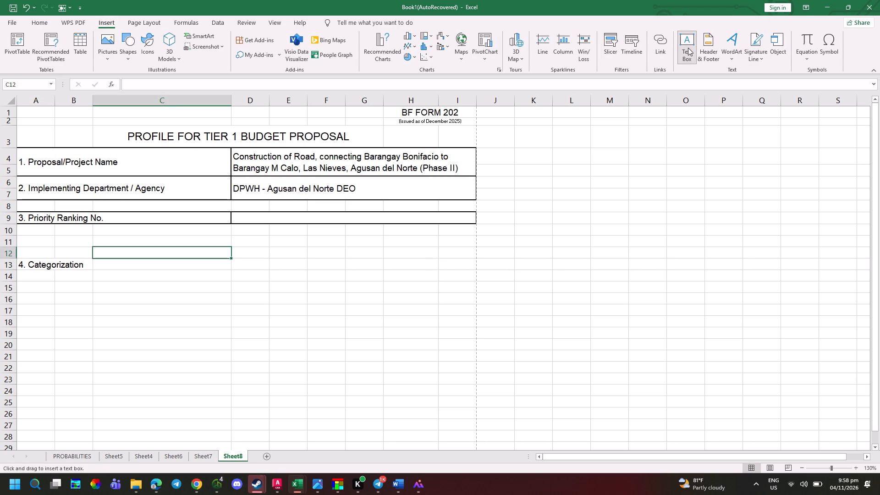
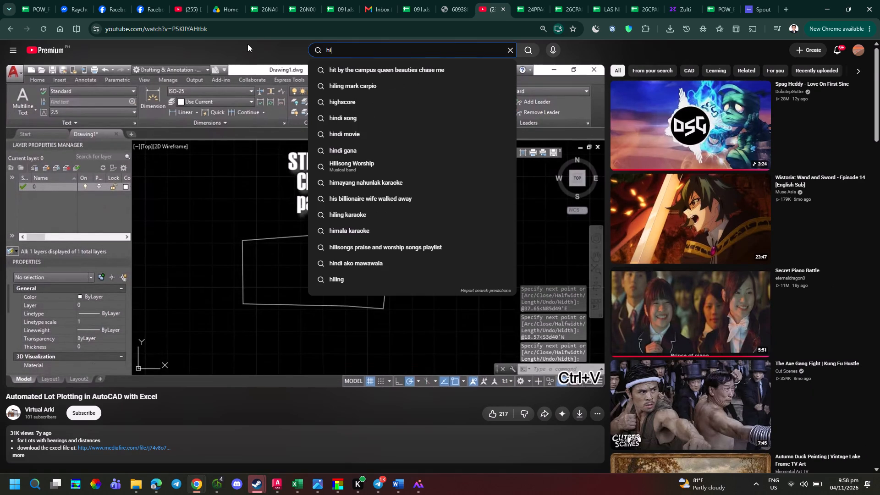
# Search YouTube for "how to insert checkbox in excel".
pyautogui.press('BackSpace')
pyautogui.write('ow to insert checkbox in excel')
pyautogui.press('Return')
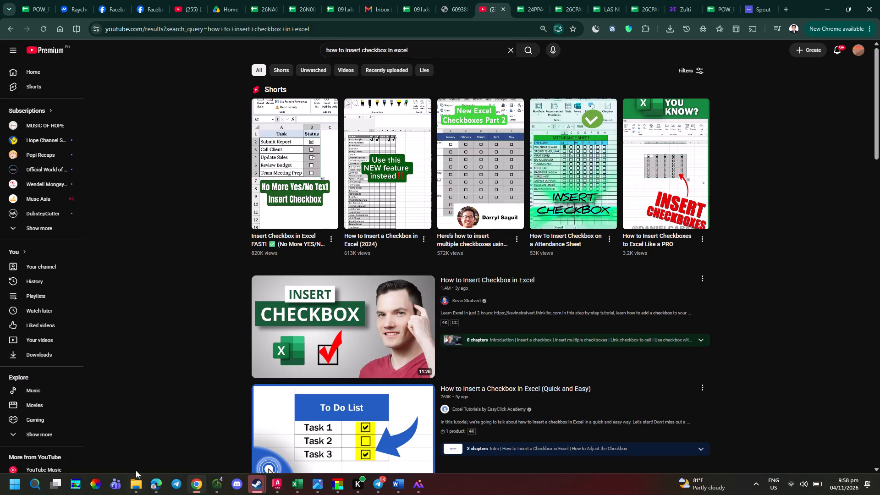
# Watch the beginning of the "Insert Checkbox in Excel FAST!" short to learn how to insert a checkbox.
pyautogui.click(309, 170)
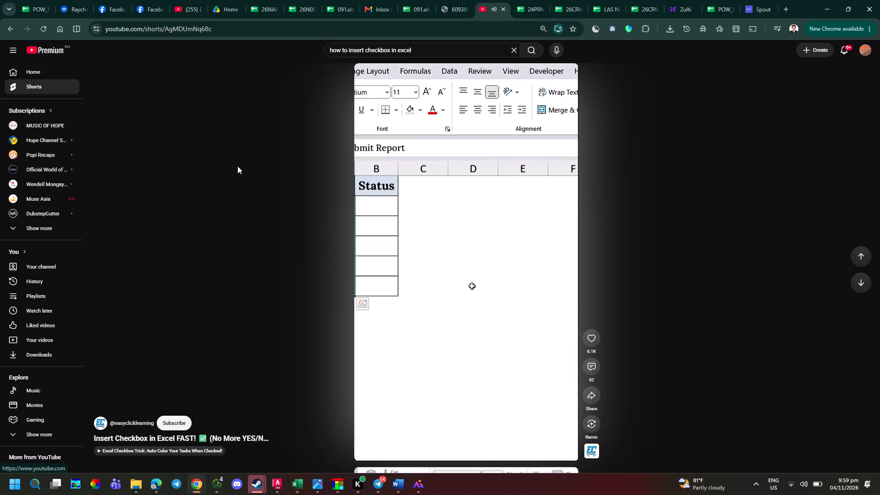
pyautogui.click(445, 204)
# Switch to Excel, enable the Developer tab in the ribbon customization options, and display its commands.
pyautogui.hotkey('alt', 'Tab')
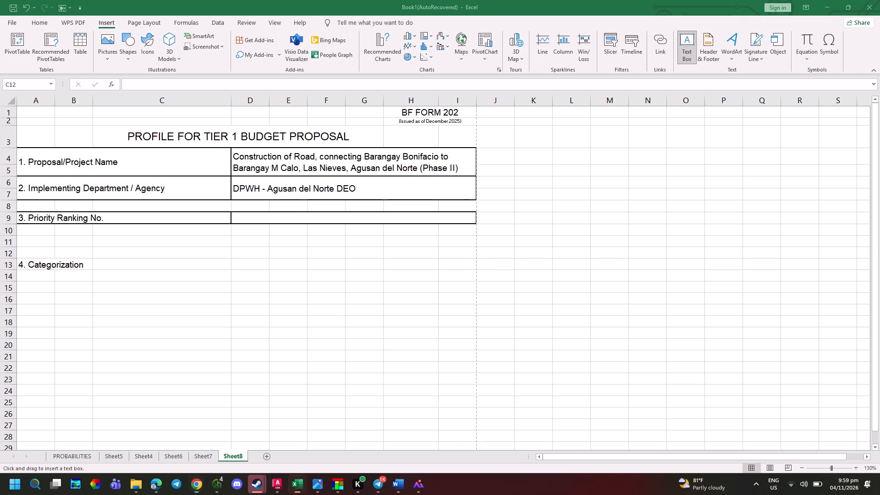
pyautogui.rightClick(281, 85)
pyautogui.rightClick(285, 70)
pyautogui.click(317, 94)
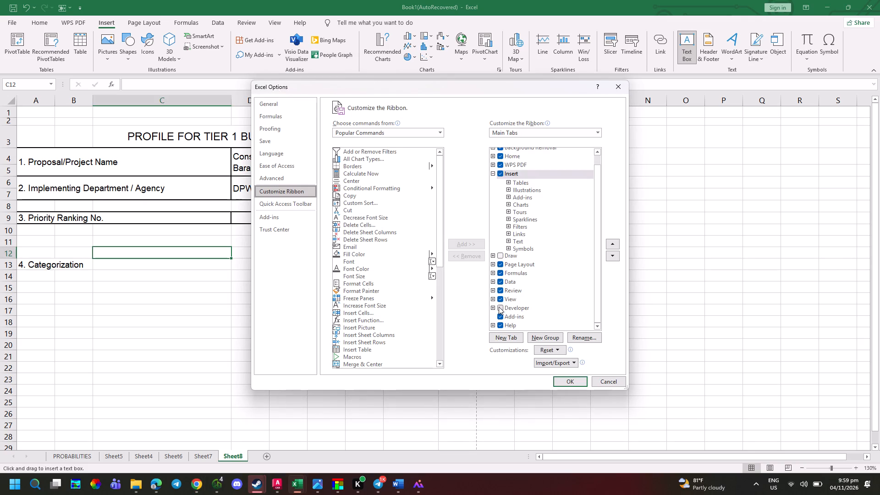
pyautogui.click(499, 307)
pyautogui.click(574, 386)
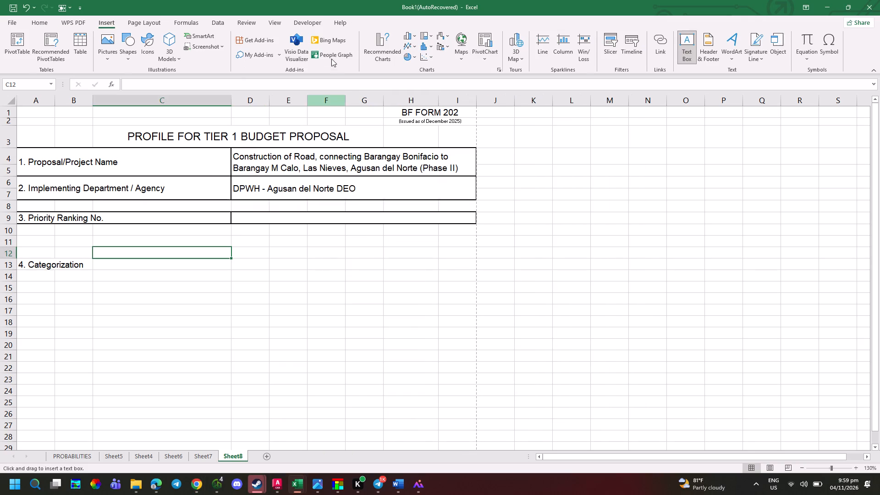
pyautogui.click(311, 28)
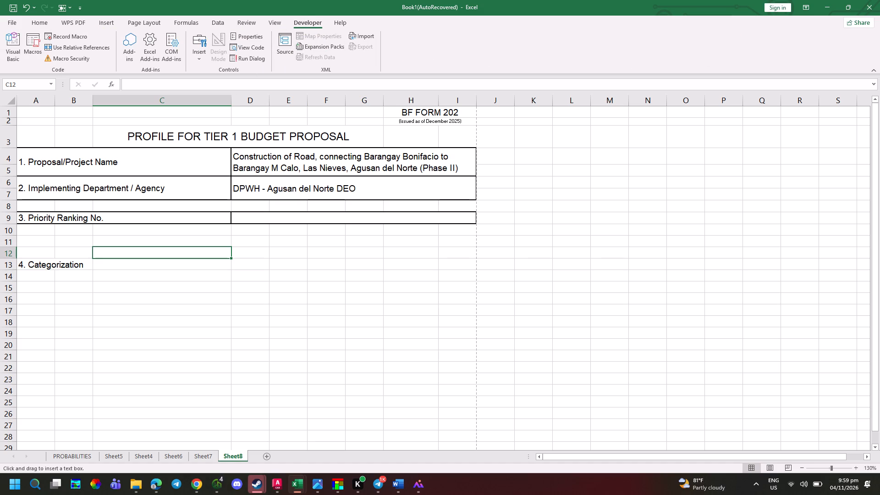
# Return to the tutorial short in Chrome and watch how a check box control is inserted.
pyautogui.hotkey('alt', 'Tab')
pyautogui.click(462, 252)
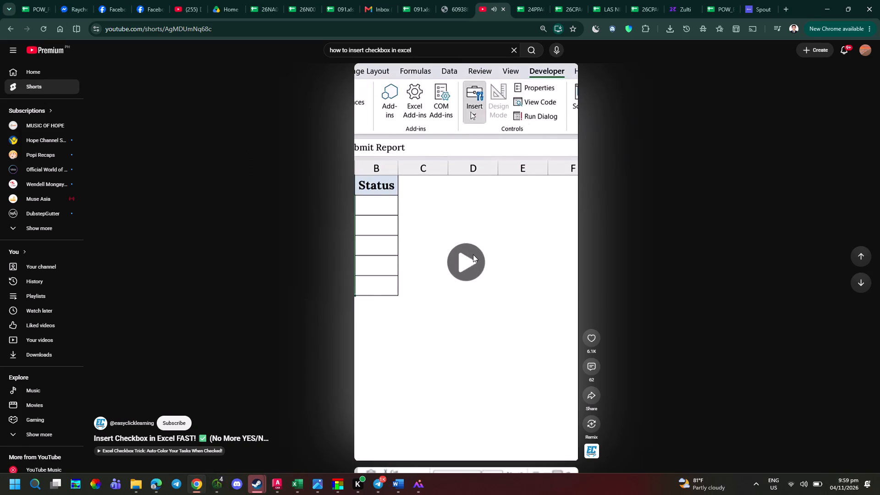
pyautogui.click(480, 258)
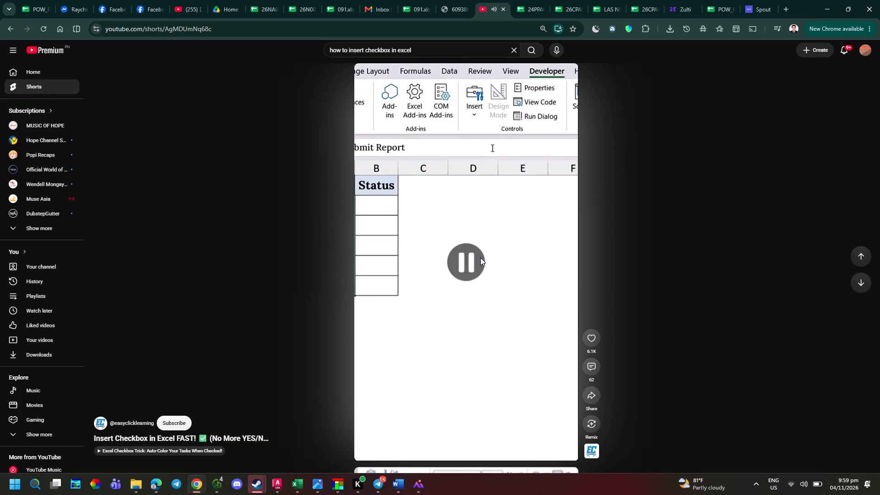
pyautogui.click(480, 258)
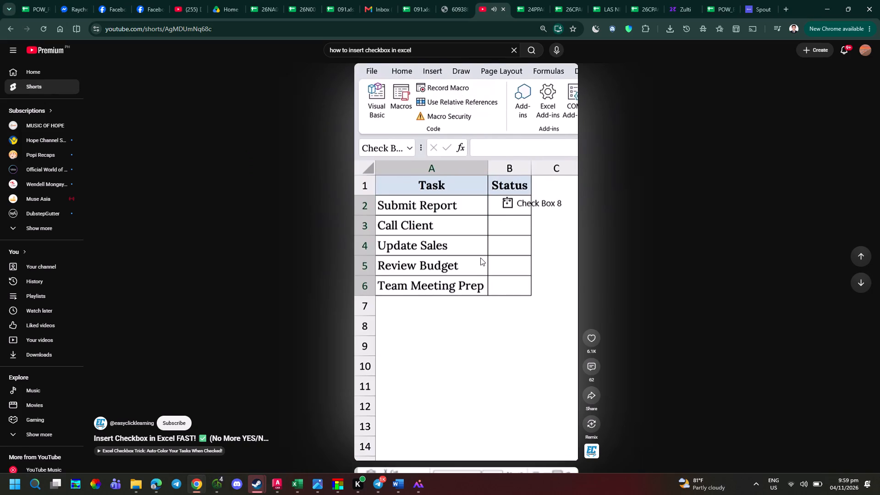
pyautogui.click(480, 258)
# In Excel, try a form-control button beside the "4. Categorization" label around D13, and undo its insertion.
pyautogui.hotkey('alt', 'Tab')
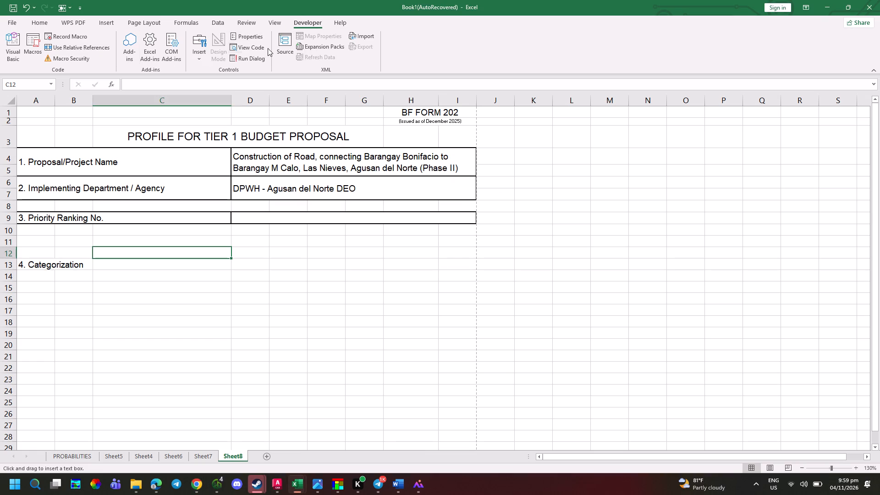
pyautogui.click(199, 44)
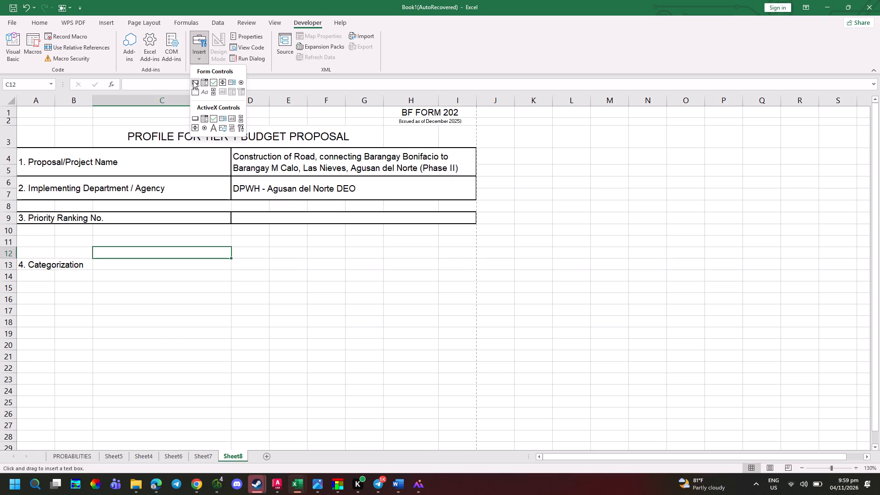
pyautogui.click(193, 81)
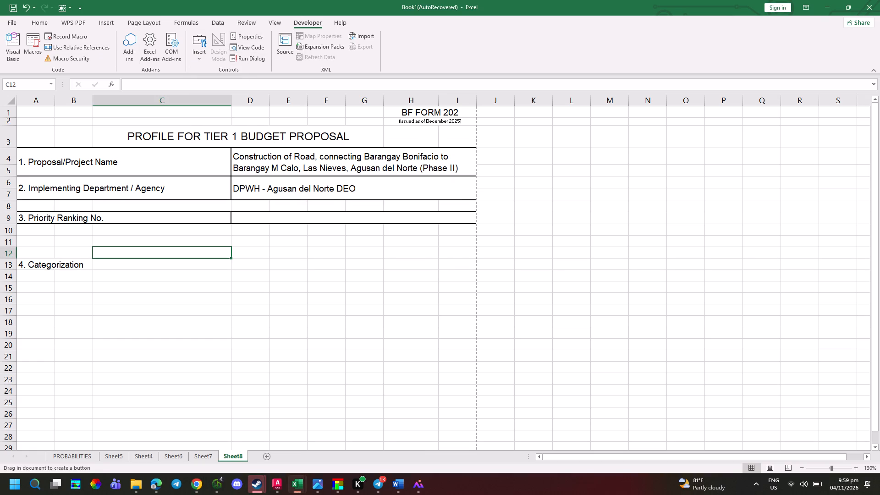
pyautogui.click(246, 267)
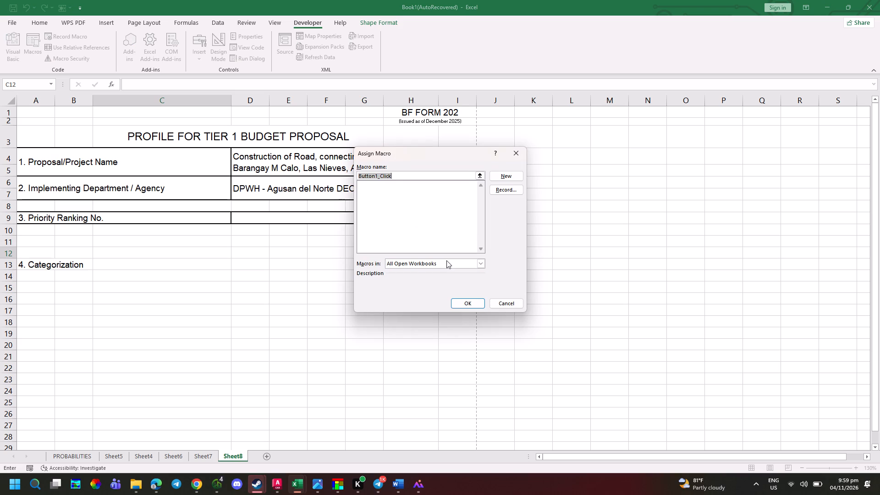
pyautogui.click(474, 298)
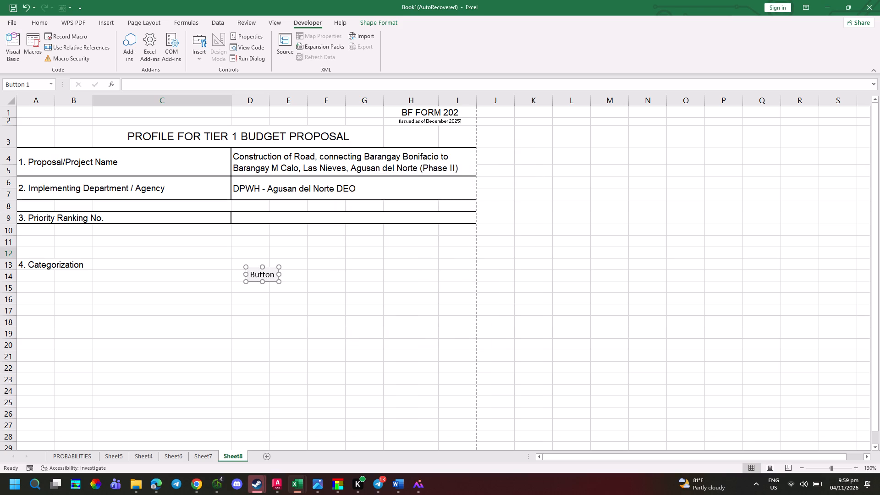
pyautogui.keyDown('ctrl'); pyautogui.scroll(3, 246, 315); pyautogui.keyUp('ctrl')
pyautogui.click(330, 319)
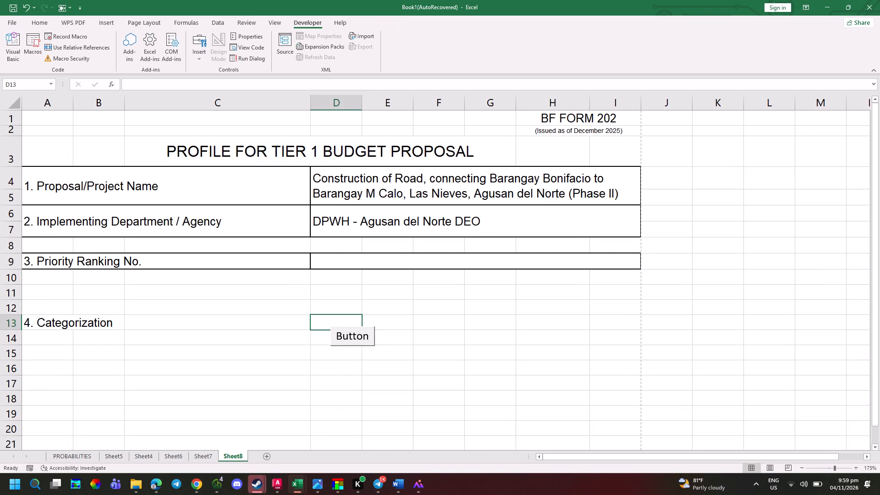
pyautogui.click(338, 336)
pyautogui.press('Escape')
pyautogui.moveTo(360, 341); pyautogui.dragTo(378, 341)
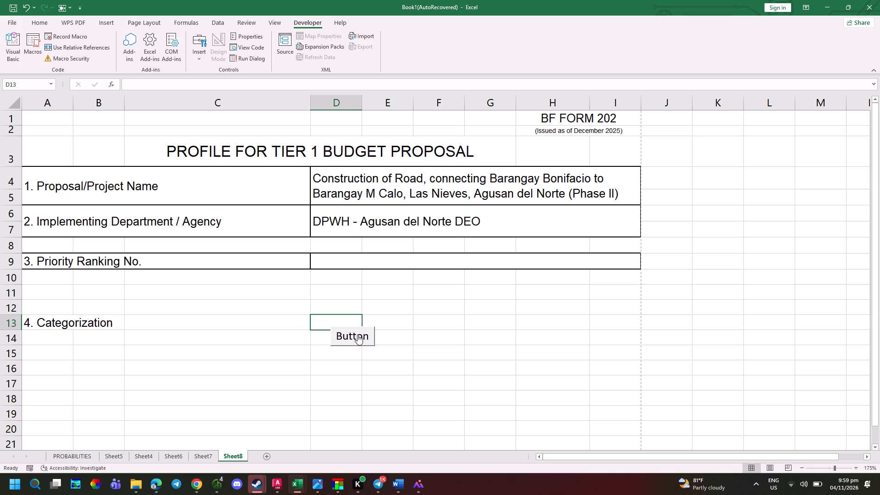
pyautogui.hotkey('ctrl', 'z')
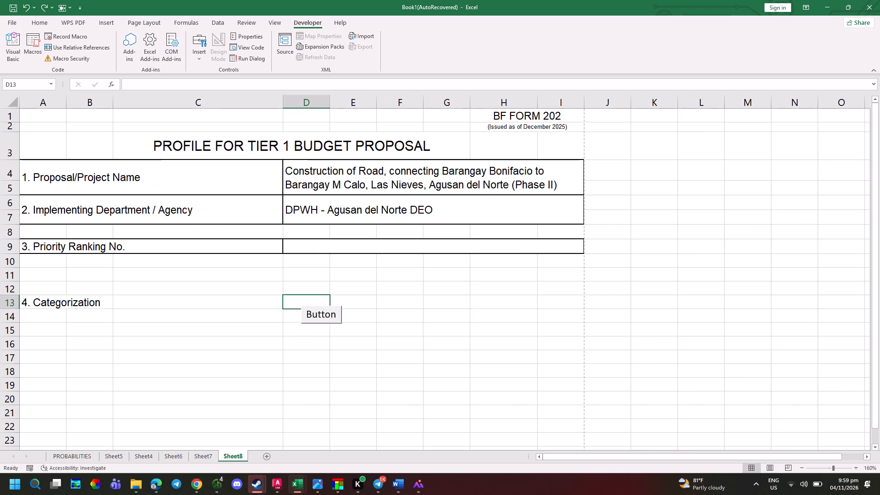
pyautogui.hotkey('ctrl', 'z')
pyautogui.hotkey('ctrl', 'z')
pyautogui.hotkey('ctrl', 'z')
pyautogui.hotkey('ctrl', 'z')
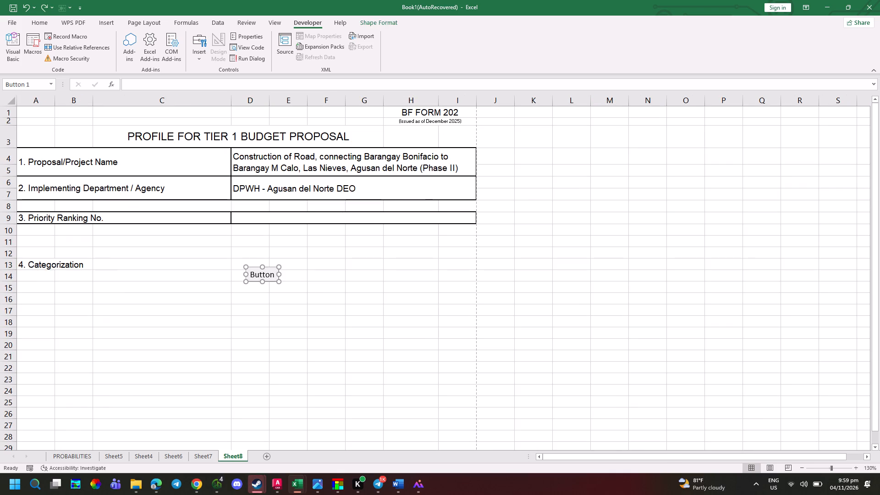
# Insert a check box form control beside "4. Categorization" and move it to the start of cell D13.
pyautogui.click(203, 47)
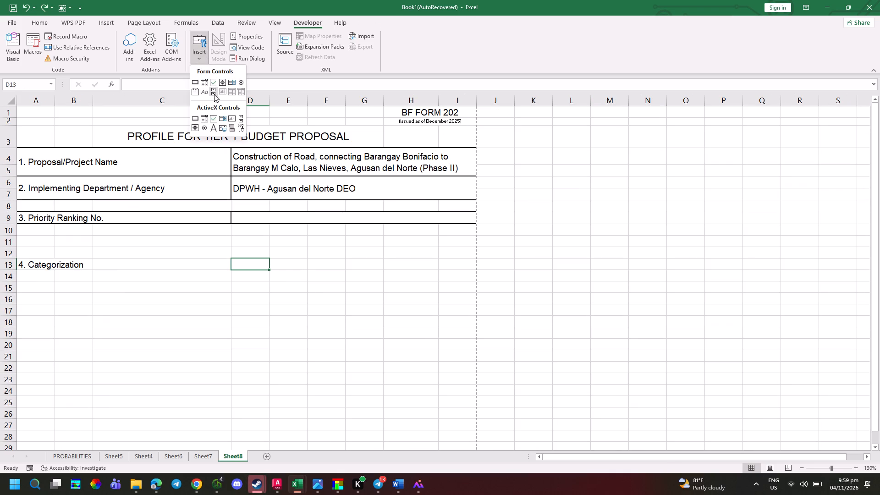
pyautogui.click(214, 86)
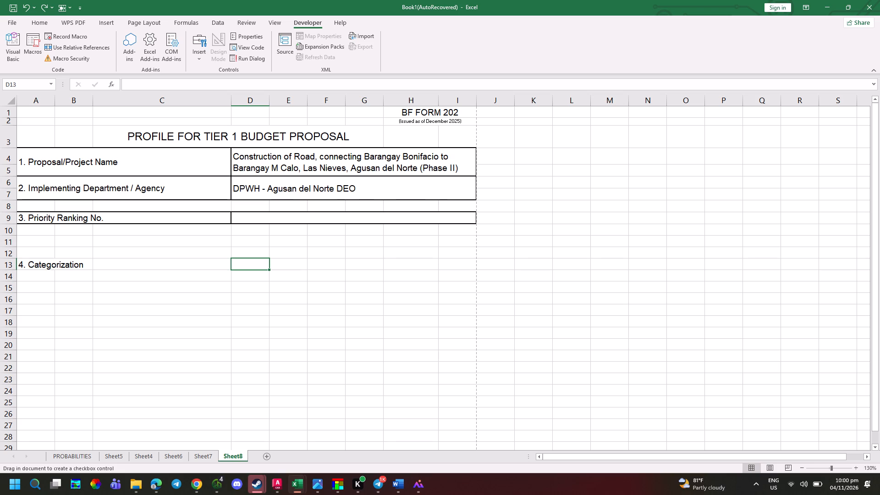
pyautogui.click(245, 264)
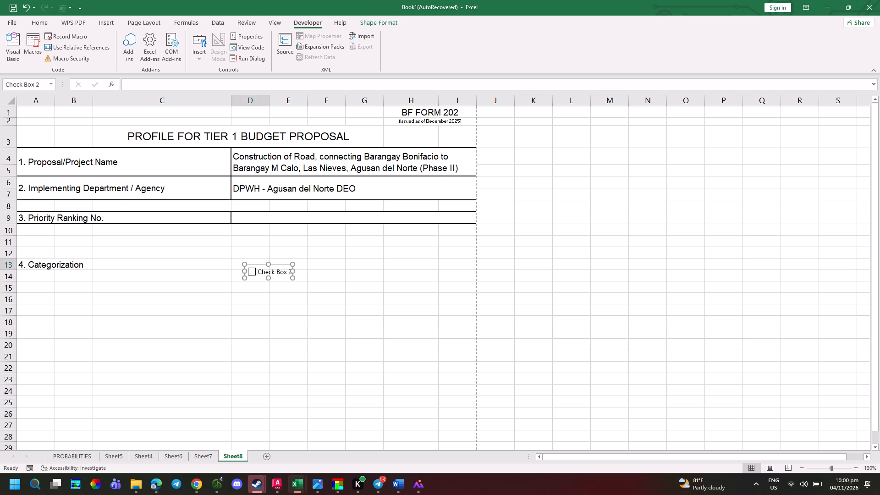
pyautogui.moveTo(263, 263); pyautogui.dragTo(250, 257)
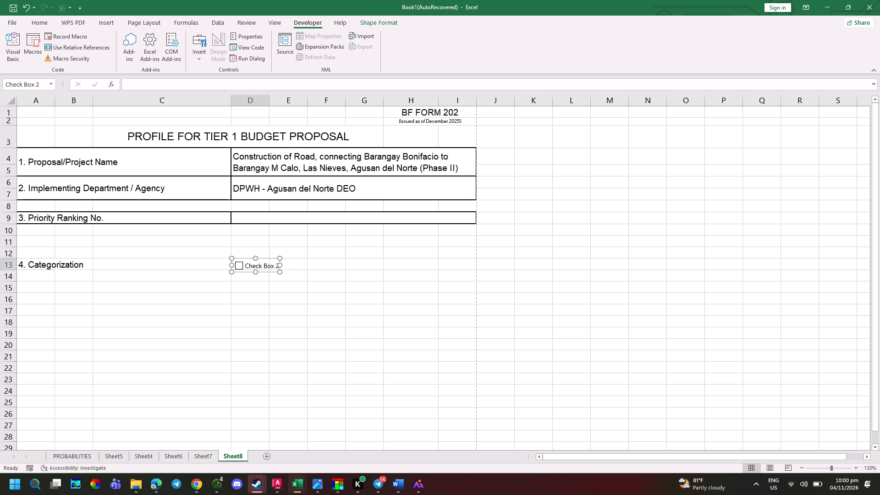
# Replace the default caption of the check box in D13 with "New".
pyautogui.click(265, 268)
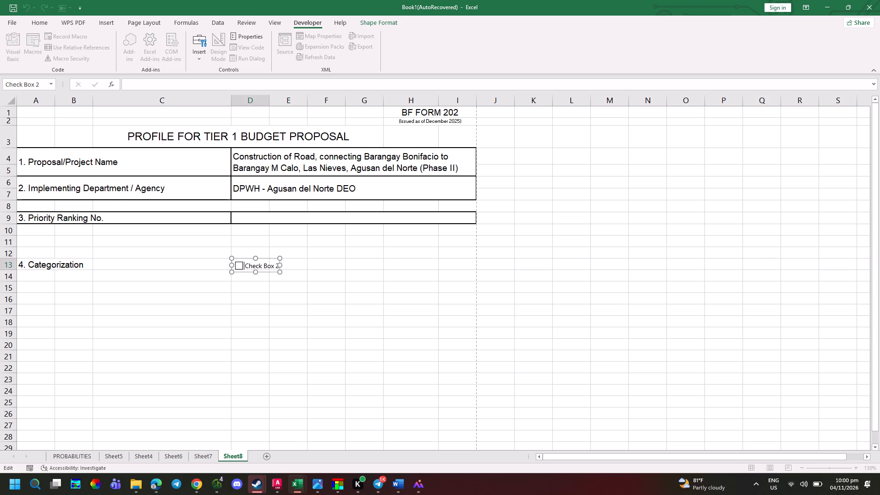
pyautogui.hotkey('ctrl', 'a')
pyautogui.click(266, 265)
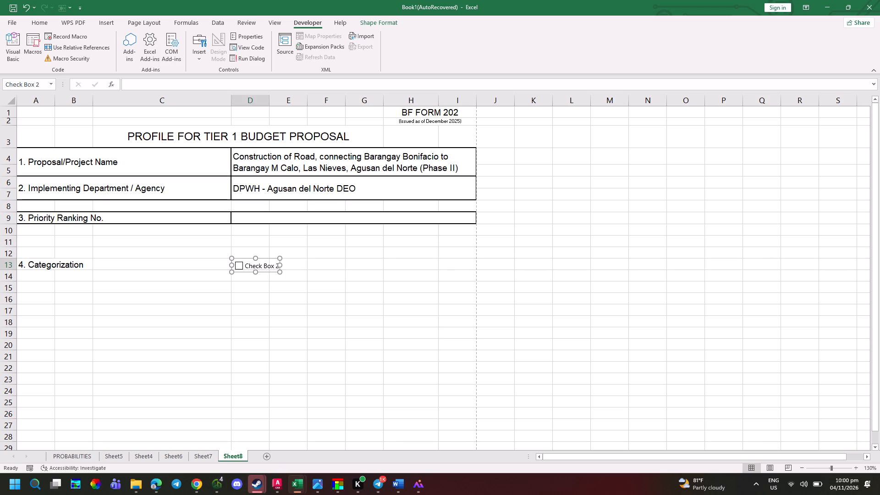
pyautogui.hotkey('ctrl', 'a')
pyautogui.click(265, 264)
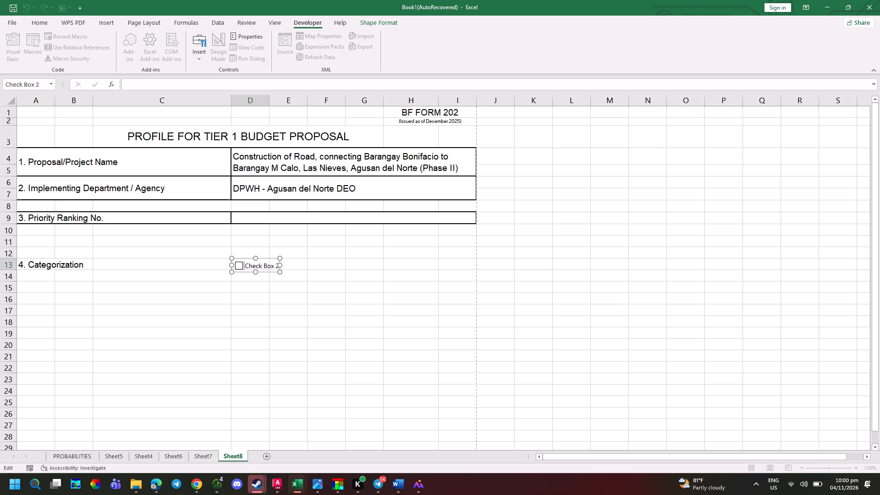
pyautogui.press('Right')
pyautogui.press('Right')
pyautogui.press('Right')
pyautogui.press('Right')
pyautogui.press('Right')
pyautogui.press('Right')
pyautogui.press('Right')
pyautogui.press('Right')
pyautogui.press('Right')
pyautogui.press('Right')
pyautogui.press('BackSpace')
pyautogui.press('BackSpace')
pyautogui.press('Right')
pyautogui.press('BackSpace')
pyautogui.press('BackSpace')
pyautogui.press('BackSpace')
pyautogui.press('BackSpace')
pyautogui.press('BackSpace')
pyautogui.press('BackSpace')
pyautogui.press('BackSpace')
pyautogui.press('BackSpace')
pyautogui.press('BackSpace')
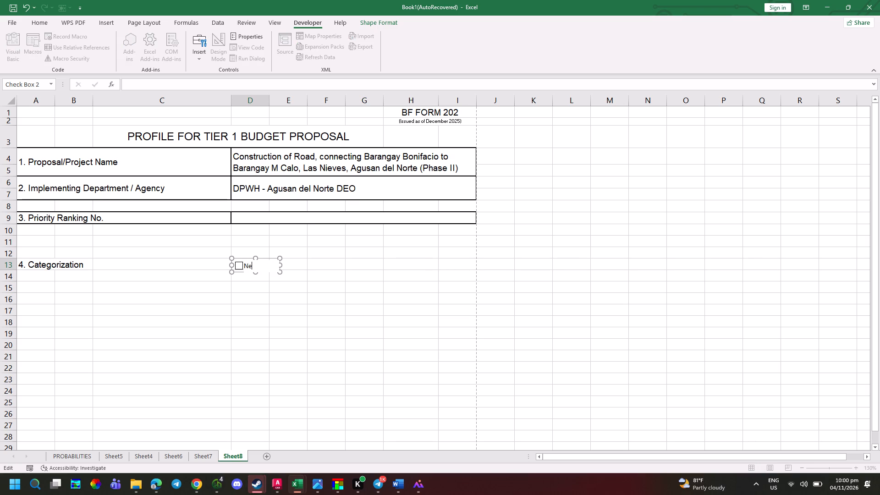
pyautogui.press('BackSpace')
pyautogui.press('BackSpace')
pyautogui.press('space')
pyautogui.press('BackSpace')
pyautogui.press('Tab')
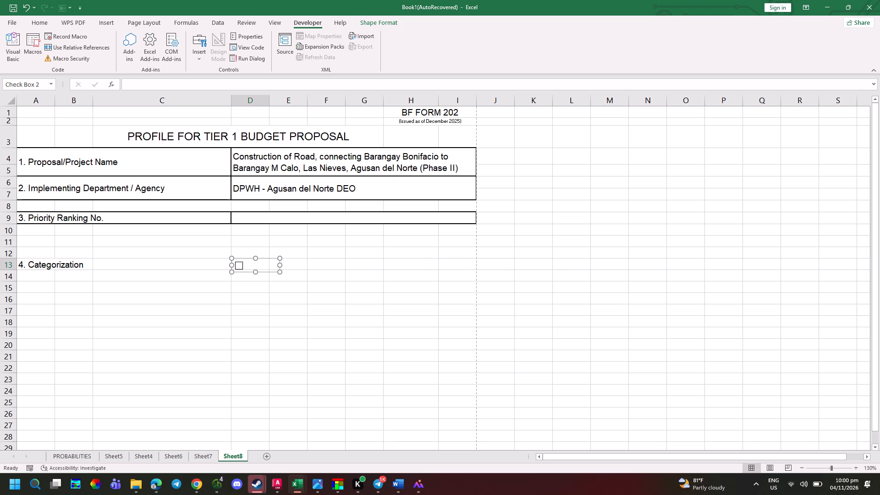
pyautogui.press('BackSpace')
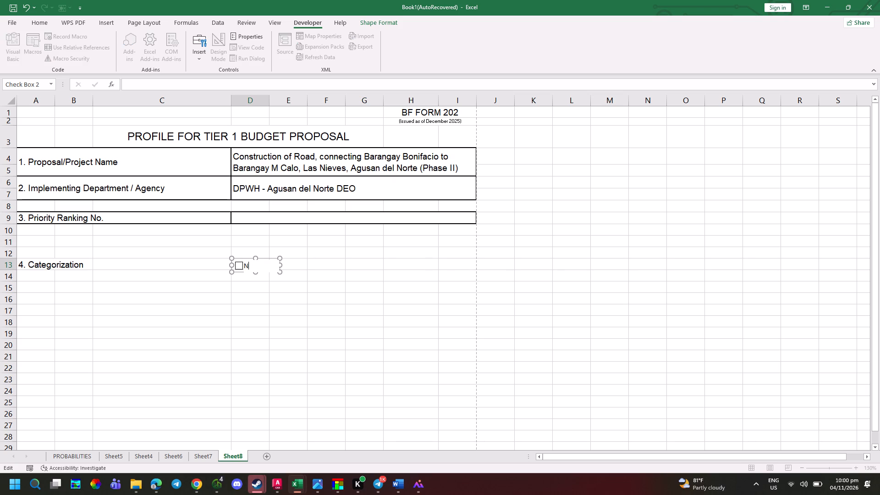
pyautogui.write('ew')
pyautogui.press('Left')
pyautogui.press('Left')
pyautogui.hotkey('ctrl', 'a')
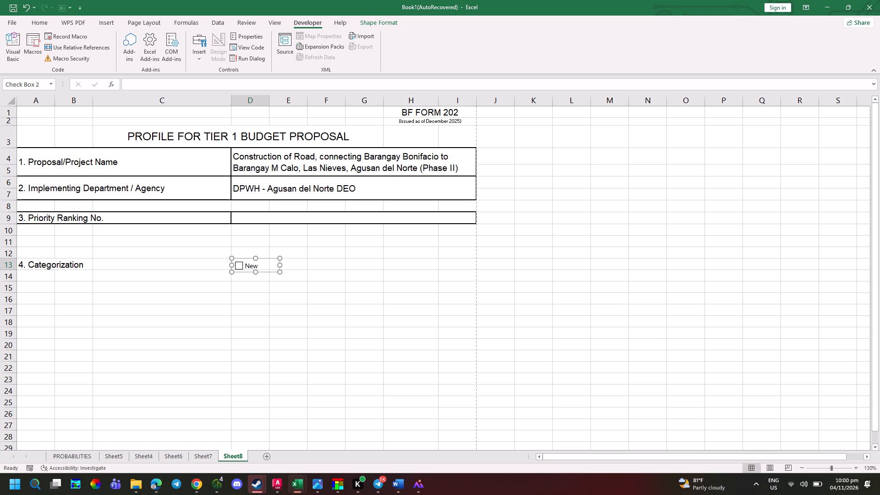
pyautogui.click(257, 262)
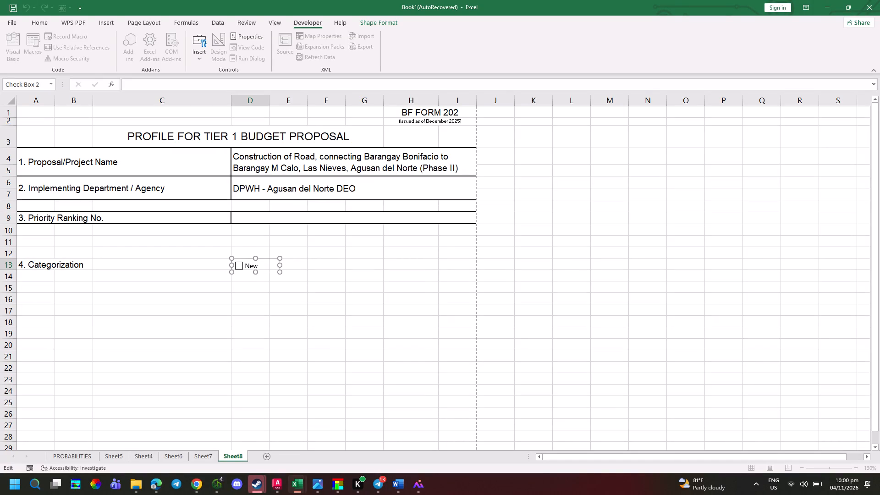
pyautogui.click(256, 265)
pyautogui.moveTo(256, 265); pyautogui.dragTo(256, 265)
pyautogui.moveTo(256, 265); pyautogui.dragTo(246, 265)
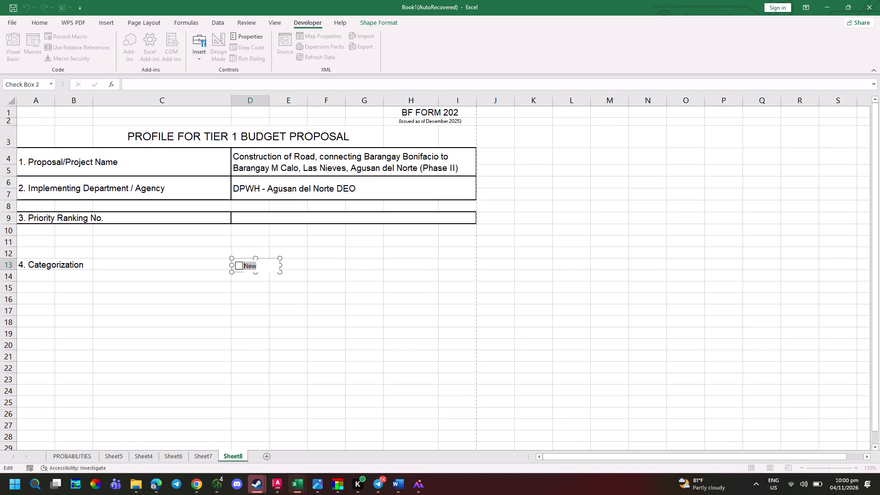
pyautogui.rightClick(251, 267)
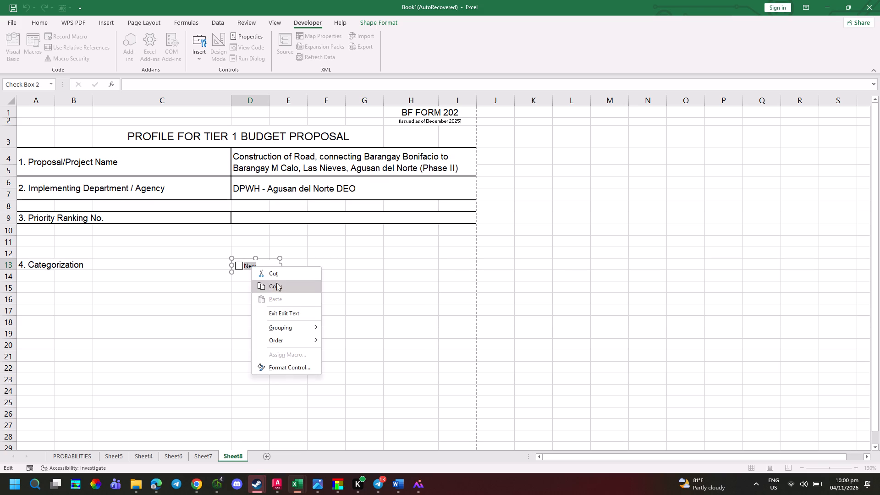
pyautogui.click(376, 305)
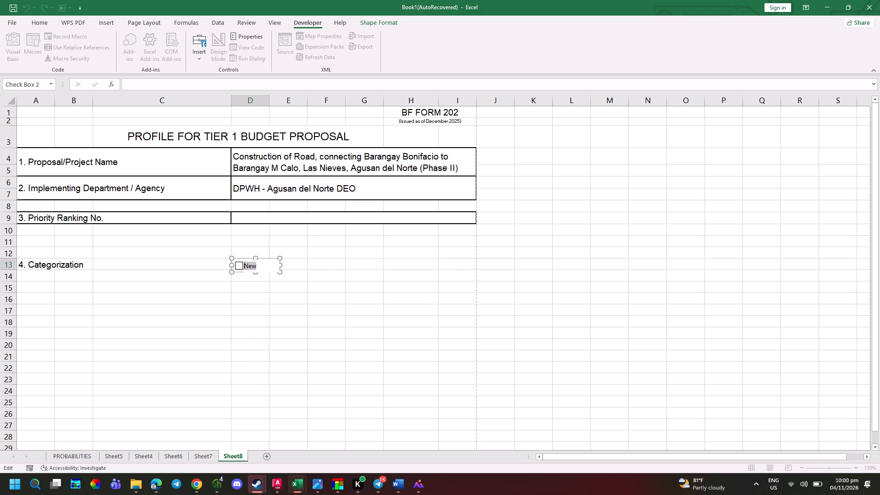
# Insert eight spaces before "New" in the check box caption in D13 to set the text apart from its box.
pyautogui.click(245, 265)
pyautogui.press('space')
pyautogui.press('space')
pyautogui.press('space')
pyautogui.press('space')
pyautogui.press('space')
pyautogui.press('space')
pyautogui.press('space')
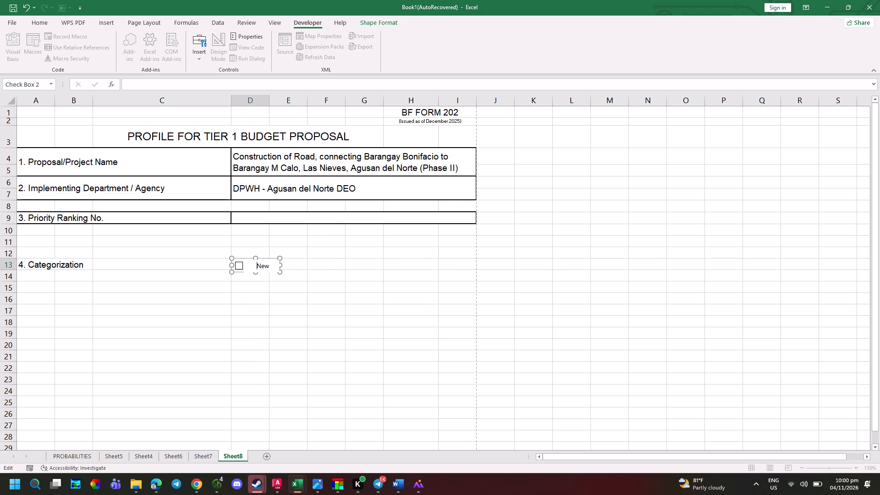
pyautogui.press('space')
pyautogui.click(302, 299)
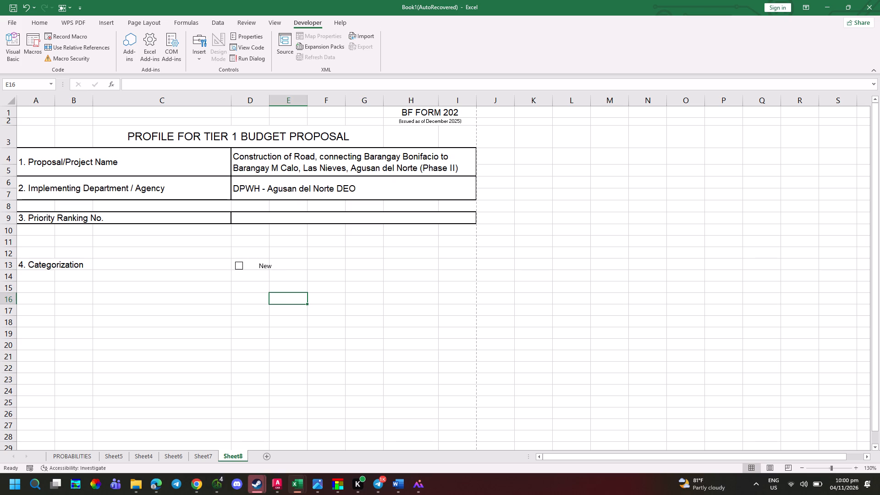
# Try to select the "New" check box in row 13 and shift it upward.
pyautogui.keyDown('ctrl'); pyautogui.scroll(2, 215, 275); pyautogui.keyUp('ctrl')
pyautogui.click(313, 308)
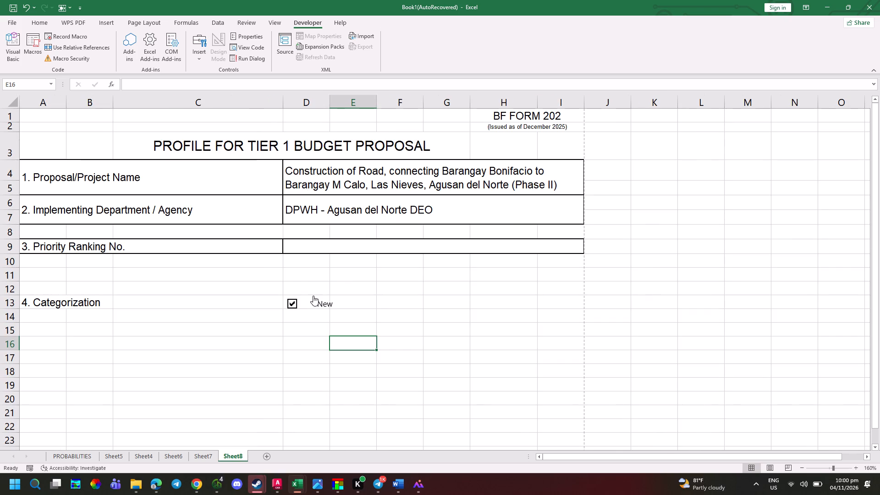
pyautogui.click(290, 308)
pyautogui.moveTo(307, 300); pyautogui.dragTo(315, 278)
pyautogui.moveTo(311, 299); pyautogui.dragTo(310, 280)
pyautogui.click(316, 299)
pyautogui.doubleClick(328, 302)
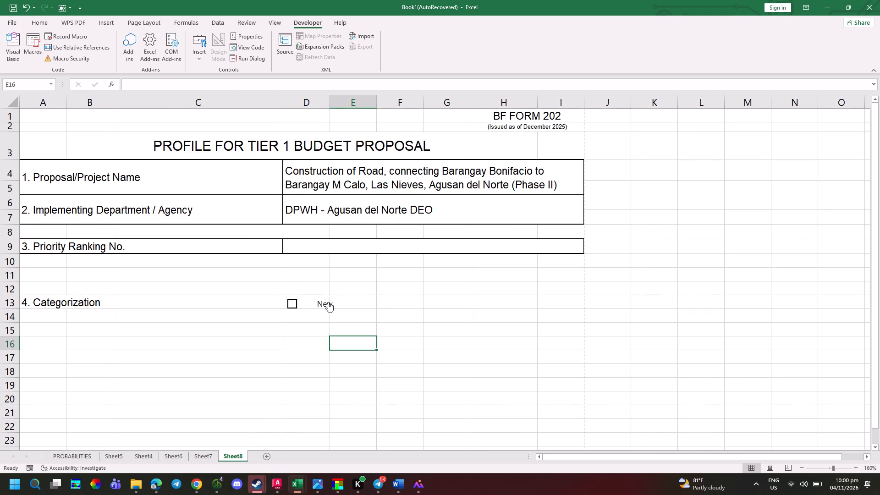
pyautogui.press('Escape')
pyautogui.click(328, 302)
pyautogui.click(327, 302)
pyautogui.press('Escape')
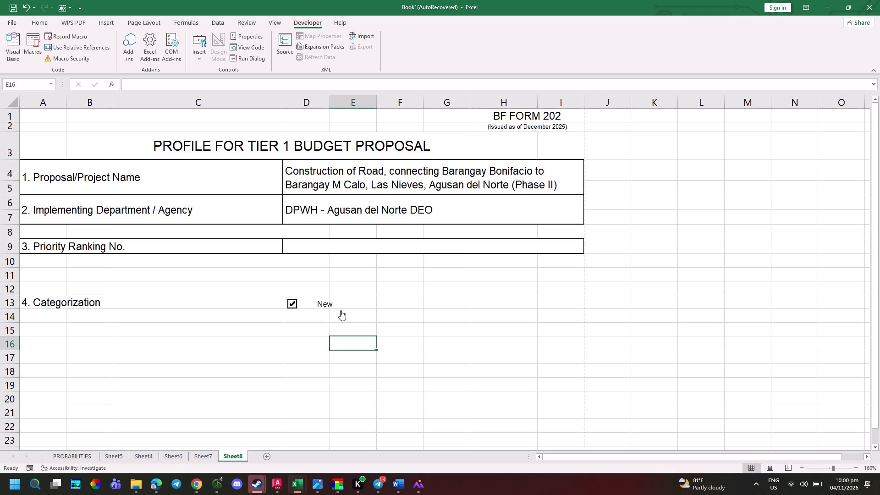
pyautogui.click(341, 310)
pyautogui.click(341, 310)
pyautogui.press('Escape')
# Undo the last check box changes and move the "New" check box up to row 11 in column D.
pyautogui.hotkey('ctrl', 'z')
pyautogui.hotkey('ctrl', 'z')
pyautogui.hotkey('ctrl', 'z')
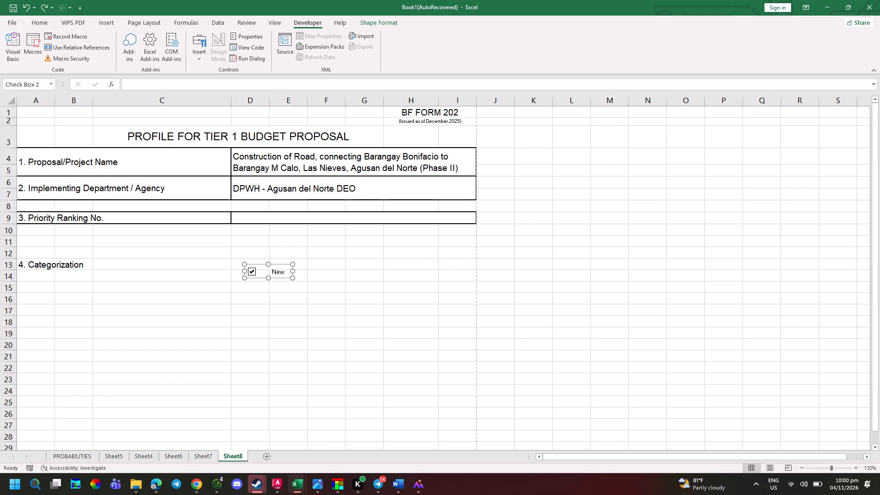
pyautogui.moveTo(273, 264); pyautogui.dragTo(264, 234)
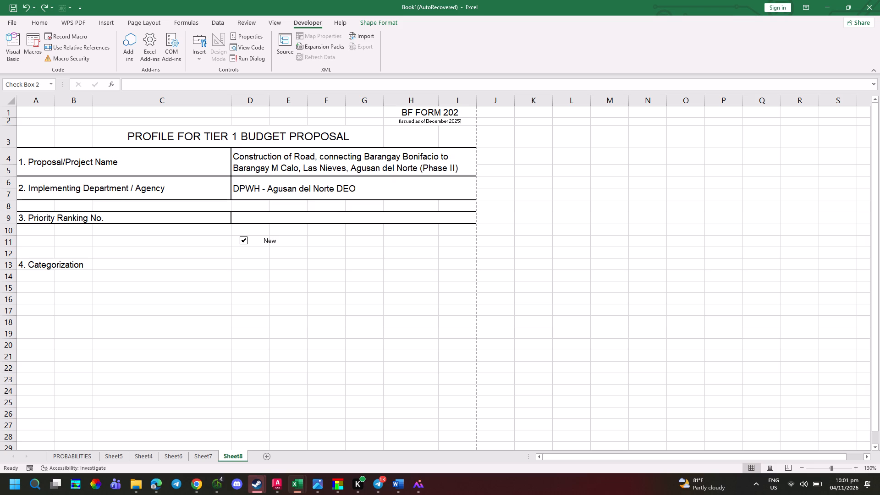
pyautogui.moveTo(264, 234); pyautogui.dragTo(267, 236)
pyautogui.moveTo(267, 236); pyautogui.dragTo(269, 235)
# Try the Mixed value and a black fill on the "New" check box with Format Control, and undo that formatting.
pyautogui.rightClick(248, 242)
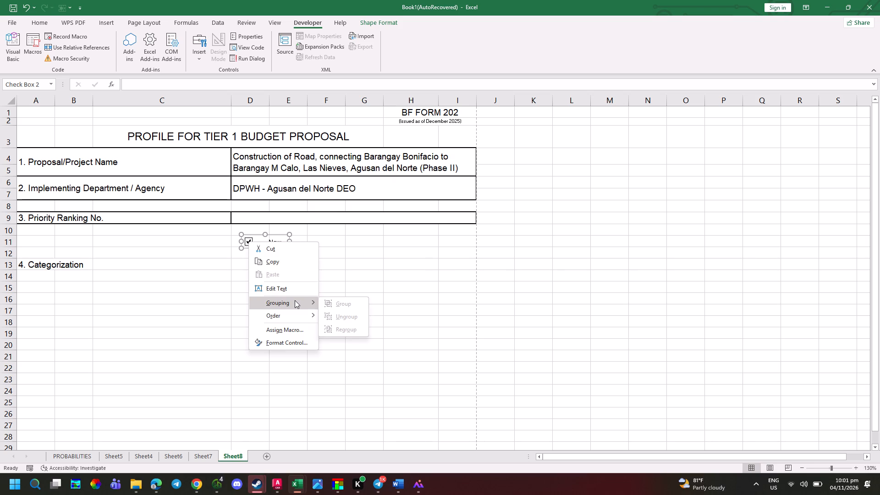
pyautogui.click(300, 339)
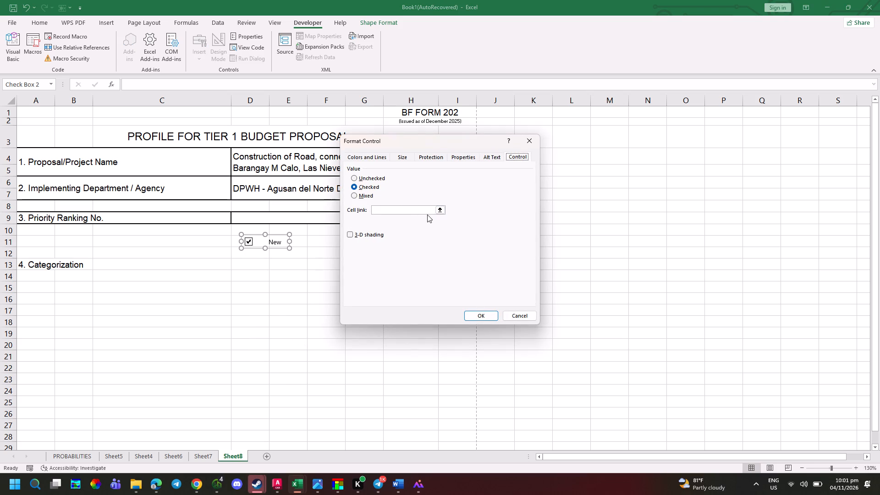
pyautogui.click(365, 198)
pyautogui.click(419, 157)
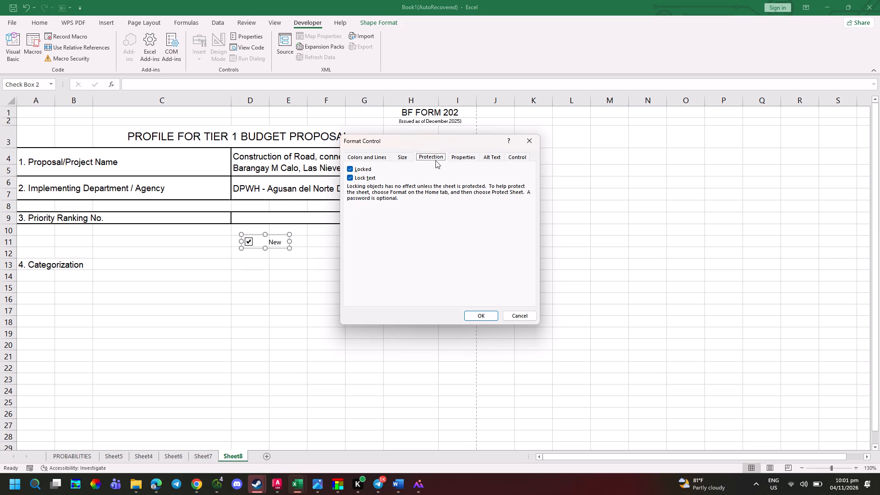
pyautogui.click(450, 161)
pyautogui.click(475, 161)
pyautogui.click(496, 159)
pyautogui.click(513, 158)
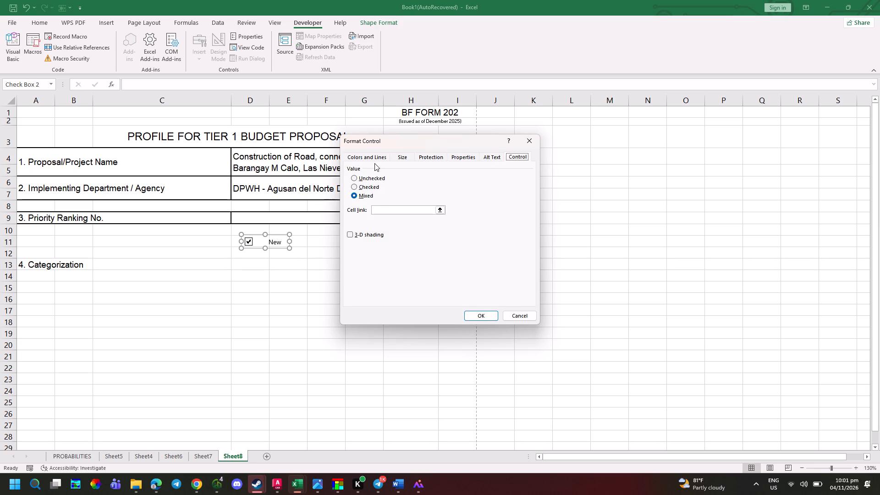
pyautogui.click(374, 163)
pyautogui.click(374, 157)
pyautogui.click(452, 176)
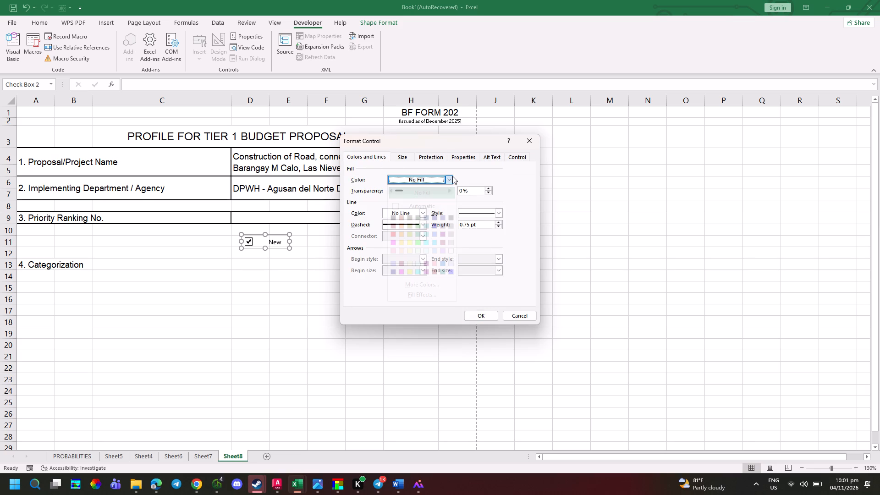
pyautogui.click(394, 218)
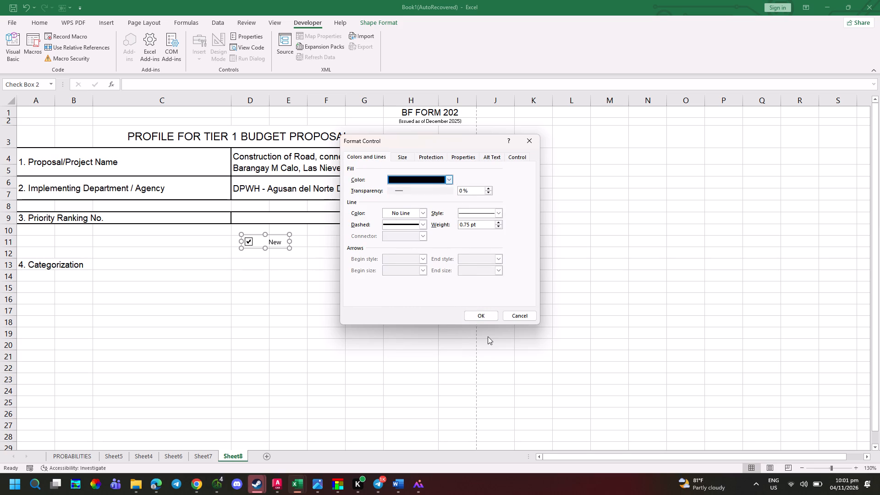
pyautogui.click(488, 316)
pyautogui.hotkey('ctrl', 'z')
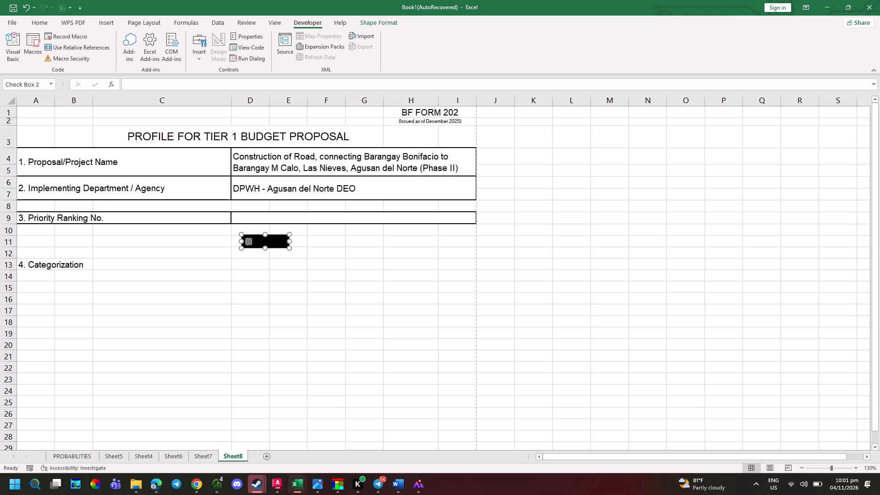
# Examine the size settings of the "New" check box in Format Control.
pyautogui.rightClick(256, 247)
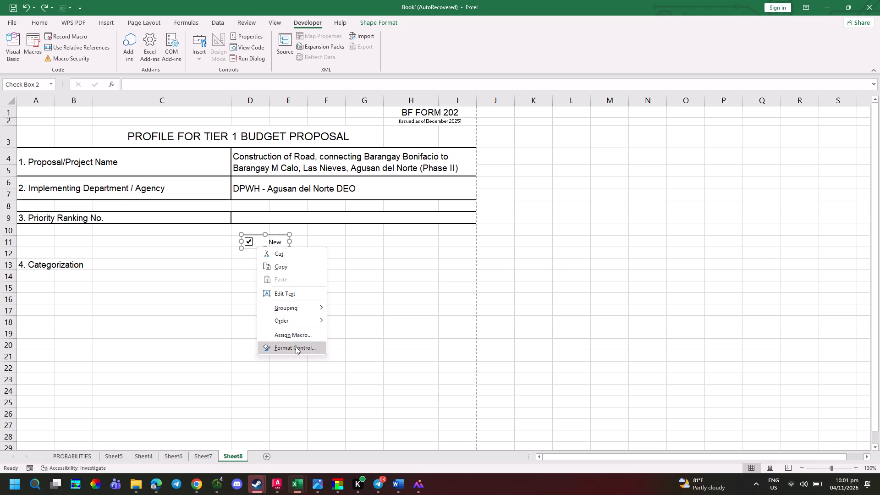
pyautogui.click(296, 346)
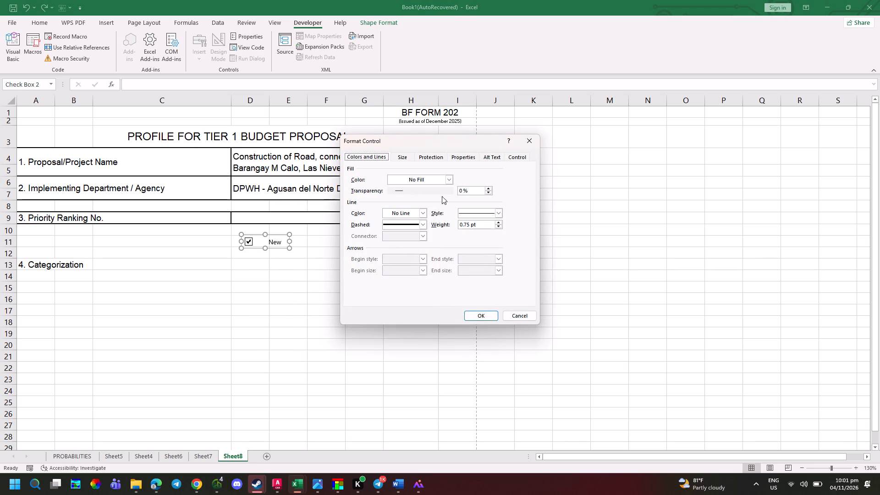
pyautogui.click(405, 151)
pyautogui.click(407, 156)
pyautogui.click(426, 164)
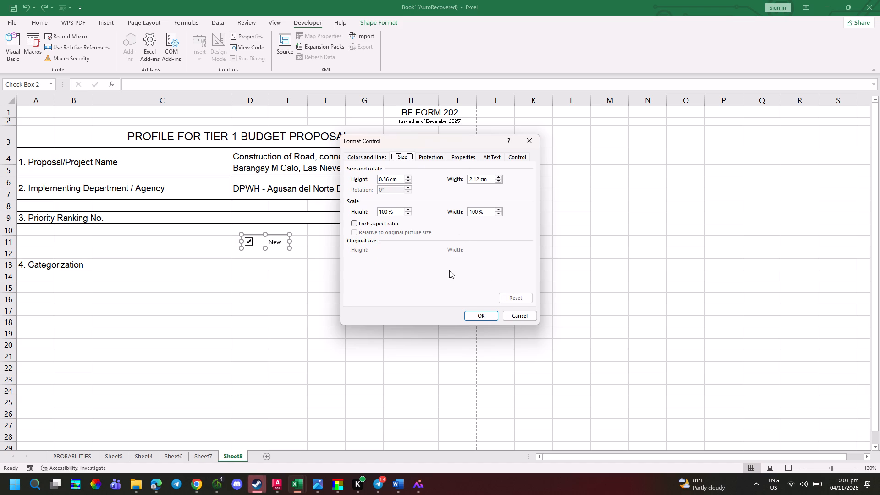
pyautogui.press('Escape')
pyautogui.press('Escape')
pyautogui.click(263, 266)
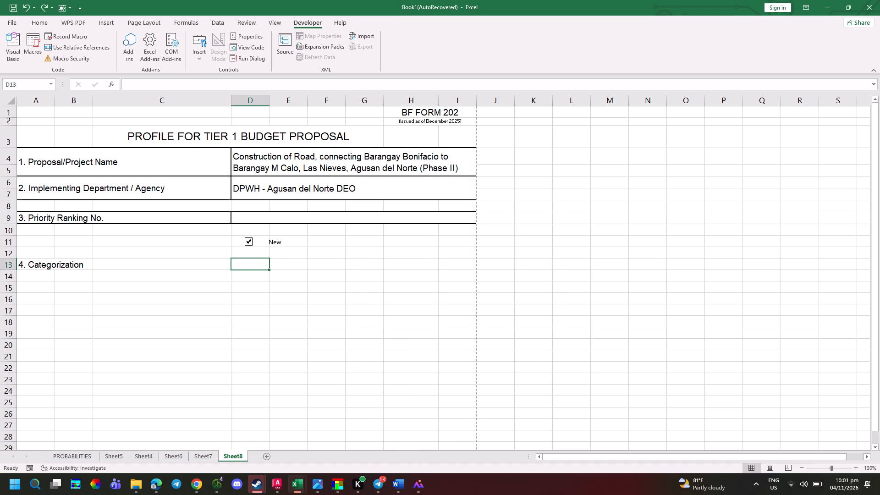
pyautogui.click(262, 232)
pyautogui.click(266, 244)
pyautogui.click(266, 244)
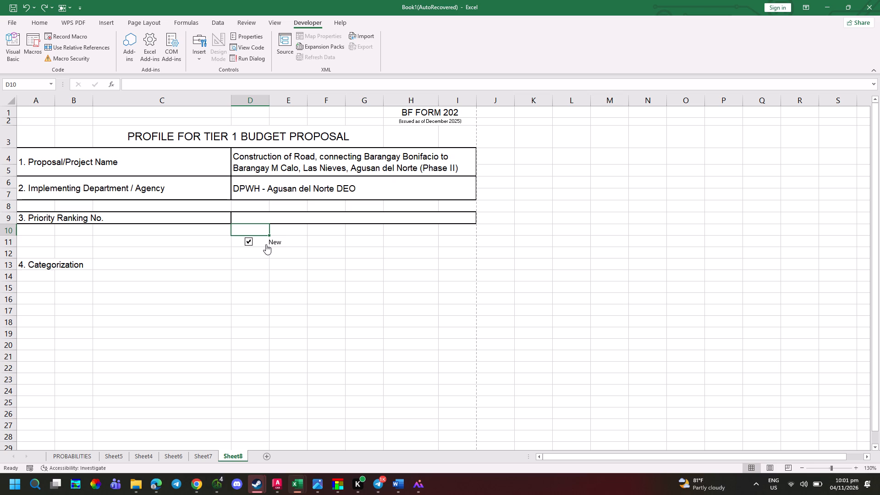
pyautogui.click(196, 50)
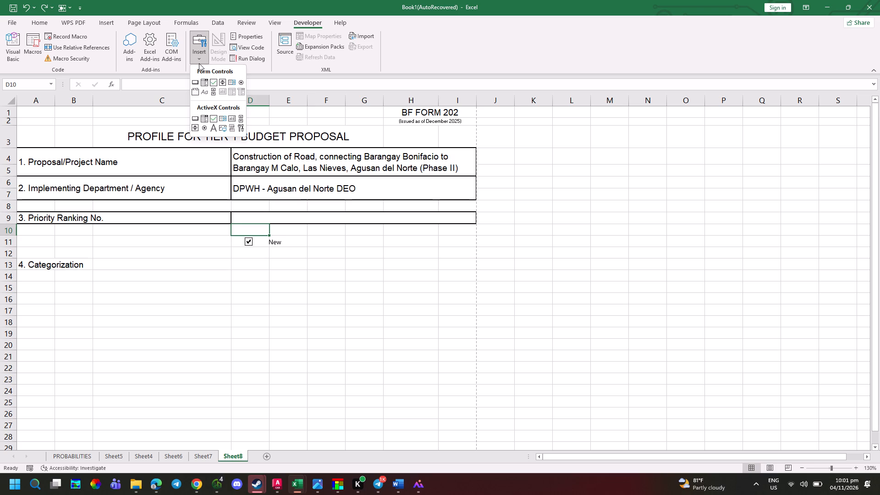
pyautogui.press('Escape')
# Delete the "New" check box from row 11.
pyautogui.click(260, 246)
pyautogui.click(261, 244)
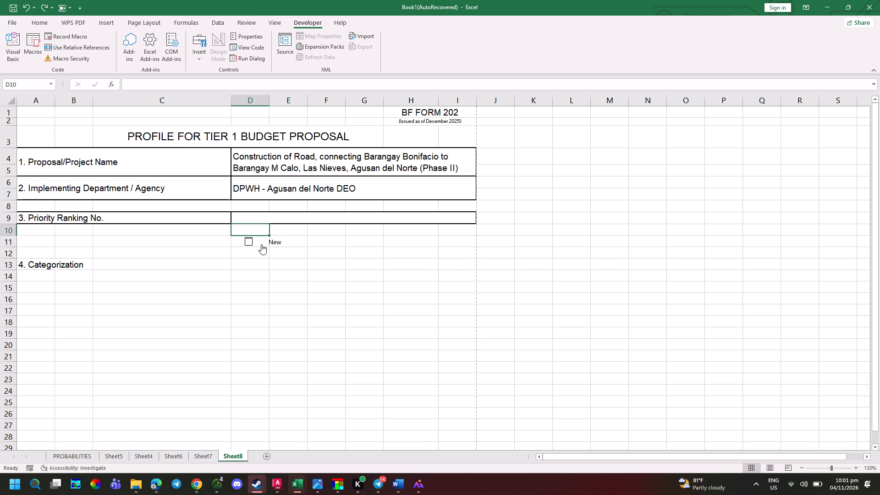
pyautogui.rightClick(261, 244)
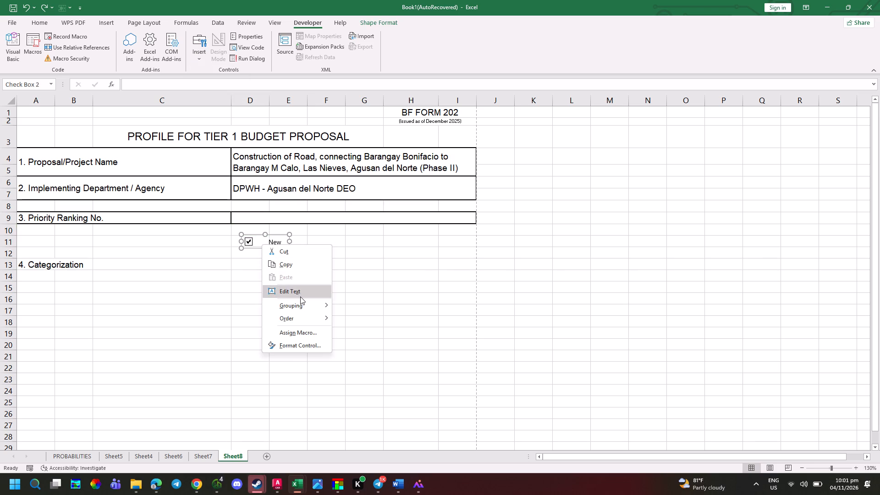
pyautogui.press('Escape')
pyautogui.press('Delete')
pyautogui.press('Delete')
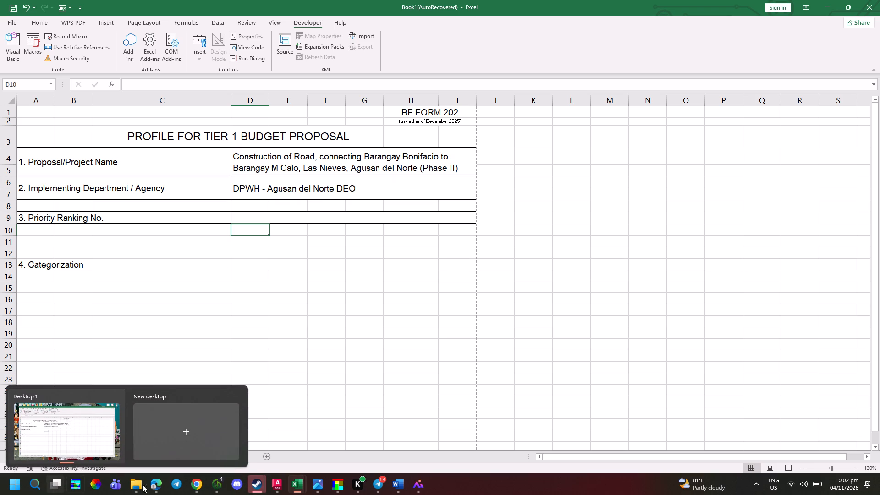
# Switch to File Explorer and search the Downloads folder for "feasibility".
pyautogui.click(129, 493)
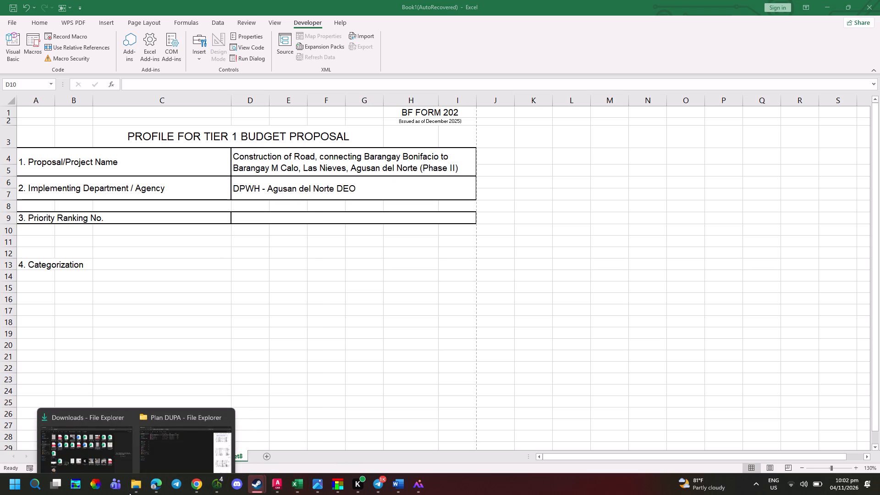
pyautogui.click(68, 449)
pyautogui.click(193, 31)
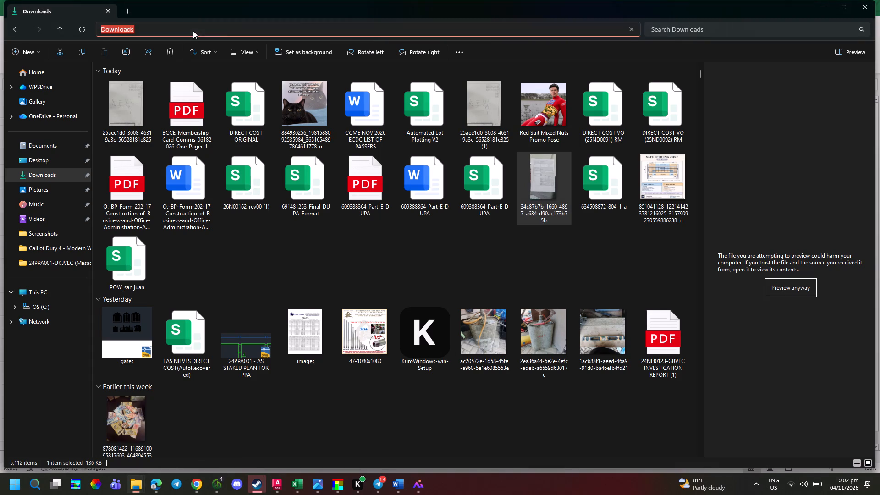
pyautogui.press('f')
pyautogui.press('a')
pyautogui.click(727, 31)
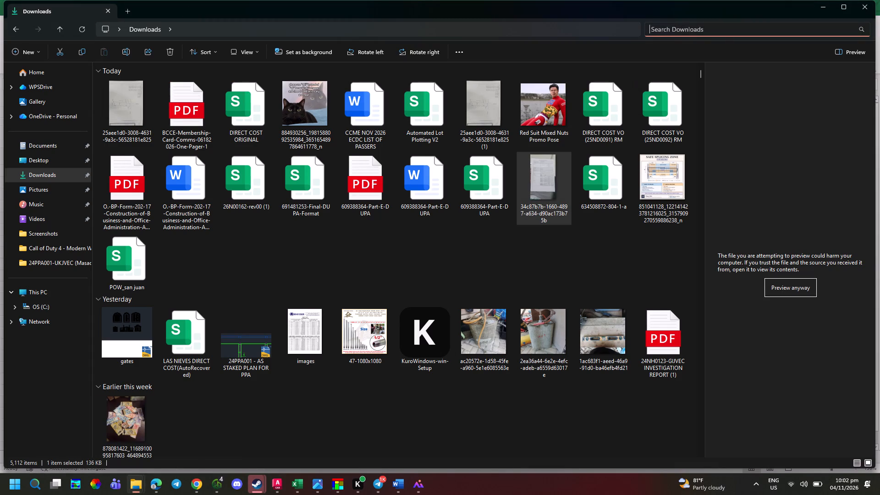
pyautogui.press('f')
pyautogui.press('e')
pyautogui.press('a')
pyautogui.press('s')
pyautogui.press('i')
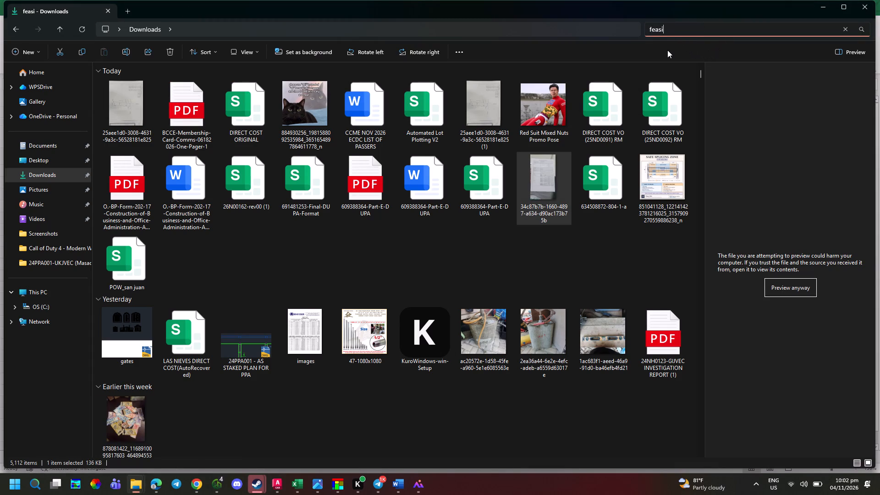
pyautogui.press('b')
pyautogui.write('ility')
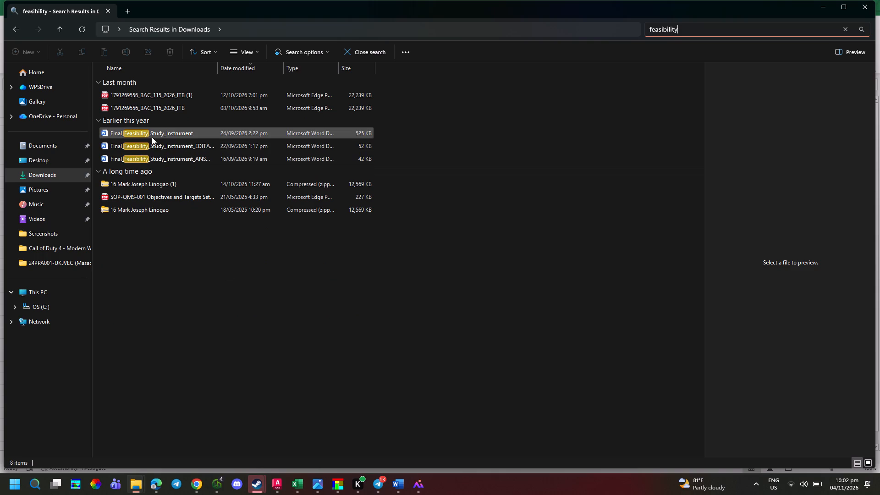
# Open a read-only copy of Final_Feasibility_Study_Instrument in Word, look through its pages and close it.
pyautogui.click(152, 137)
pyautogui.click(152, 137)
pyautogui.click(151, 132)
pyautogui.doubleClick(150, 132)
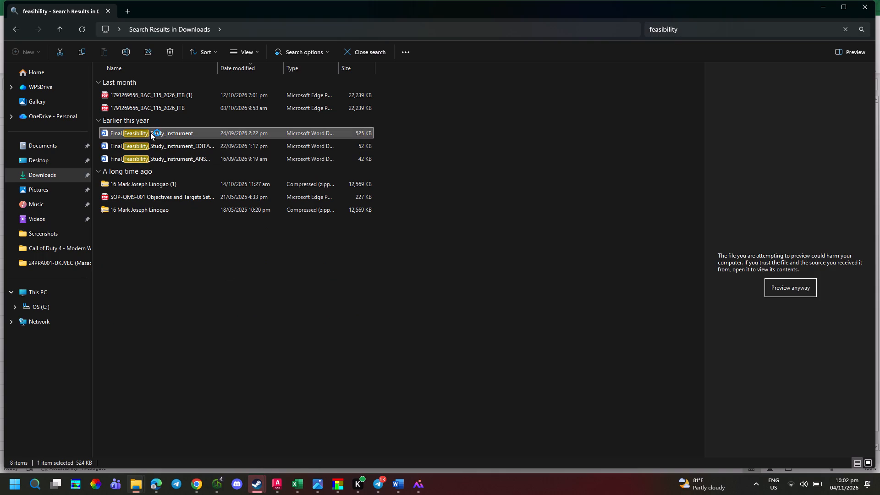
pyautogui.hotkey('alt', 'Tab')
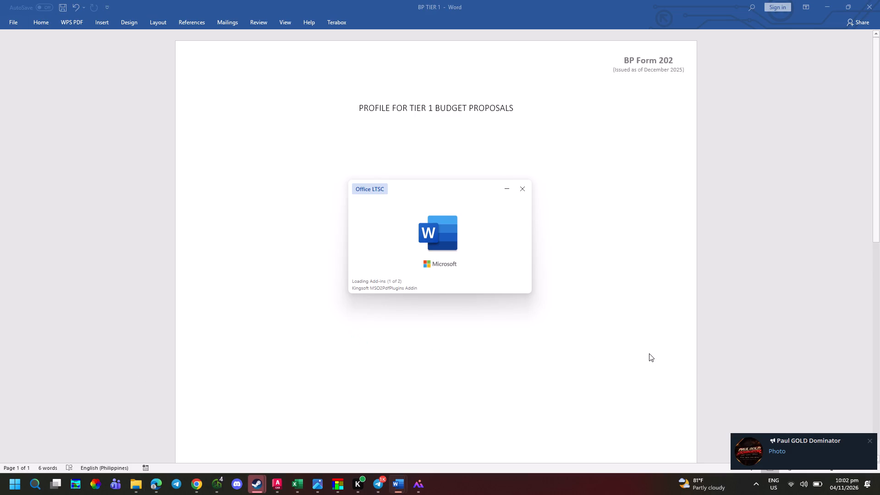
pyautogui.hotkey('alt', 'Tab')
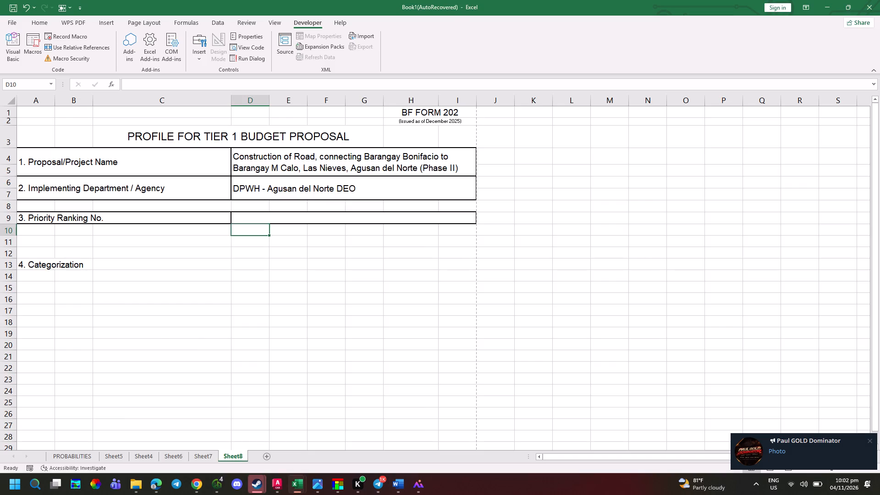
pyautogui.hotkey('alt', 'Tab')
pyautogui.hotkey('alt', 'Tab')
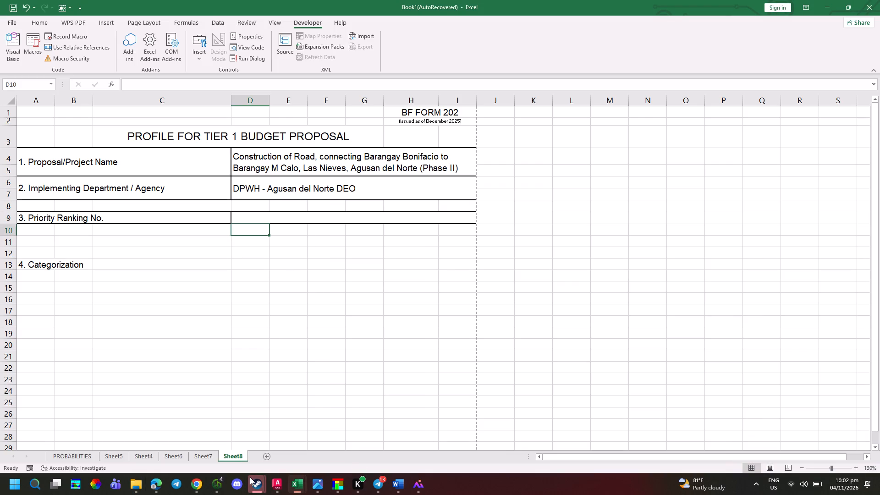
pyautogui.click(396, 487)
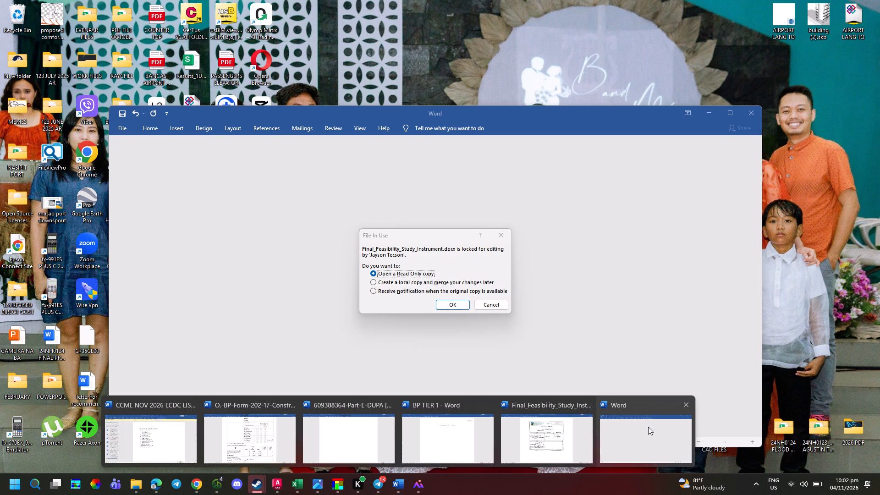
pyautogui.click(648, 427)
pyautogui.click(452, 295)
pyautogui.click(455, 303)
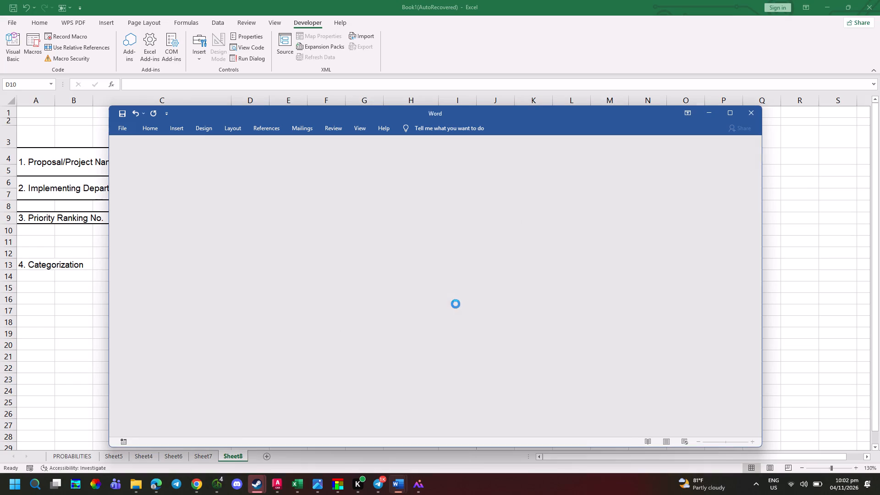
pyautogui.scroll(-1, 507, 293)
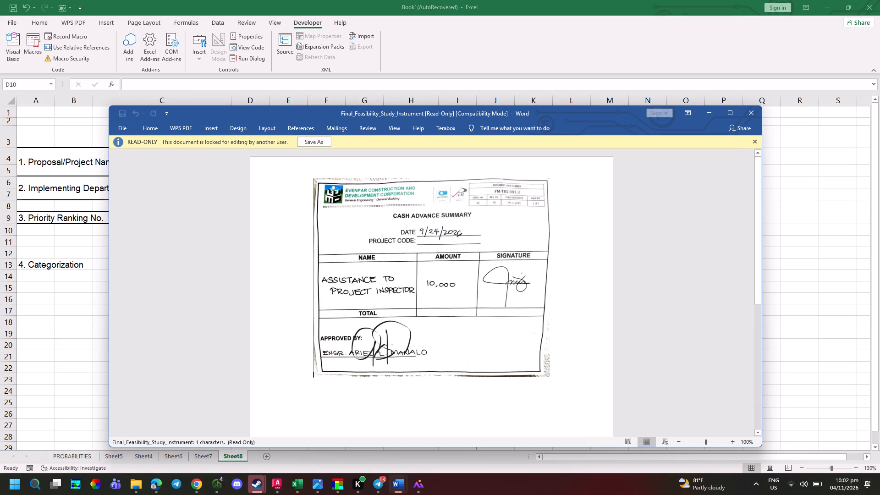
pyautogui.scroll(-2, 507, 293)
pyautogui.scroll(-4, 740, 149)
pyautogui.scroll(-7, 716, 235)
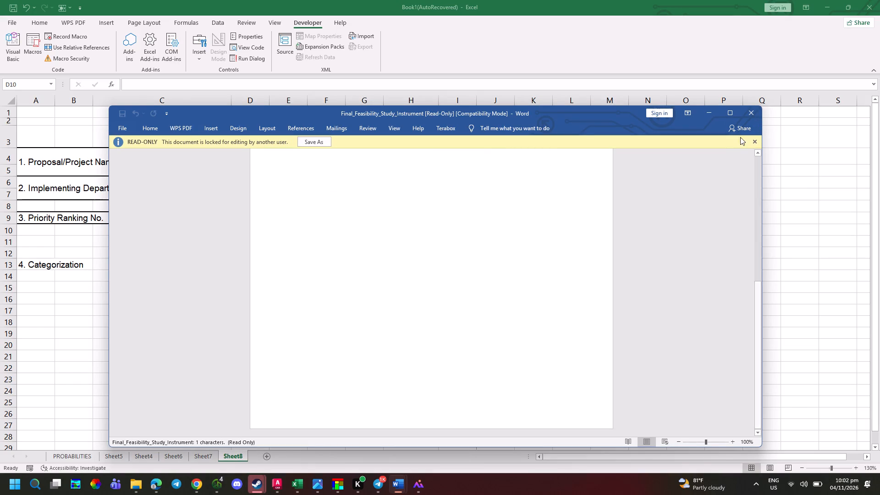
pyautogui.click(749, 112)
# Open the Final_Feasibility_Study_Instrument_EDITABLE document from the File Explorer search results.
pyautogui.click(135, 484)
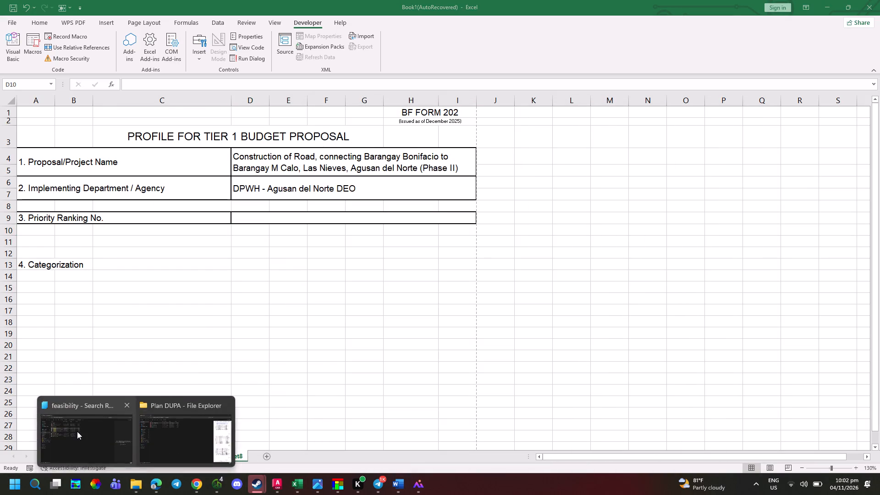
pyautogui.click(77, 431)
pyautogui.doubleClick(197, 148)
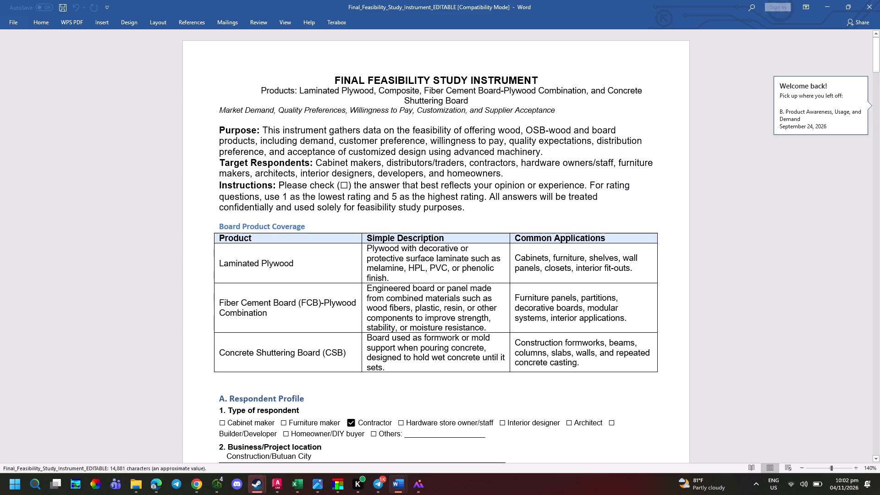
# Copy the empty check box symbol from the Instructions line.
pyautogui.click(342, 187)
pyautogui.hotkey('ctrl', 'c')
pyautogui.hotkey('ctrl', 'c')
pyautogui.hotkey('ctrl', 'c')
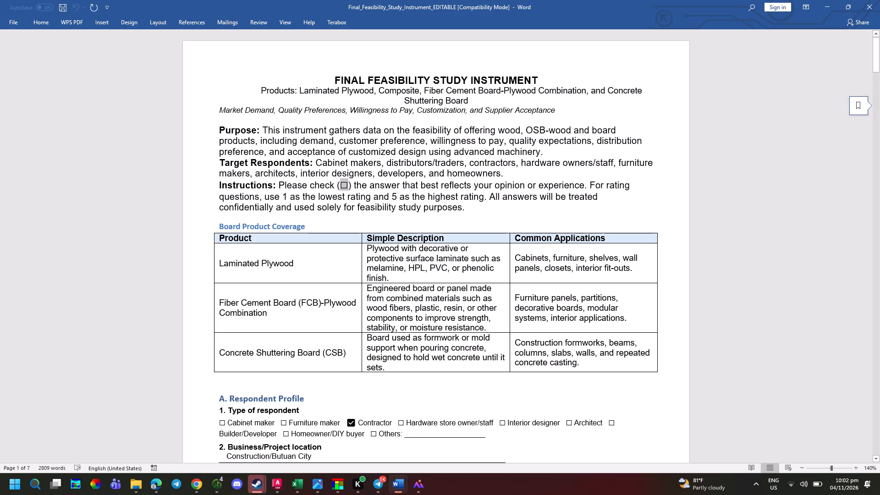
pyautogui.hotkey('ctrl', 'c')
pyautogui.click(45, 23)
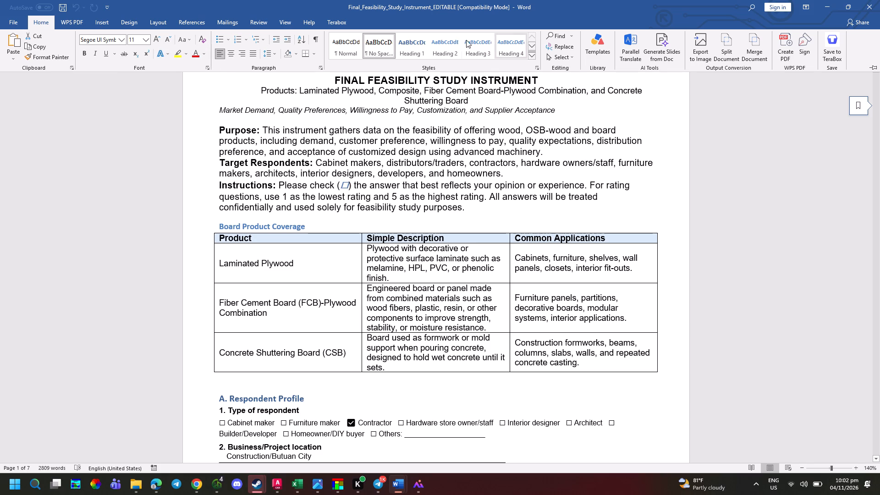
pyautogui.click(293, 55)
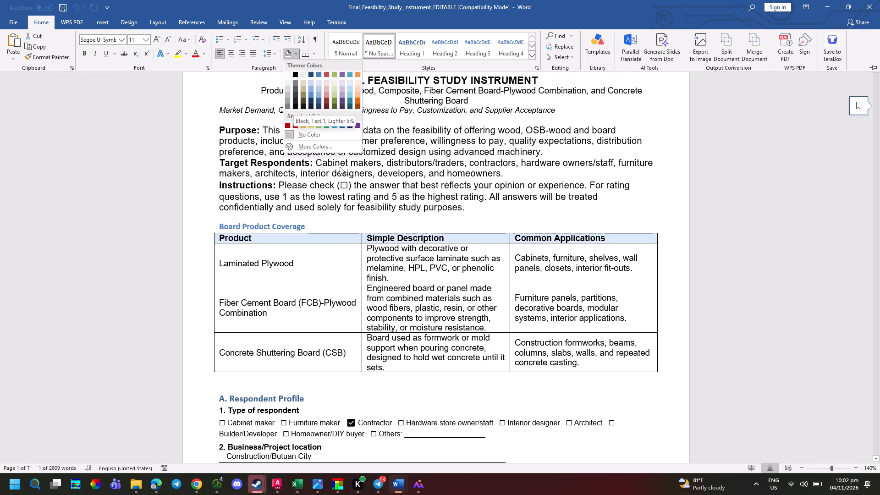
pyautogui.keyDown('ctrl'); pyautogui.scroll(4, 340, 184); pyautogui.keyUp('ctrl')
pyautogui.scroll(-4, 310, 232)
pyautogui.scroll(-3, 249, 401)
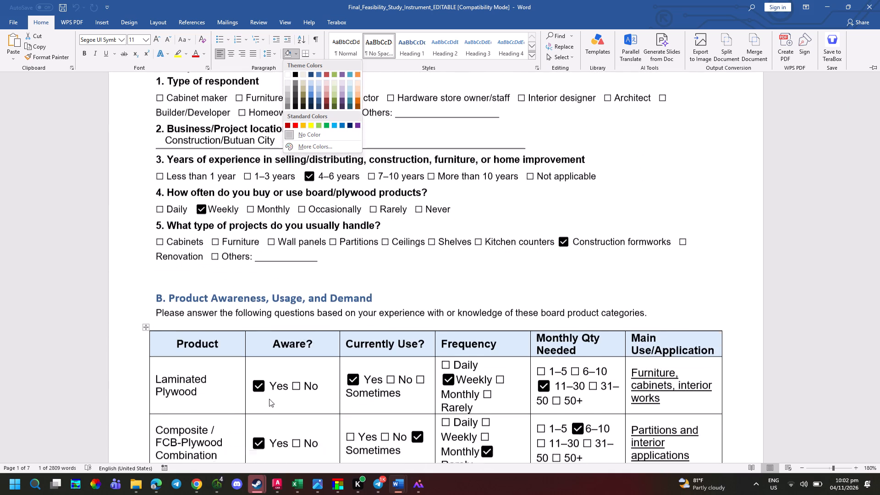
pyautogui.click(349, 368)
# Apply black shading to the ticked Yes box under Currently Use? in the Laminated Plywood row.
pyautogui.click(355, 370)
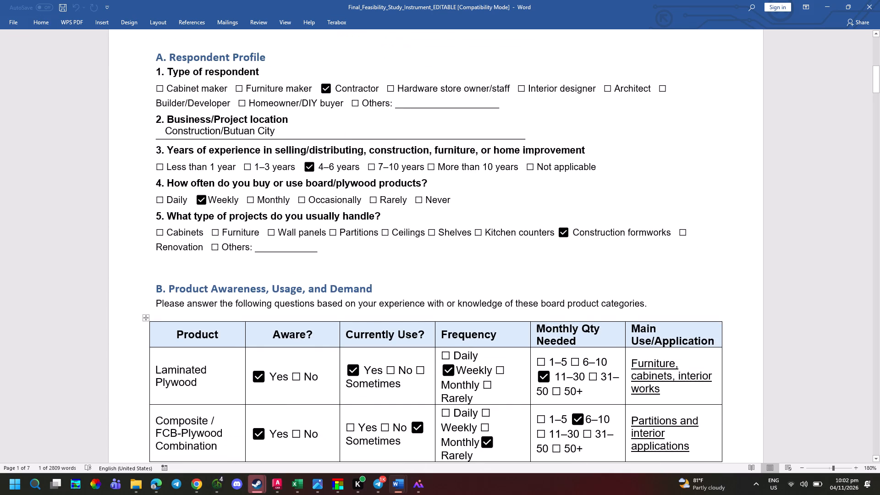
pyautogui.click(356, 370)
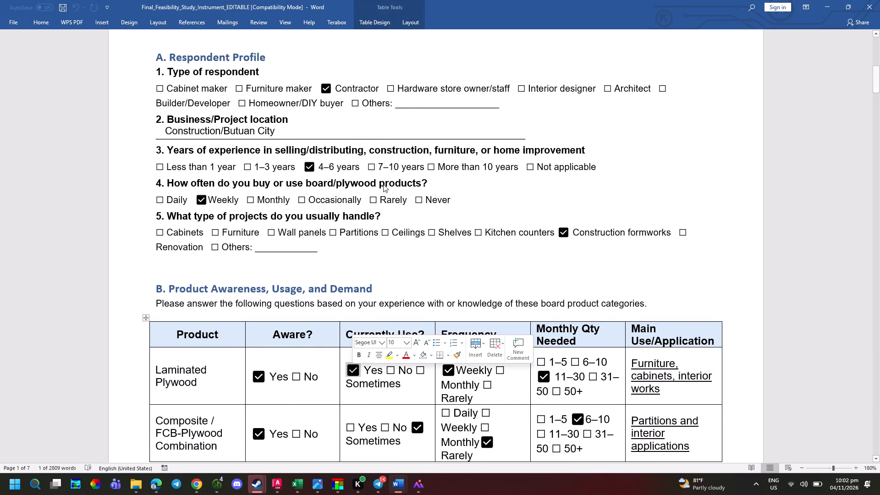
pyautogui.click(399, 26)
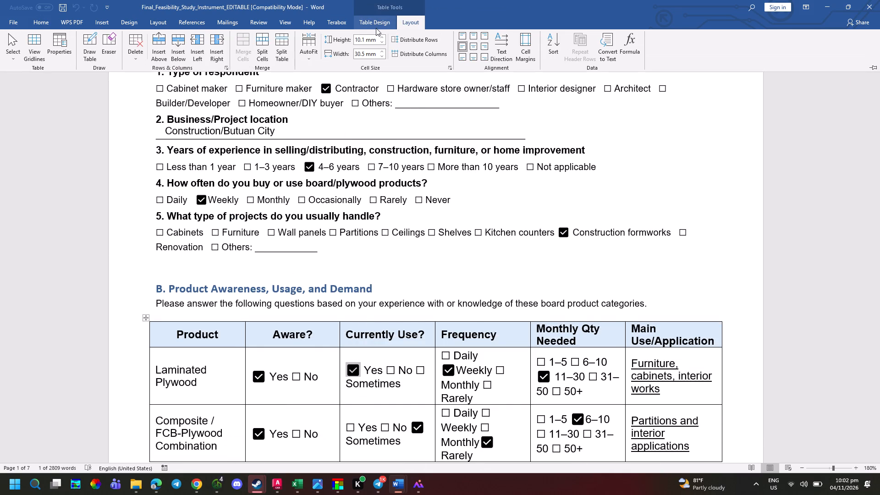
pyautogui.click(384, 24)
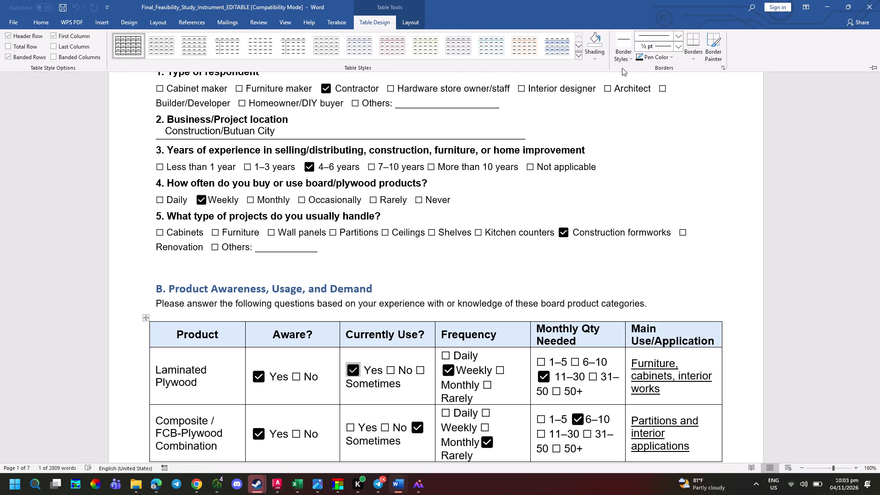
pyautogui.click(601, 52)
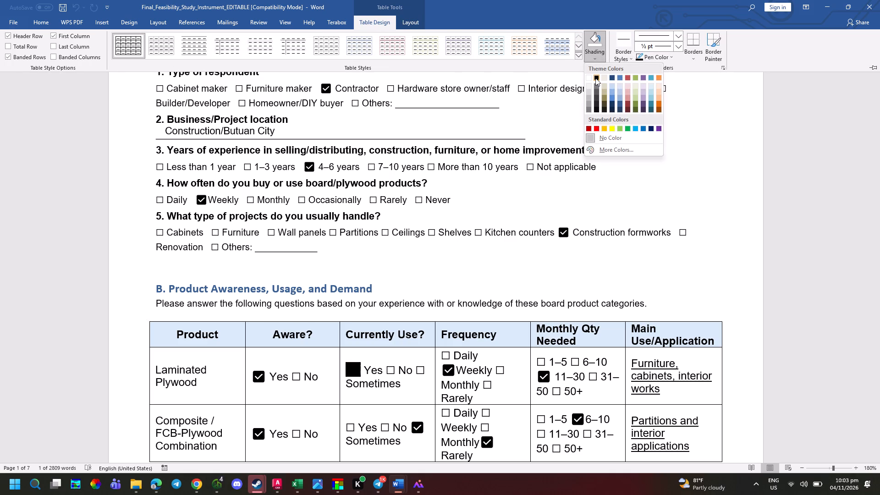
pyautogui.click(595, 78)
pyautogui.click(363, 368)
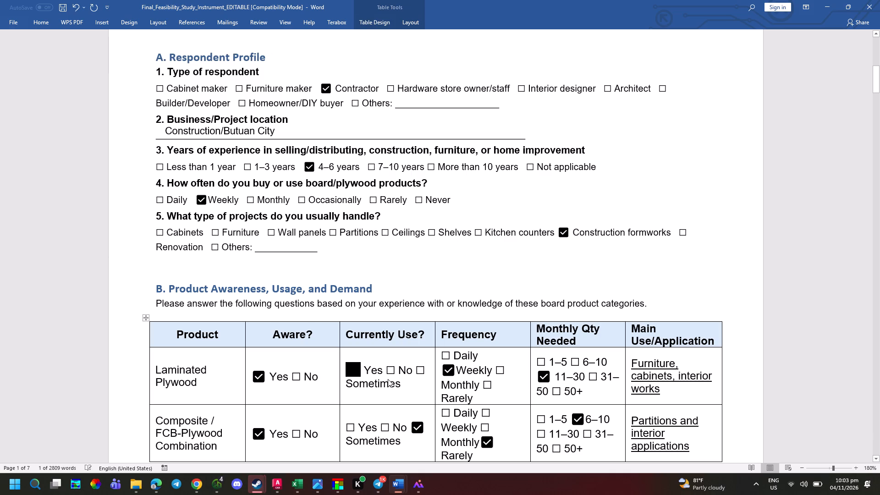
# Copy the empty check box symbol before Sometimes in the Laminated Plywood row and paste it into cell D11 of the Excel sheet.
pyautogui.moveTo(427, 372); pyautogui.dragTo(414, 370)
pyautogui.hotkey('ctrl', 'c')
pyautogui.hotkey('ctrl', 'c')
pyautogui.hotkey('ctrl', 'c')
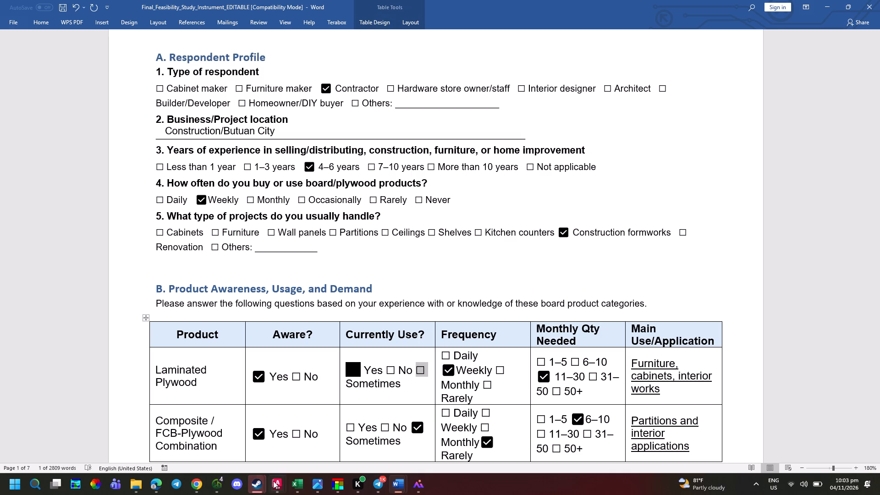
pyautogui.hotkey('alt', 'Tab')
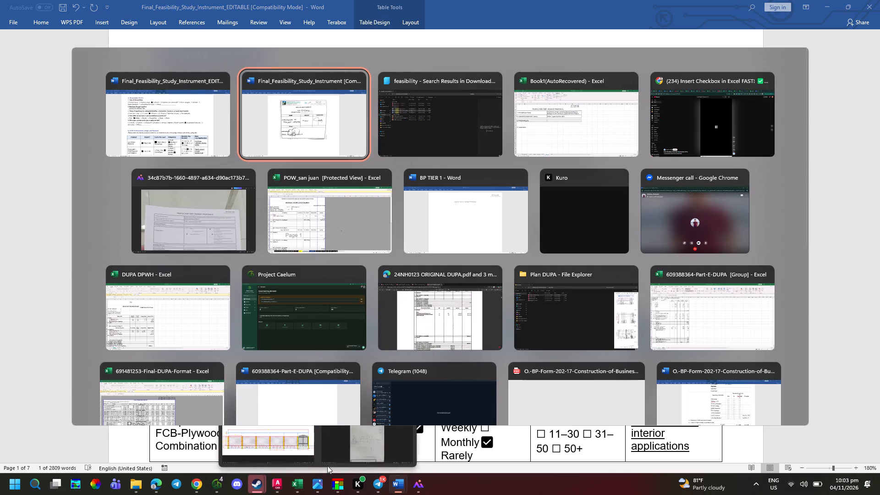
pyautogui.hotkey('alt', 'Tab')
pyautogui.hotkey('alt', 'Tab')
pyautogui.click(247, 239)
pyautogui.hotkey('ctrl', 'v')
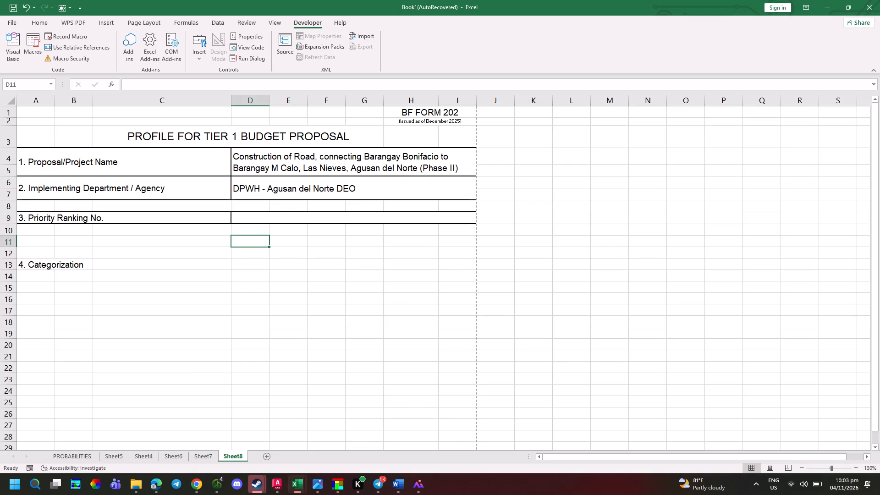
pyautogui.click(259, 247)
pyautogui.doubleClick(259, 246)
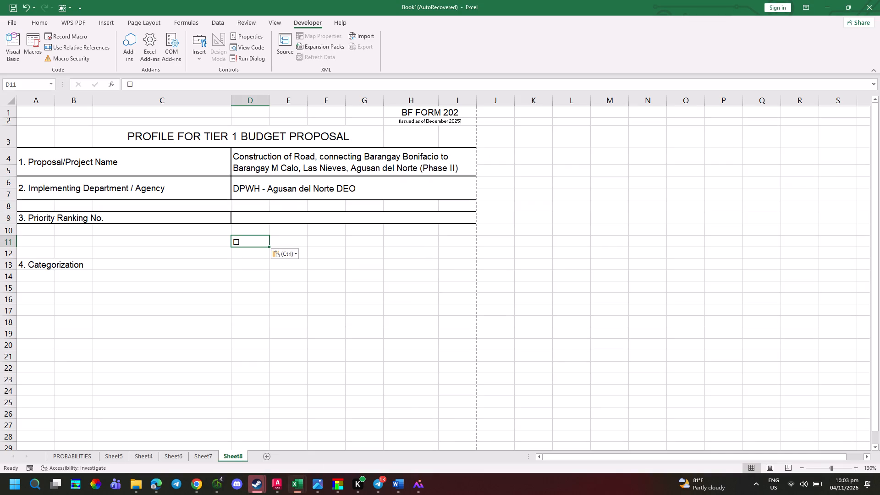
pyautogui.doubleClick(258, 242)
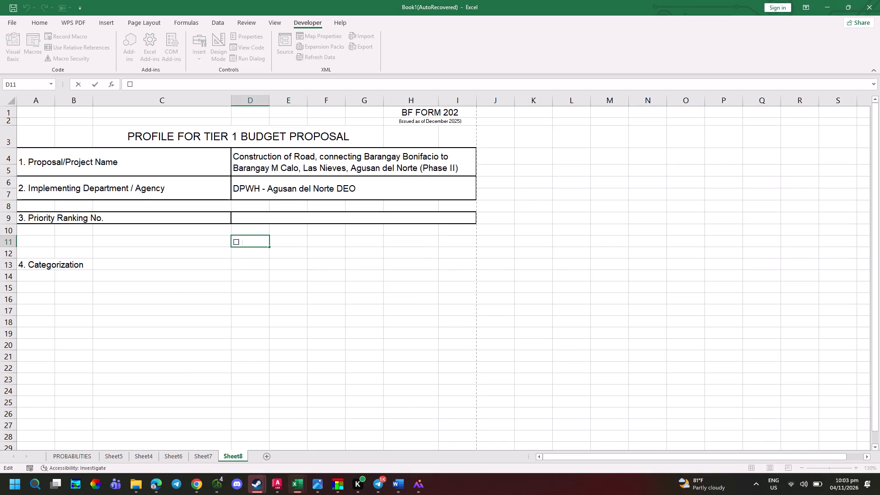
pyautogui.press('Tab')
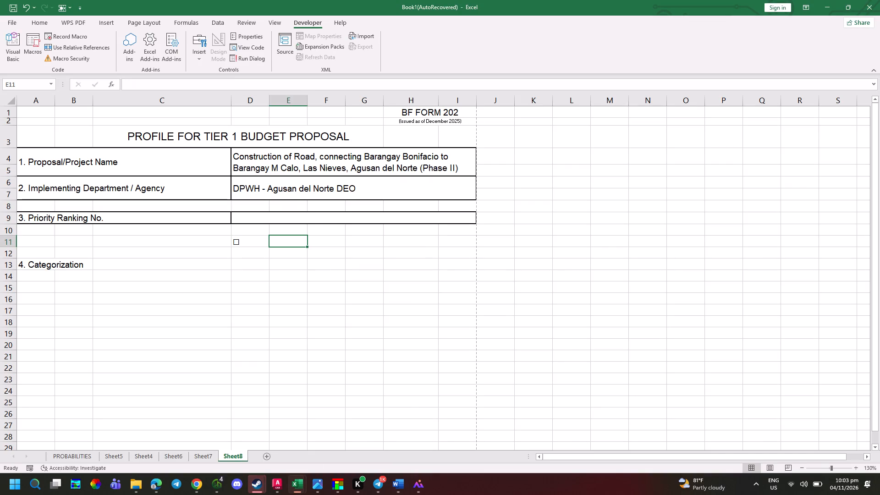
# Enter the label "New" in cell E11 beside the check box symbol.
pyautogui.press('n')
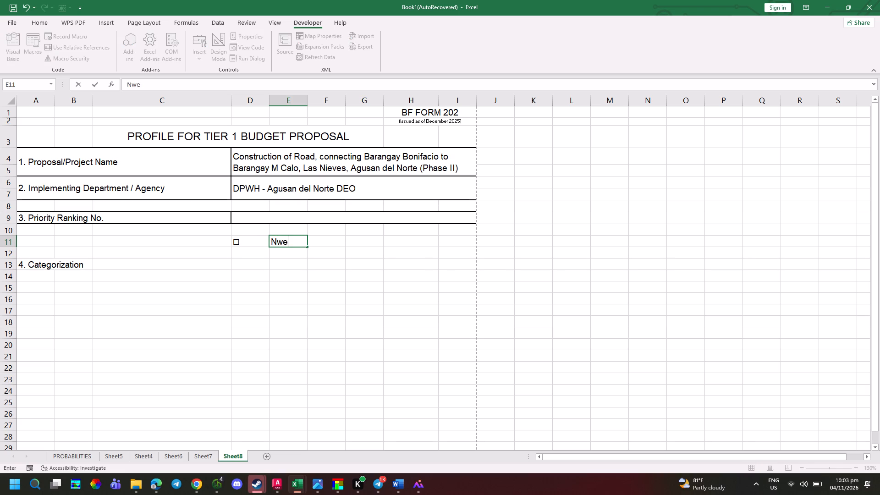
pyautogui.press('BackSpace')
pyautogui.press('BackSpace')
pyautogui.write('ew')
pyautogui.press('Return')
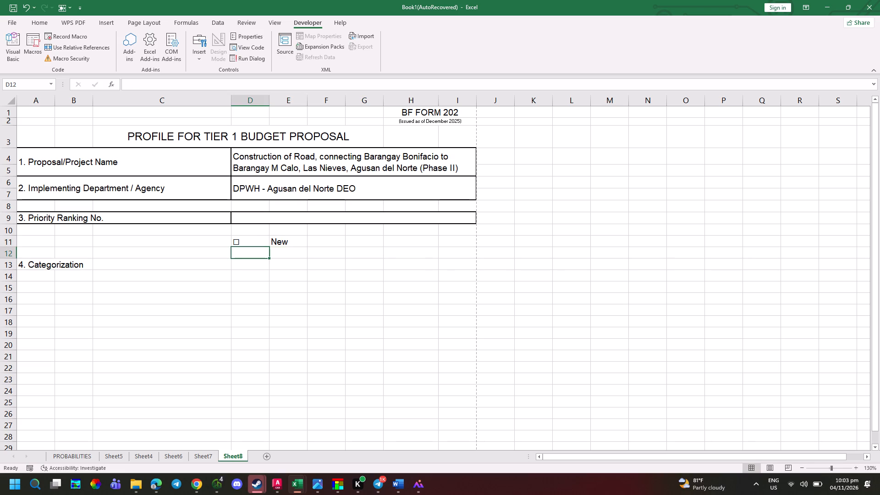
# Indent the check box symbol in cell D11 beside New with leading spaces.
pyautogui.click(258, 242)
pyautogui.click(127, 87)
pyautogui.press('space')
pyautogui.press('space')
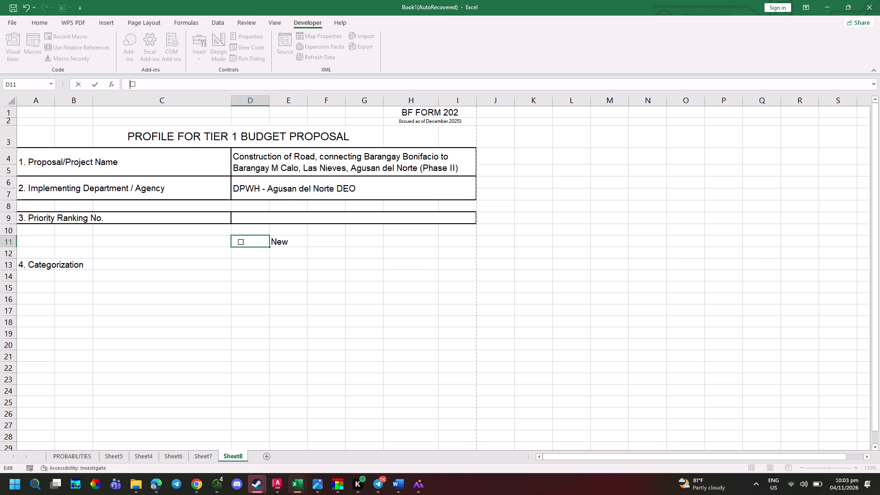
pyautogui.press('space')
pyautogui.press('space')
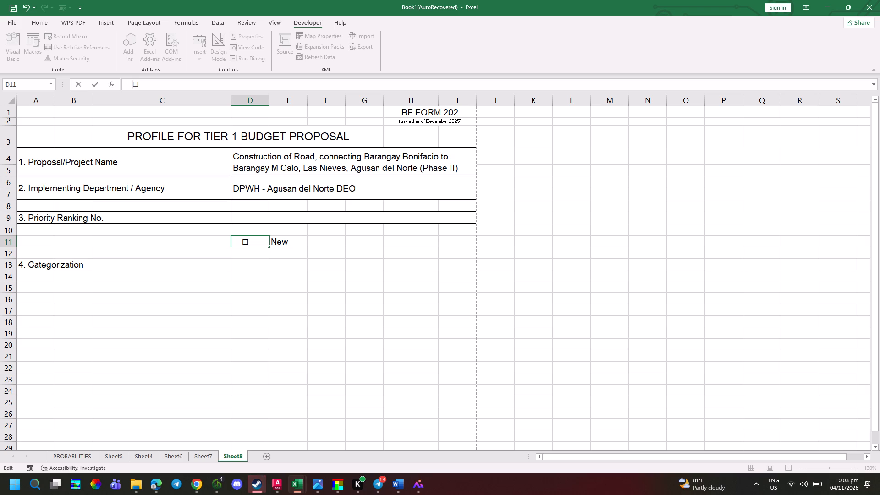
pyautogui.click(249, 284)
# Copy the check box symbol from cell D11 into cell D13 in the Categorization row.
pyautogui.click(245, 251)
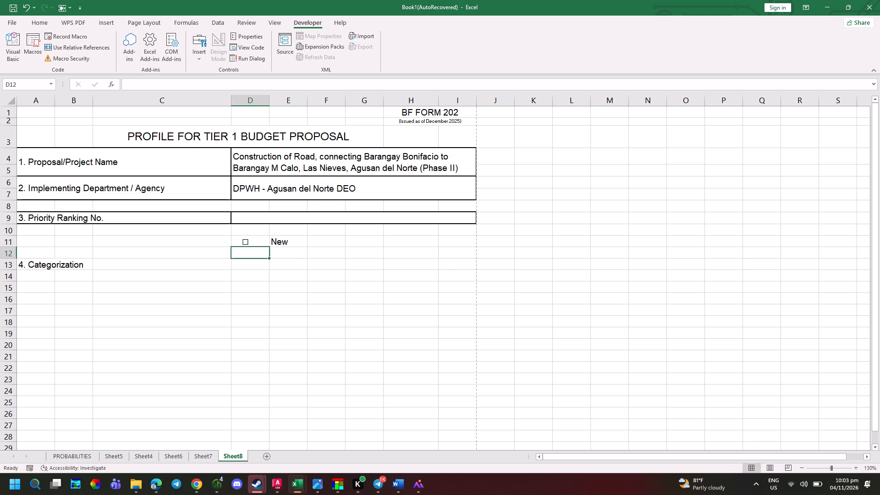
pyautogui.click(257, 264)
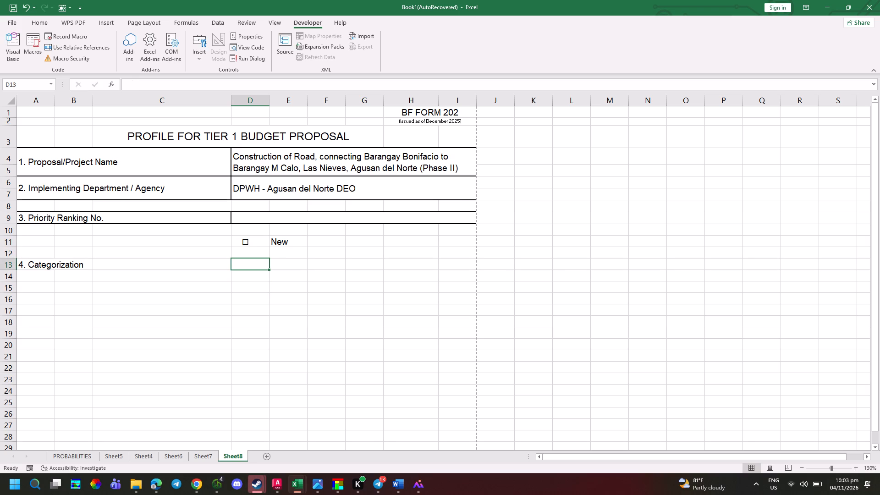
pyautogui.click(245, 236)
pyautogui.hotkey('ctrl', 'c')
pyautogui.click(256, 260)
pyautogui.hotkey('ctrl', 'v')
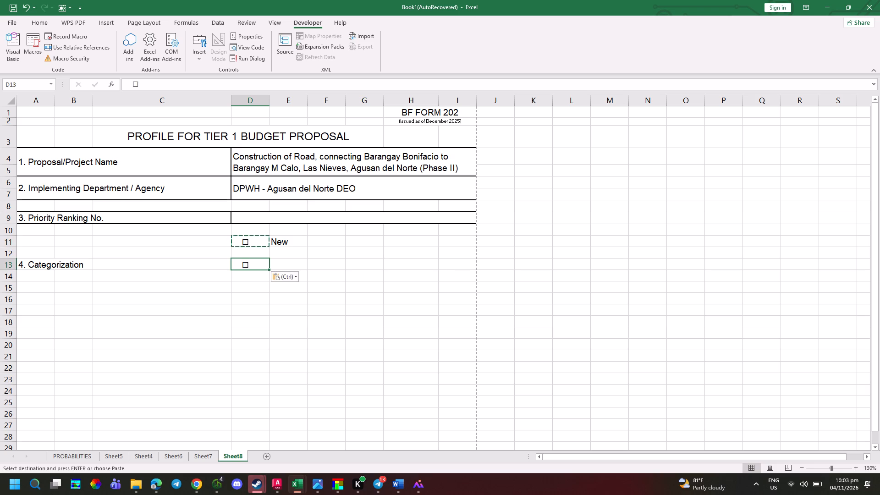
# Indent the check box symbol in cell D13 further by adding more leading spaces before it.
pyautogui.tripleClick(245, 266)
pyautogui.press('space')
pyautogui.press('space')
pyautogui.press('space')
pyautogui.press('space')
pyautogui.press('space')
pyautogui.press('space')
pyautogui.press('space')
pyautogui.press('space')
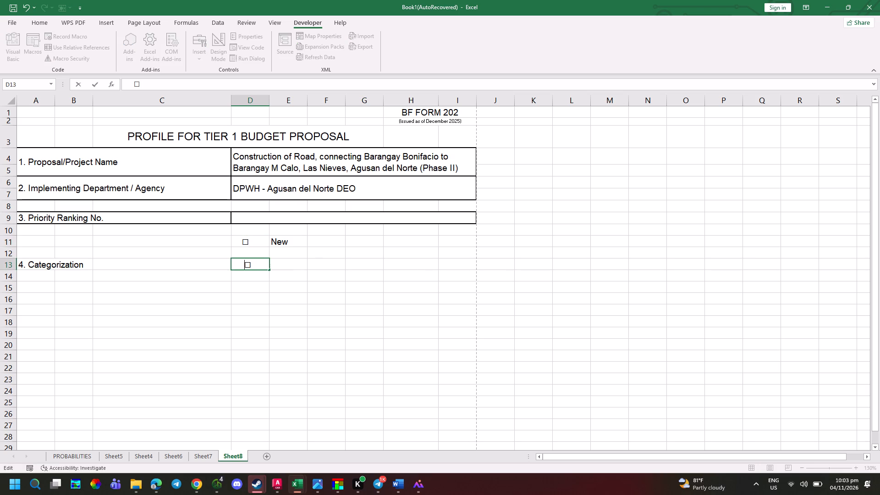
pyautogui.press('BackSpace')
pyautogui.press('BackSpace')
pyautogui.press('Right')
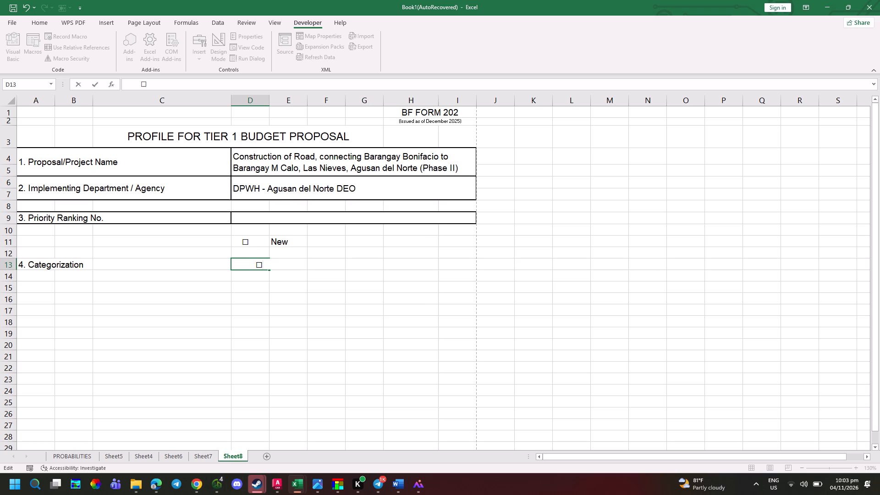
# Enter the label "For assuance of MYCA" in cell F13 of the Categorization row.
pyautogui.press('f')
pyautogui.press('BackSpace')
pyautogui.press('Tab')
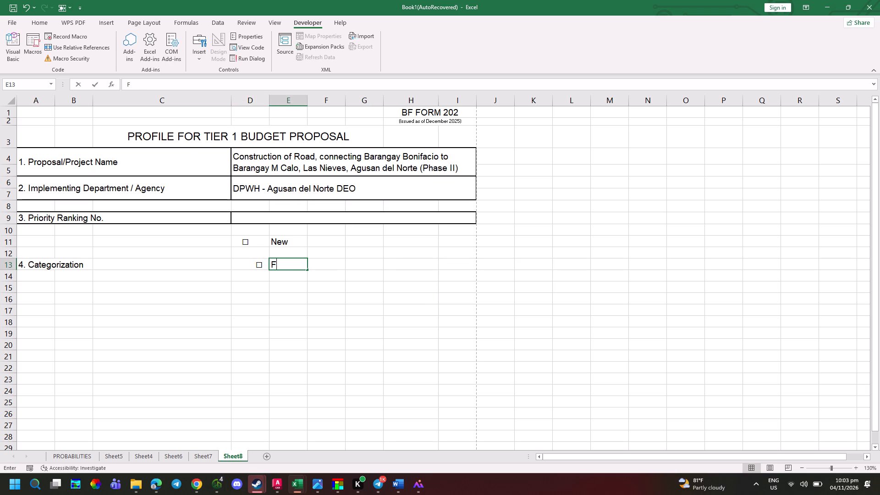
pyautogui.press('BackSpace')
pyautogui.press('Tab')
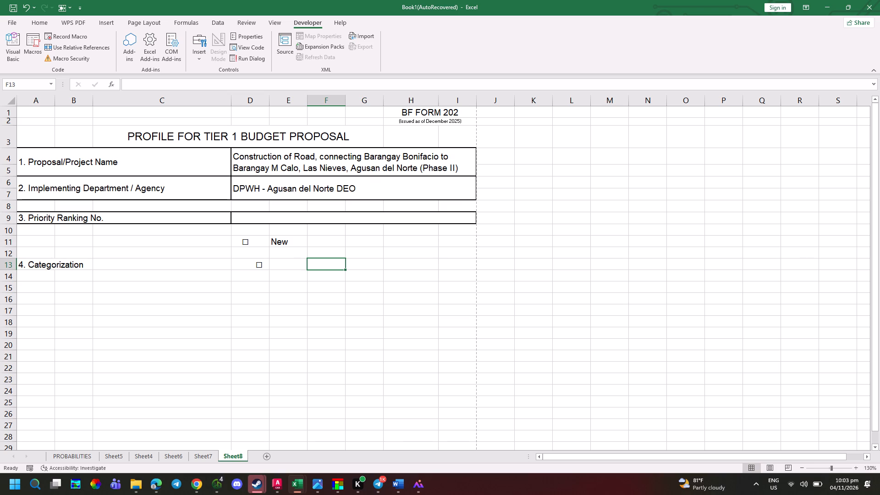
pyautogui.press('f')
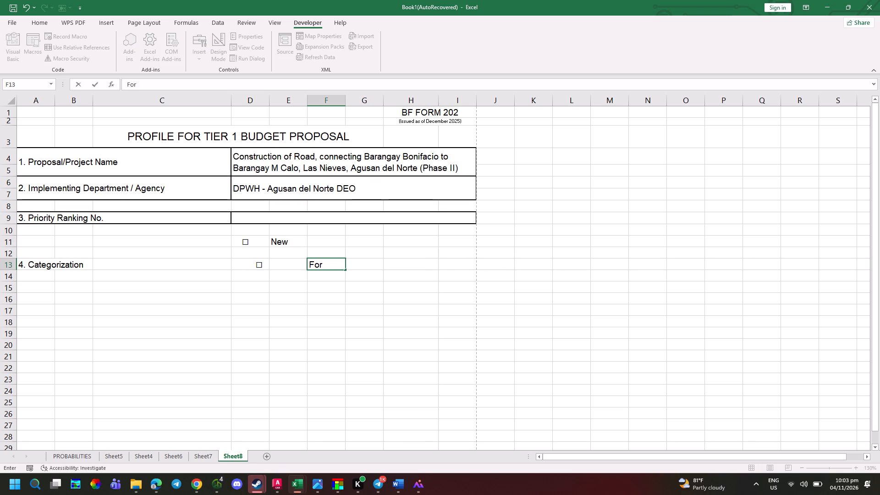
pyautogui.press('BackSpace')
pyautogui.write('assu')
pyautogui.press('BackSpace')
pyautogui.press('BackSpace')
pyautogui.press('BackSpace')
pyautogui.press('BackSpace')
pyautogui.press('space')
pyautogui.write('aa')
pyautogui.press('BackSpace')
pyautogui.write('ssusa')
pyautogui.press('BackSpace')
pyautogui.press('BackSpace')
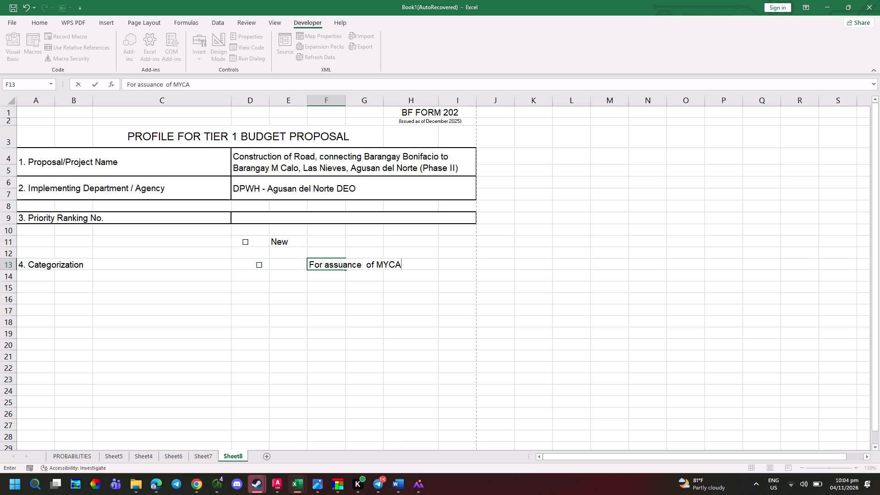
pyautogui.hotkey('shift', '"')
pyautogui.press('BackSpace')
pyautogui.hotkey('shift', ':')
pyautogui.press('BackSpace')
pyautogui.press(';')
pyautogui.press('BackSpace')
pyautogui.press('Left')
# Copy the ticked Yes box under Currently Use? in the Word document's Laminated Plywood row and paste it into cell D15 of the Excel sheet.
pyautogui.hotkey('alt', 'Tab')
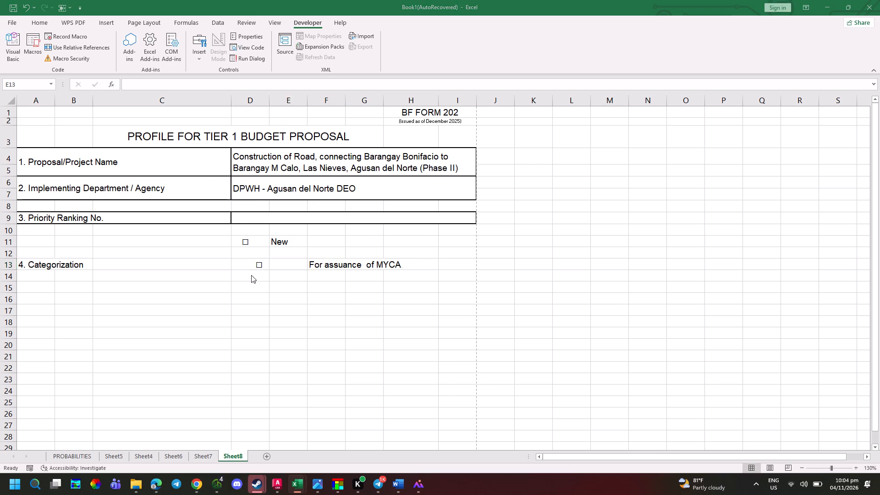
pyautogui.click(356, 369)
pyautogui.click(357, 370)
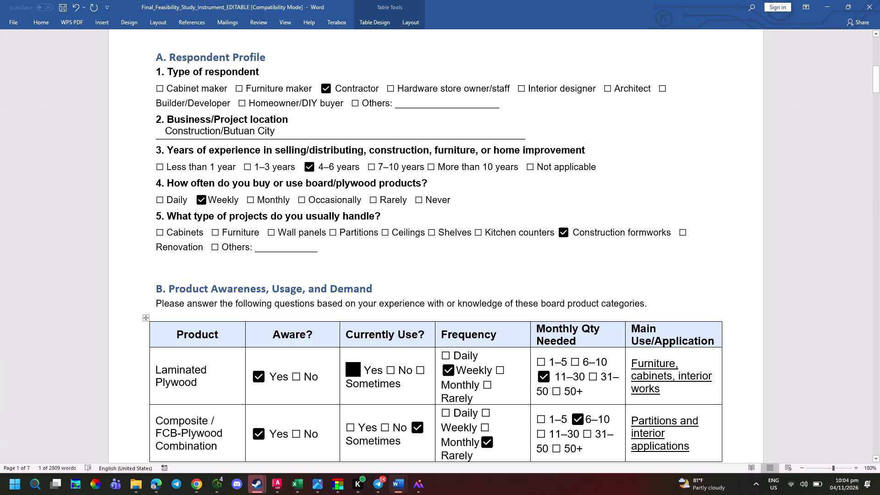
pyautogui.click(358, 368)
pyautogui.click(369, 369)
pyautogui.scroll(-2, 393, 378)
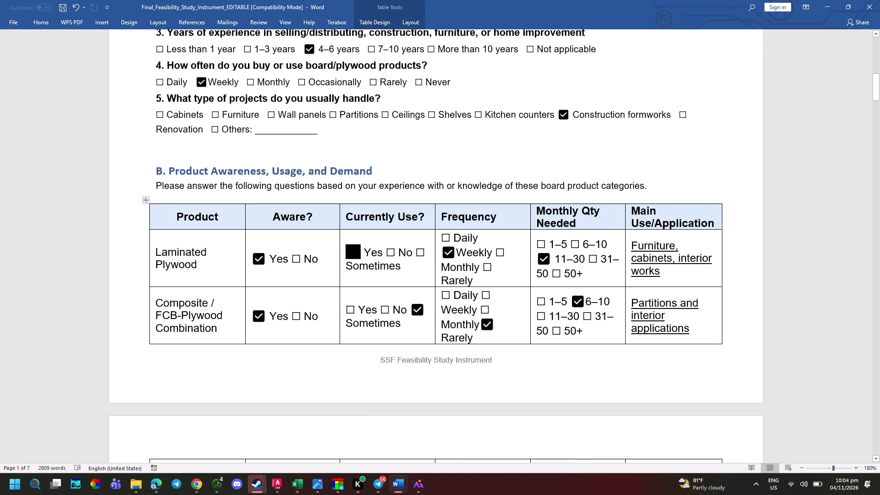
pyautogui.moveTo(362, 246); pyautogui.dragTo(351, 244)
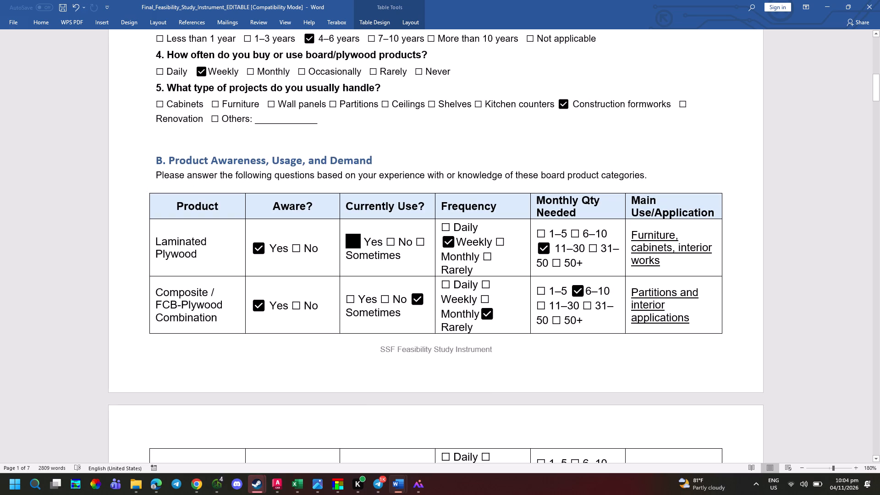
pyautogui.moveTo(351, 244); pyautogui.dragTo(345, 244)
pyautogui.hotkey('ctrl', 'c')
pyautogui.hotkey('ctrl', 'c')
pyautogui.hotkey('alt', 'Tab')
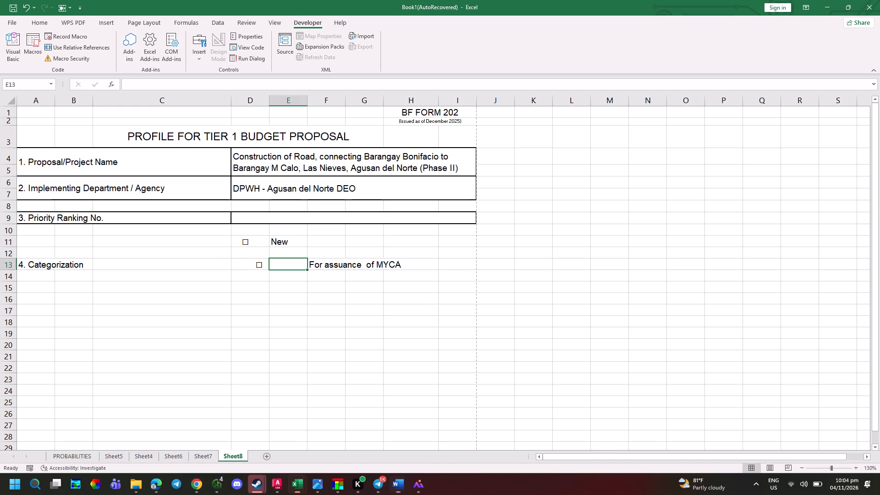
pyautogui.click(263, 289)
pyautogui.hotkey('ctrl', 'v')
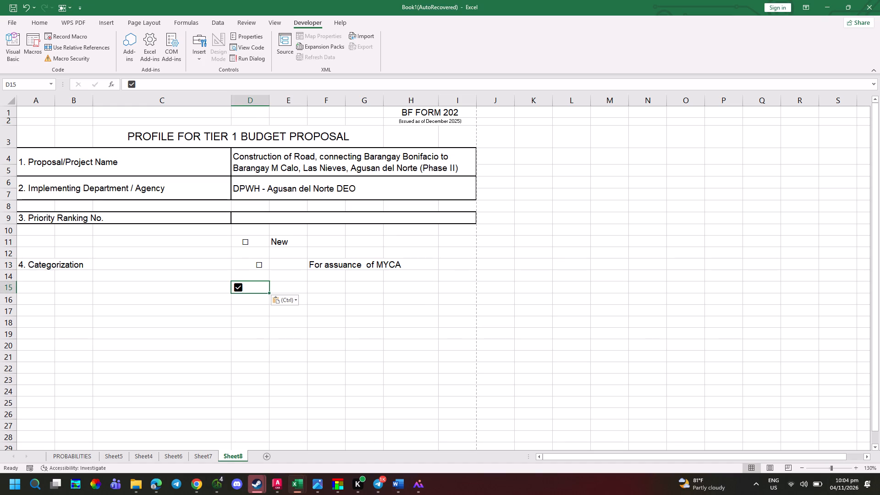
# Set the font color of the ticked check box symbol in cell D15 to black.
pyautogui.click(263, 288)
pyautogui.doubleClick(251, 287)
pyautogui.keyDown('ctrl'); pyautogui.scroll(4, 234, 297); pyautogui.keyUp('ctrl')
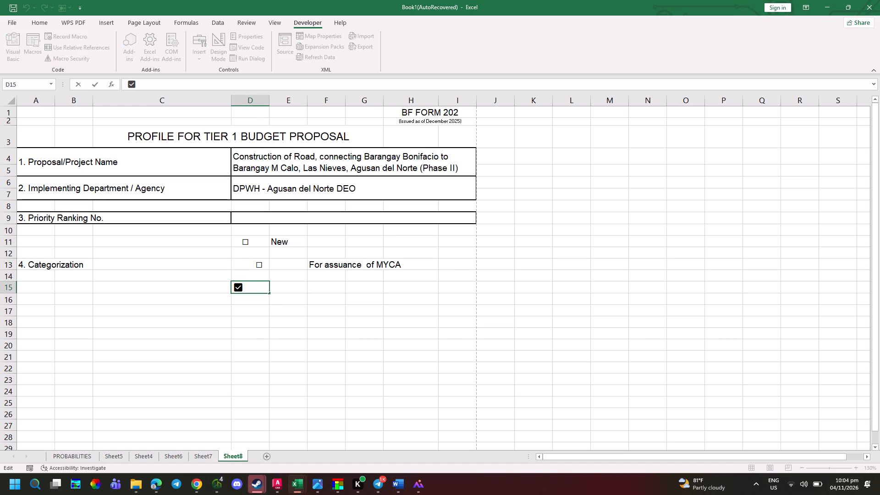
pyautogui.keyDown('ctrl'); pyautogui.scroll(1, 251, 291); pyautogui.keyUp('ctrl')
pyautogui.moveTo(140, 81); pyautogui.dragTo(120, 86)
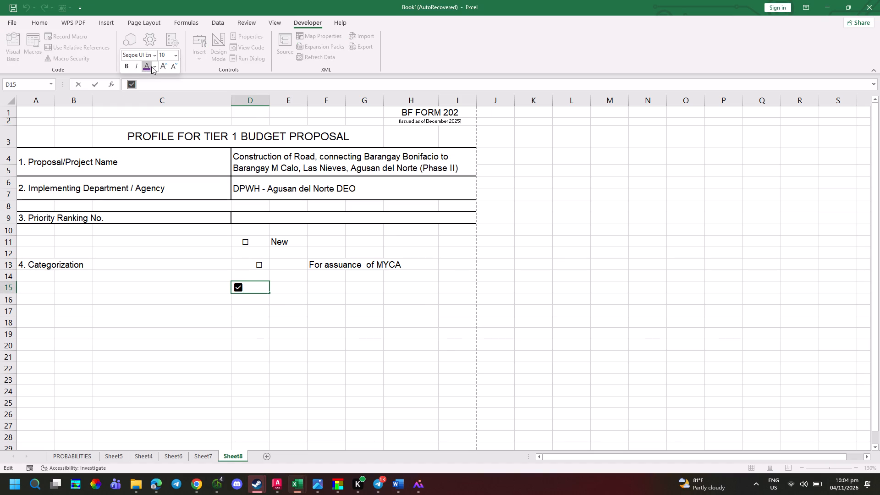
pyautogui.click(154, 66)
pyautogui.click(162, 84)
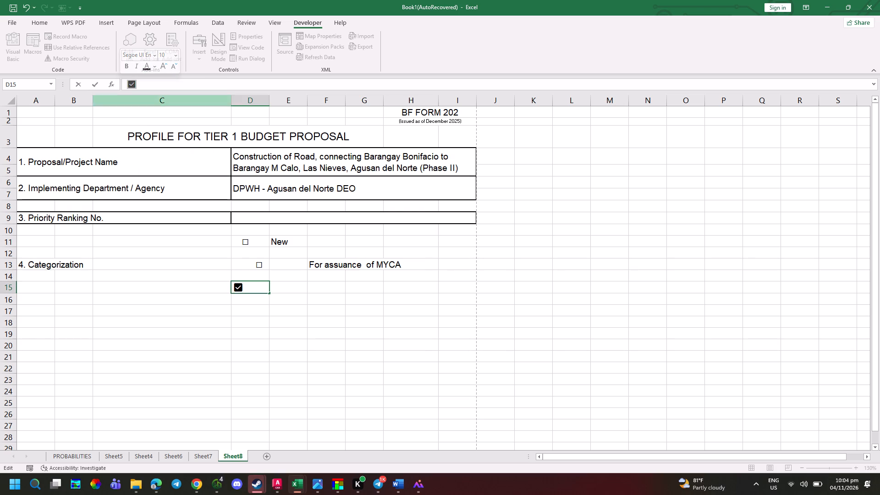
# Make the ticked check box symbol in cell D15 bold and reapply the black font color to it.
pyautogui.click(131, 68)
pyautogui.click(131, 68)
pyautogui.click(131, 68)
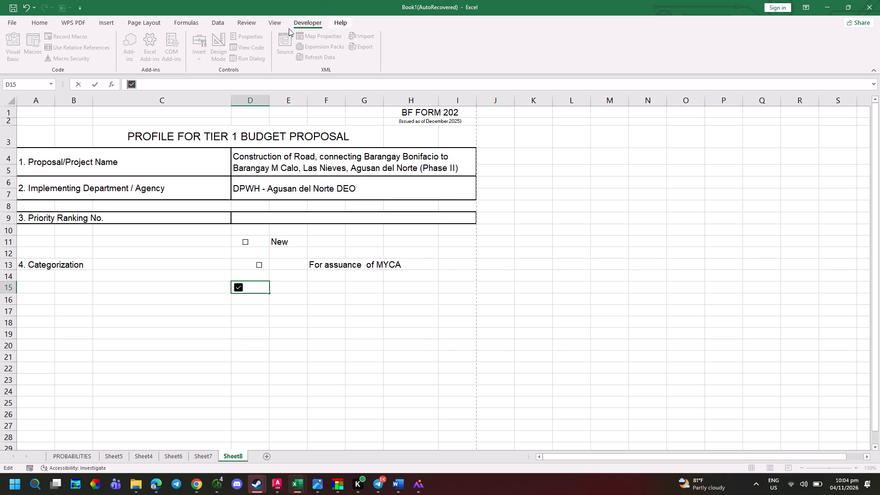
pyautogui.click(47, 24)
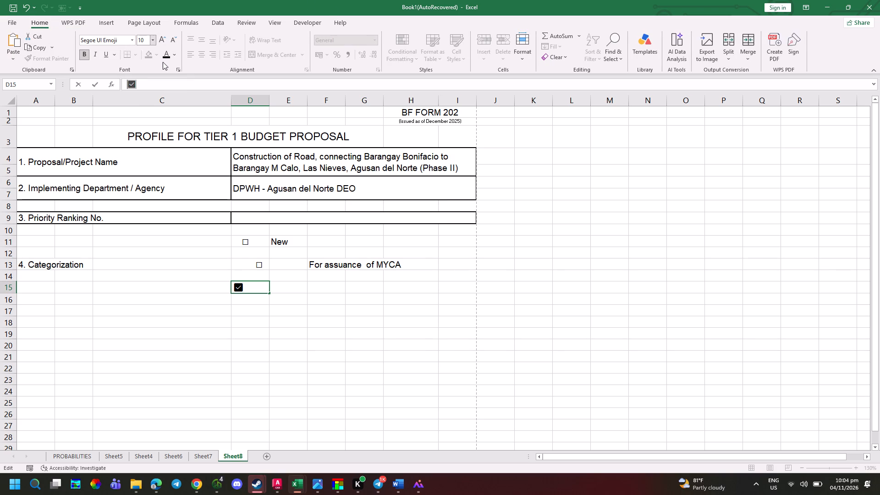
pyautogui.click(164, 58)
pyautogui.click(266, 351)
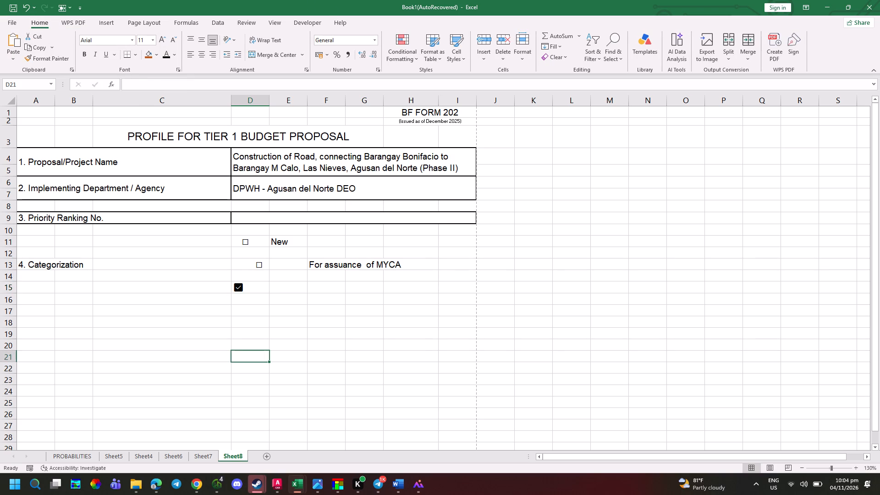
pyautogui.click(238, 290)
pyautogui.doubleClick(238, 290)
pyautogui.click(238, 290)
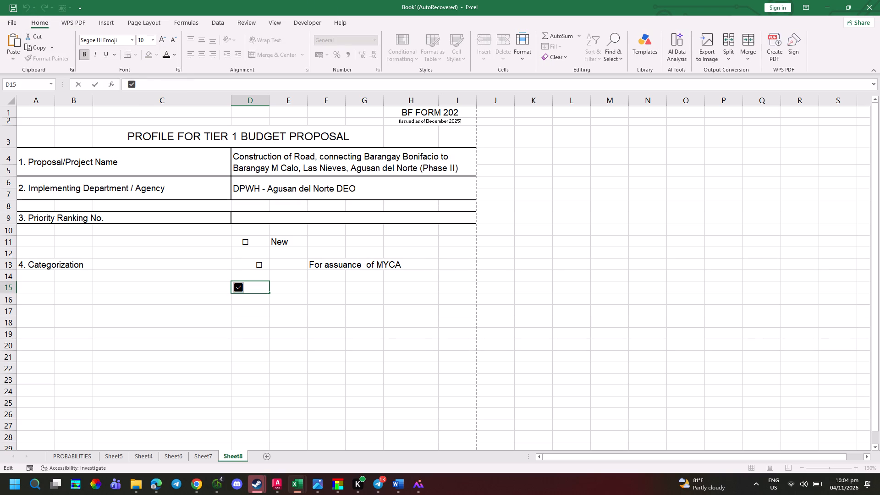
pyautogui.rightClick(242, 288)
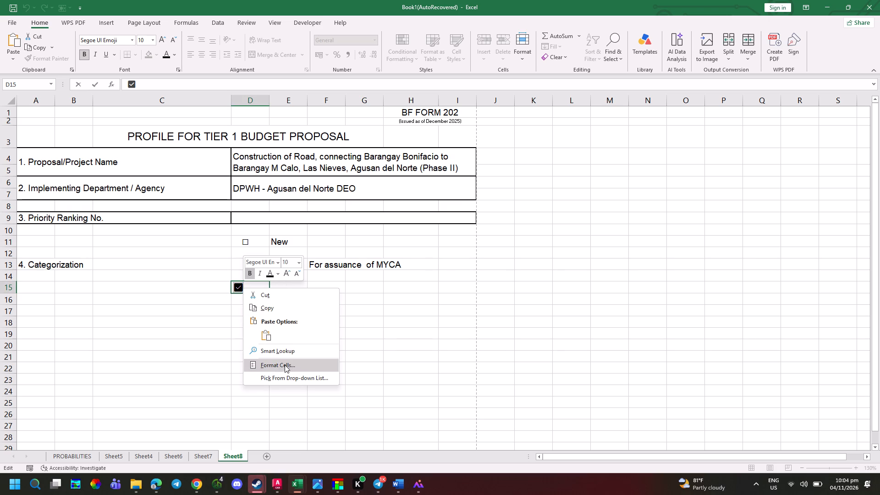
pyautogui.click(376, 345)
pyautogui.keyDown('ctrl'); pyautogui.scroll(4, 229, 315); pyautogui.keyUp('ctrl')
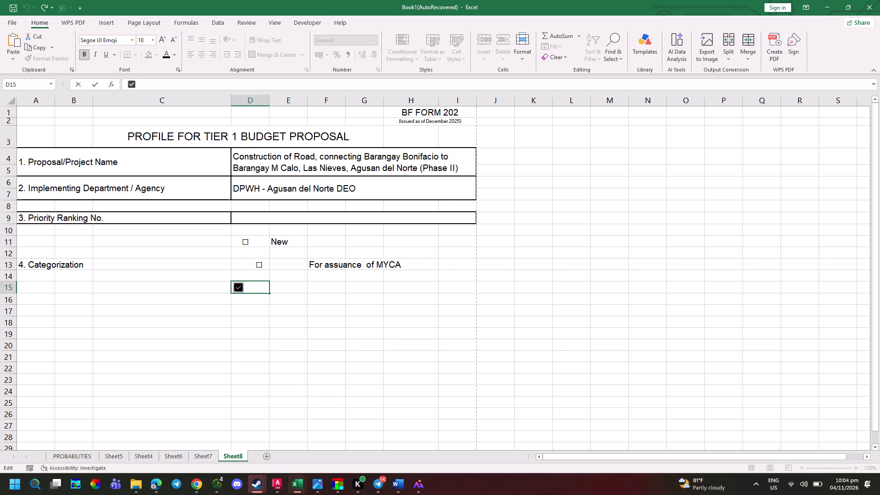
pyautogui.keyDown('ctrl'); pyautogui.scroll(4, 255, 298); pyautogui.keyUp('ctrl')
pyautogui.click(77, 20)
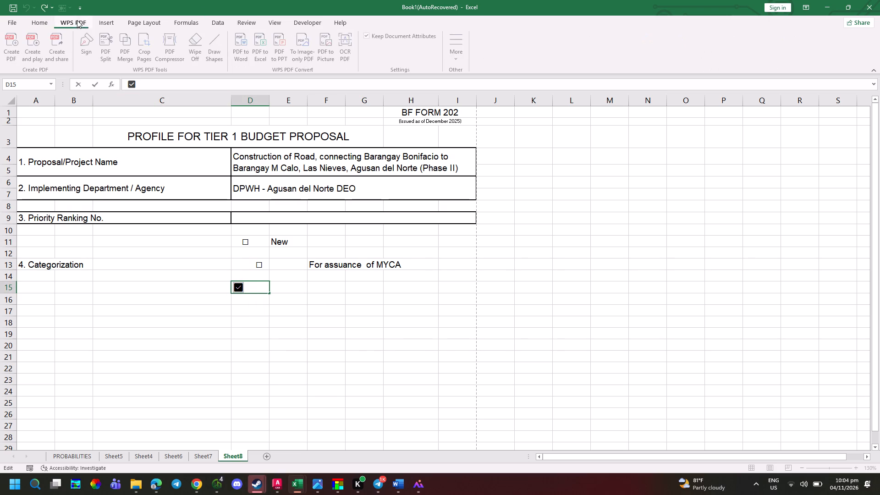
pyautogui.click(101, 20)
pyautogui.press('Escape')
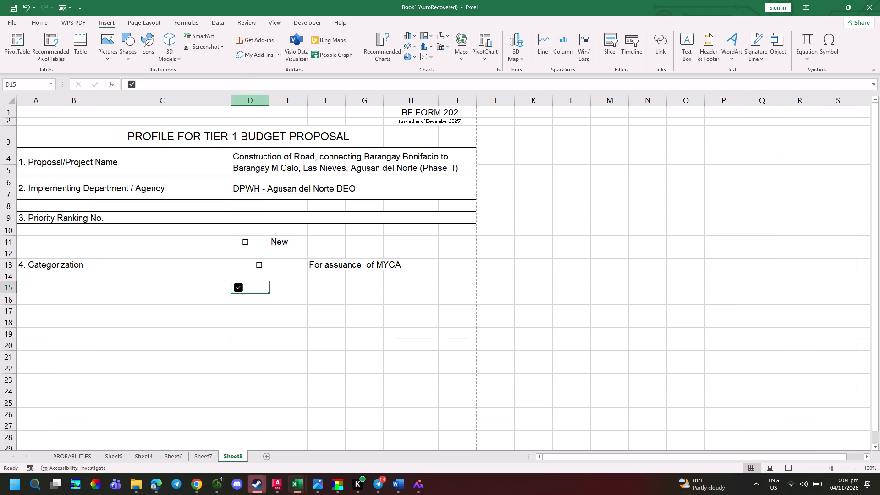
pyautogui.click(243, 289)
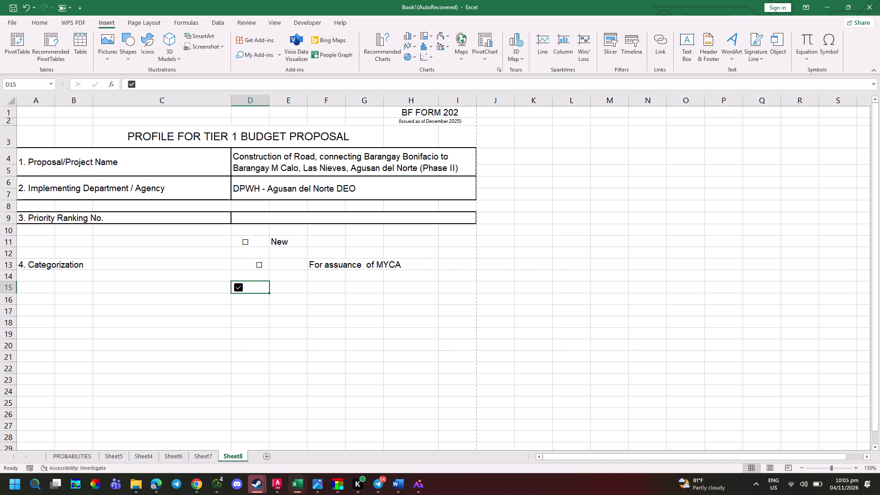
# Examine the ticked check boxes in the Word document, from the Laminated Plywood row through the Quality Factor tables.
pyautogui.hotkey('alt', 'Tab')
pyautogui.click(343, 243)
pyautogui.click(357, 243)
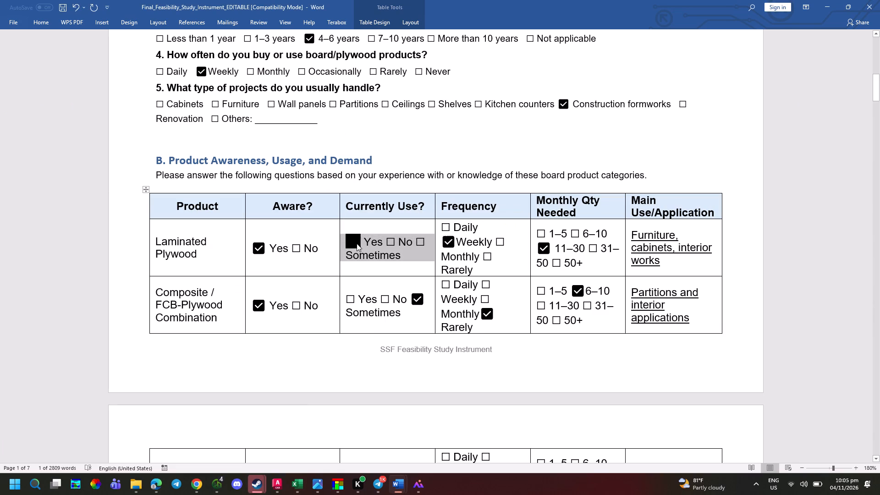
pyautogui.click(357, 243)
pyautogui.moveTo(360, 243); pyautogui.dragTo(343, 242)
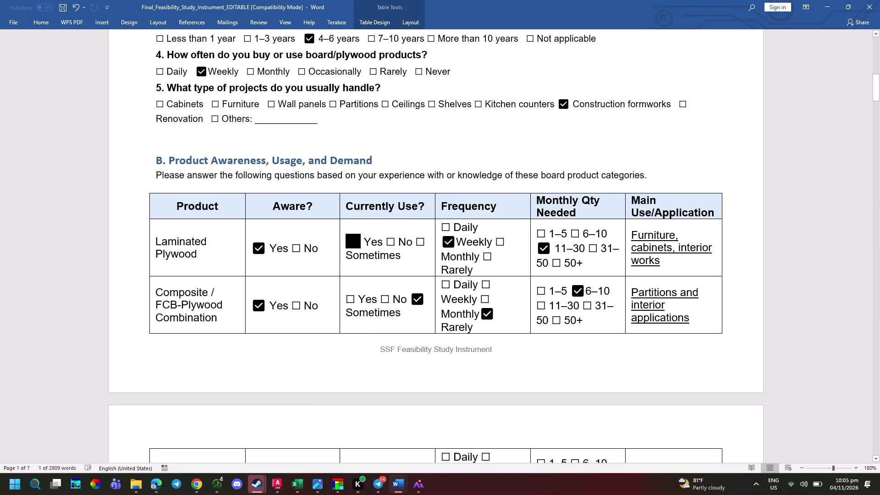
pyautogui.moveTo(343, 242); pyautogui.dragTo(341, 242)
pyautogui.click(359, 276)
pyautogui.scroll(-4, 354, 284)
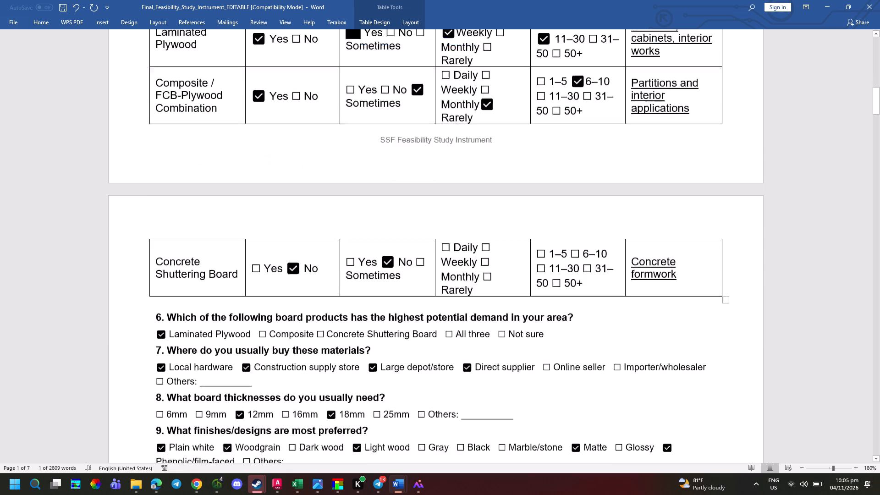
pyautogui.scroll(-15, 348, 327)
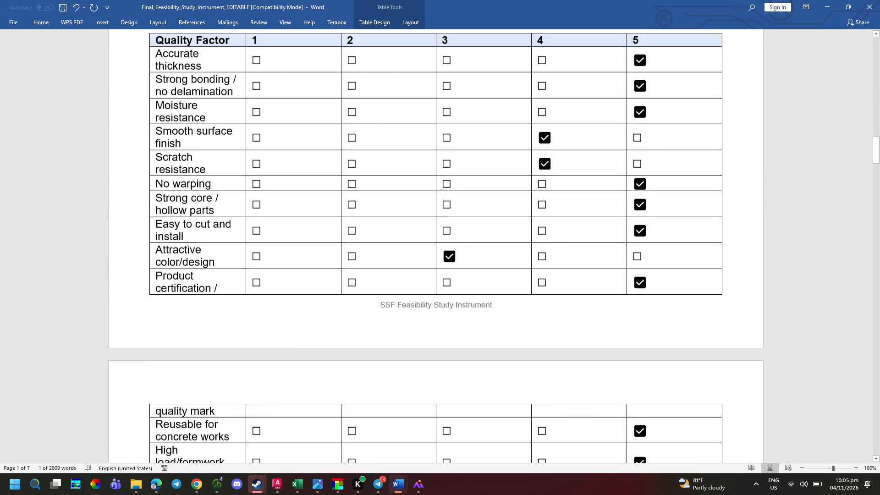
pyautogui.scroll(-8, 340, 361)
pyautogui.hotkey('alt', 'Tab')
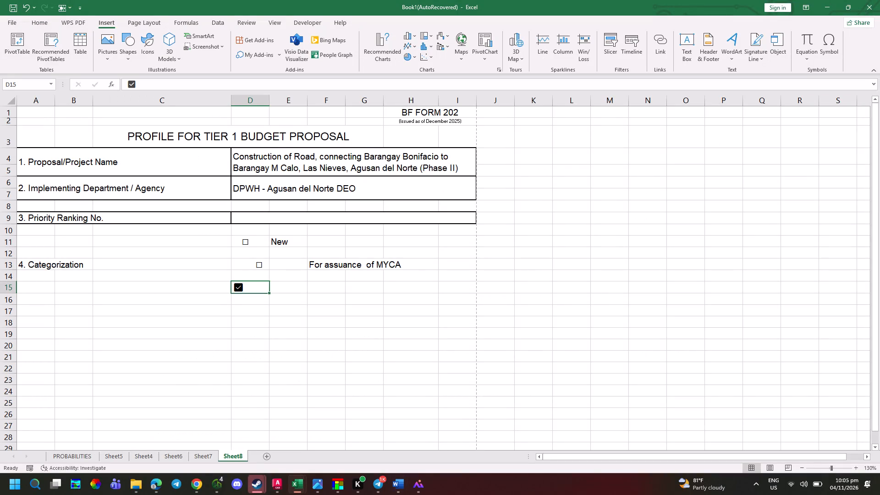
# Search YouTube in Chrome for "how to insert DARK BOX IN EXCEL".
pyautogui.click(202, 490)
pyautogui.click(155, 439)
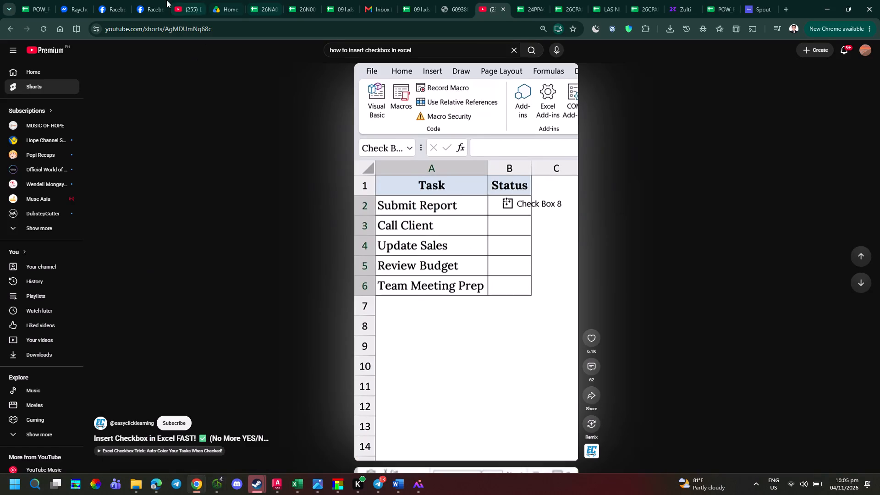
pyautogui.moveTo(410, 85); pyautogui.dragTo(399, 102)
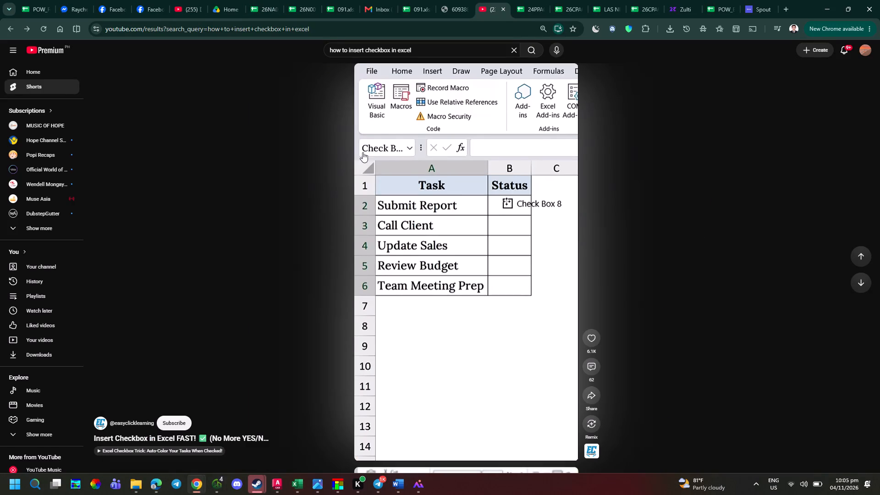
pyautogui.moveTo(424, 49); pyautogui.dragTo(366, 38)
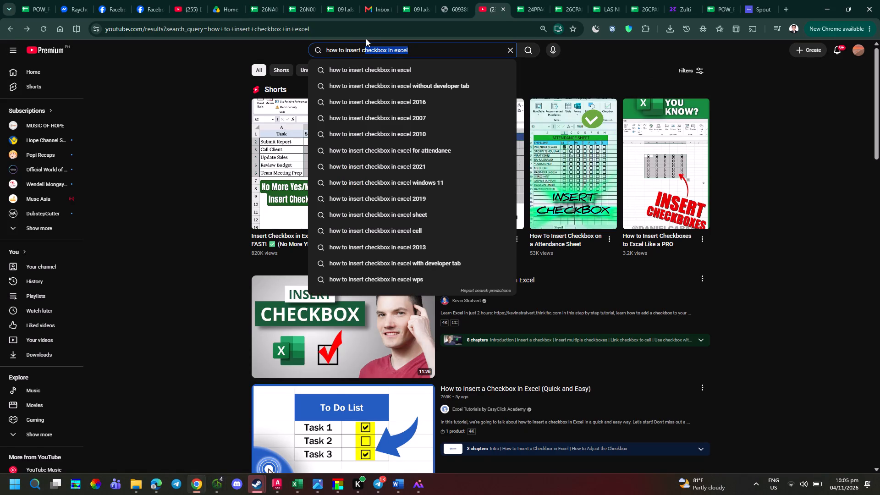
pyautogui.moveTo(366, 38); pyautogui.dragTo(361, 40)
pyautogui.press('d')
pyautogui.write('ARK BOX')
pyautogui.press('space')
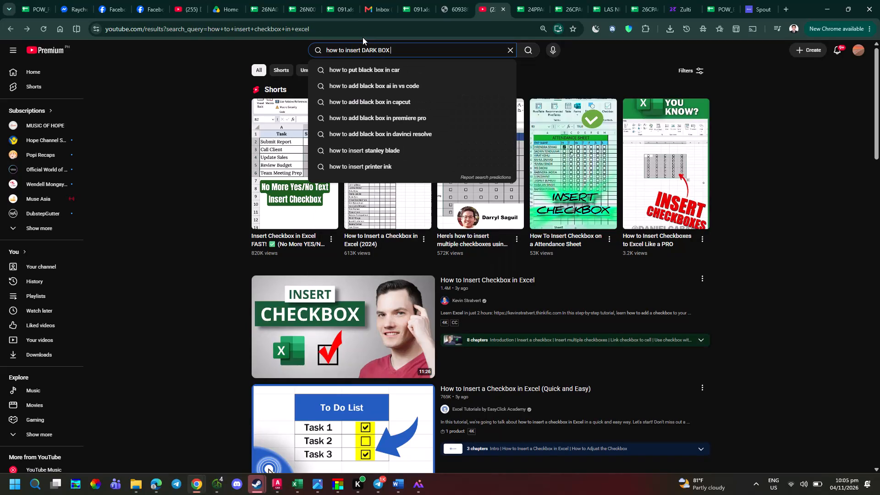
pyautogui.write('IN EXCEL')
pyautogui.press('Return')
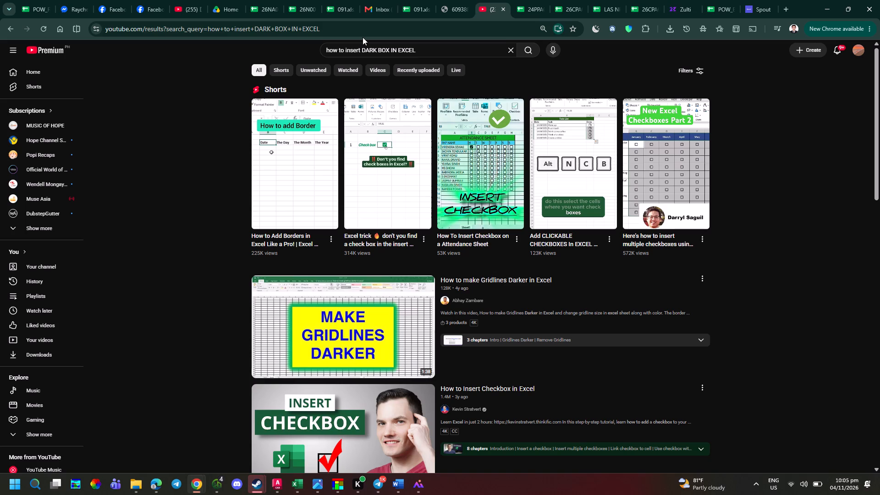
# Look through the YouTube results for a tutorial on inserting a dark box in Excel.
pyautogui.scroll(-3, 363, 37)
pyautogui.scroll(-4, 543, 280)
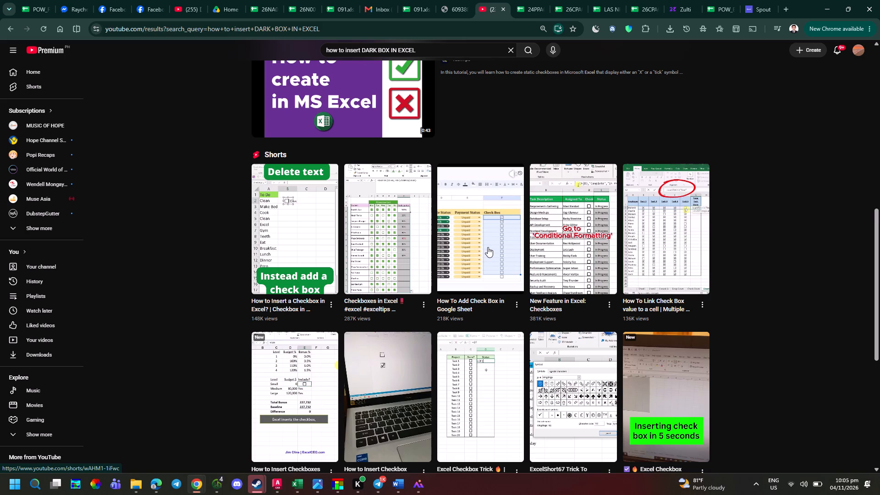
pyautogui.scroll(-4, 488, 247)
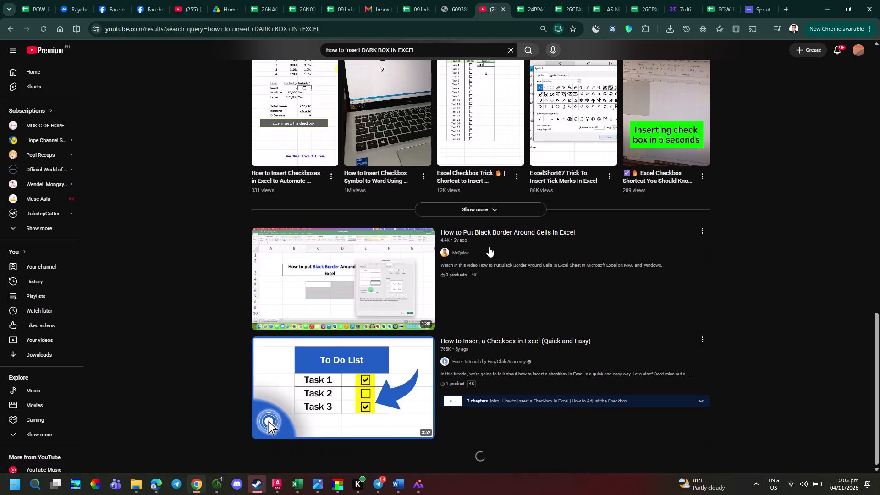
pyautogui.scroll(-5, 489, 247)
pyautogui.scroll(-4, 456, 280)
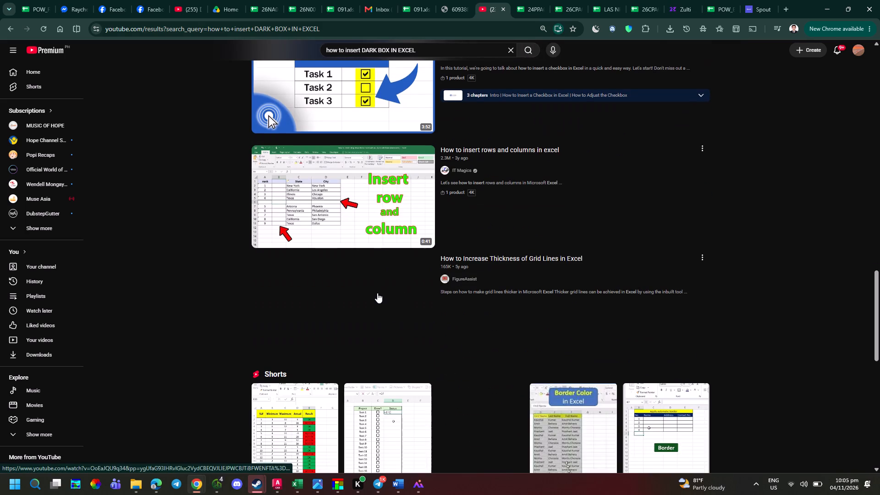
pyautogui.scroll(-4, 377, 294)
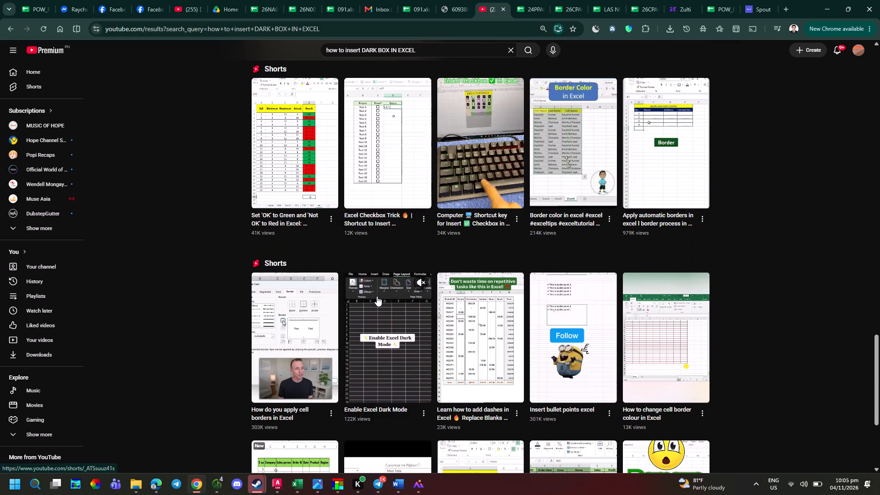
pyautogui.scroll(-2, 403, 387)
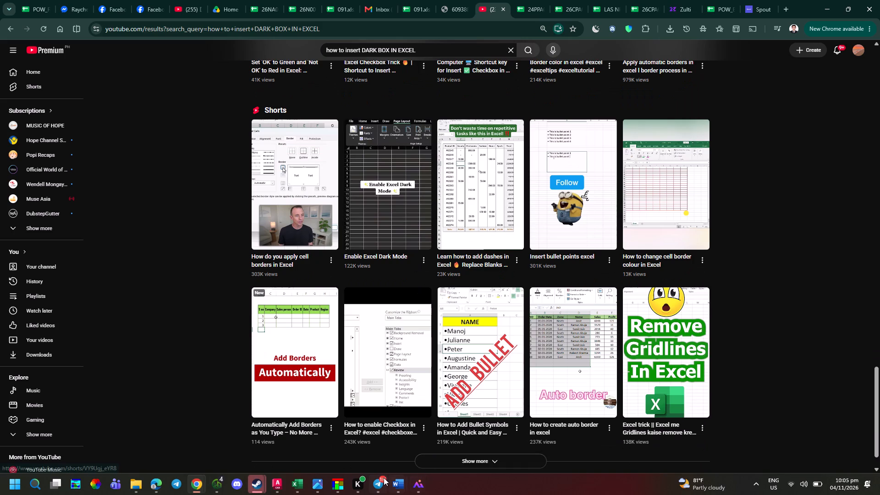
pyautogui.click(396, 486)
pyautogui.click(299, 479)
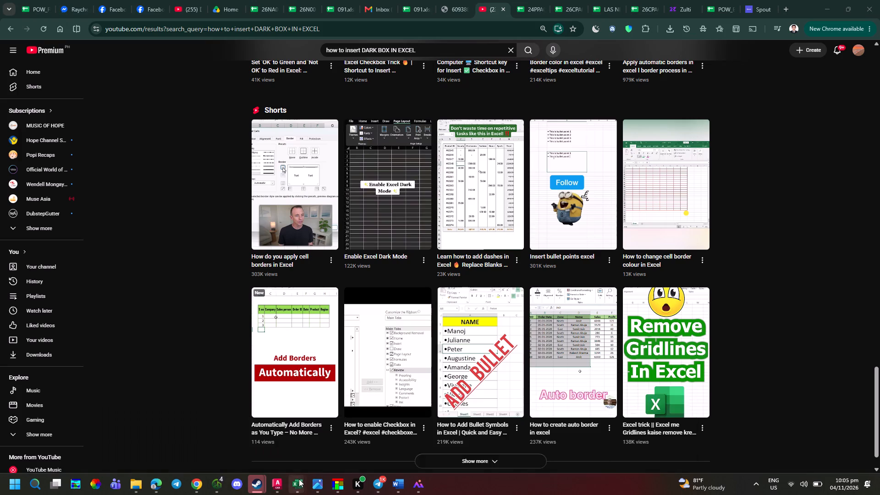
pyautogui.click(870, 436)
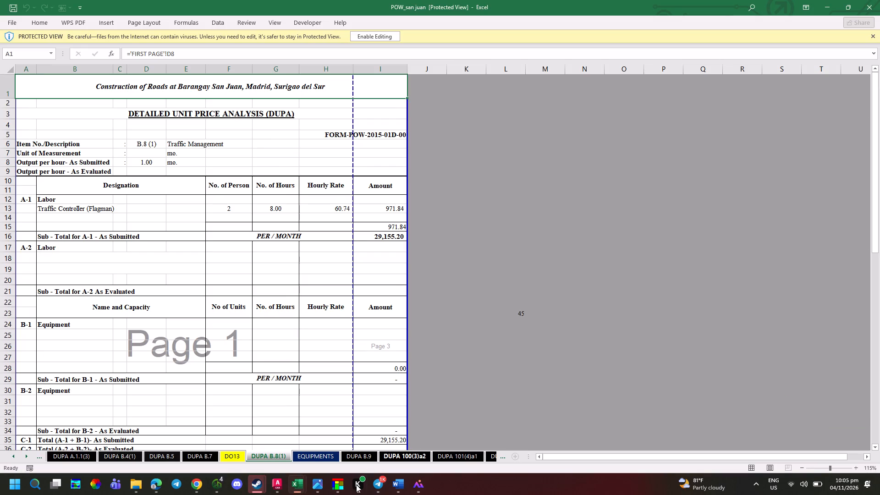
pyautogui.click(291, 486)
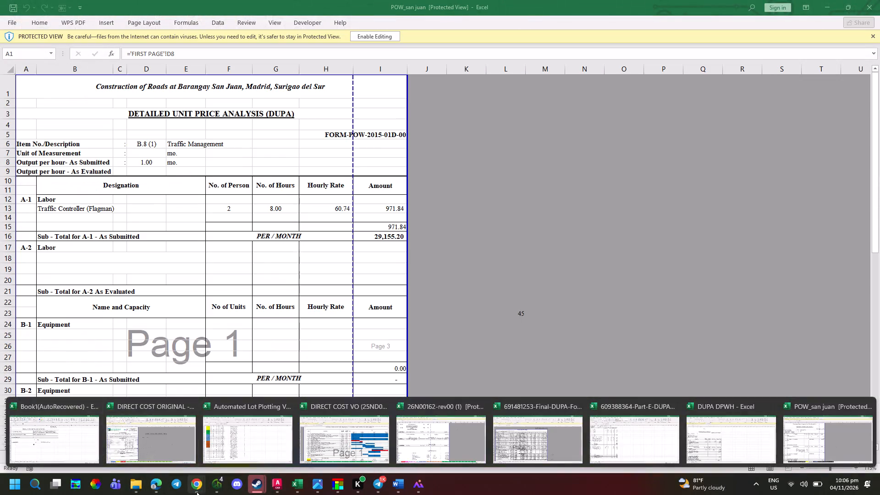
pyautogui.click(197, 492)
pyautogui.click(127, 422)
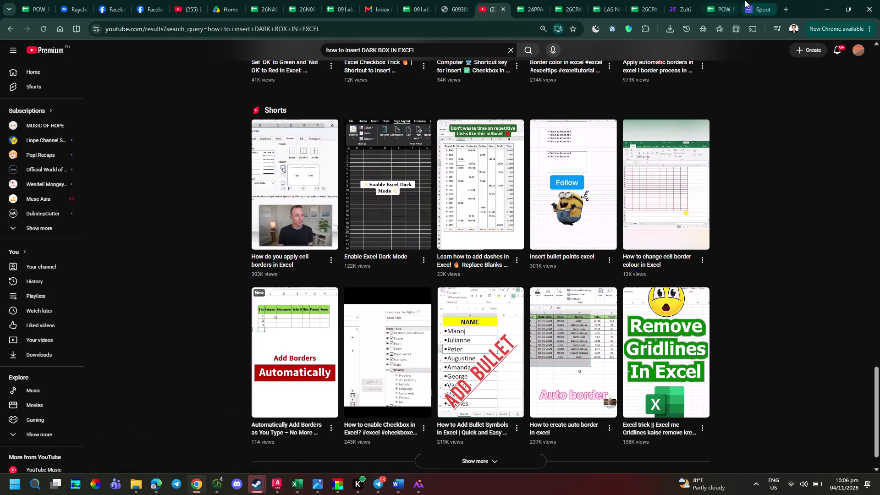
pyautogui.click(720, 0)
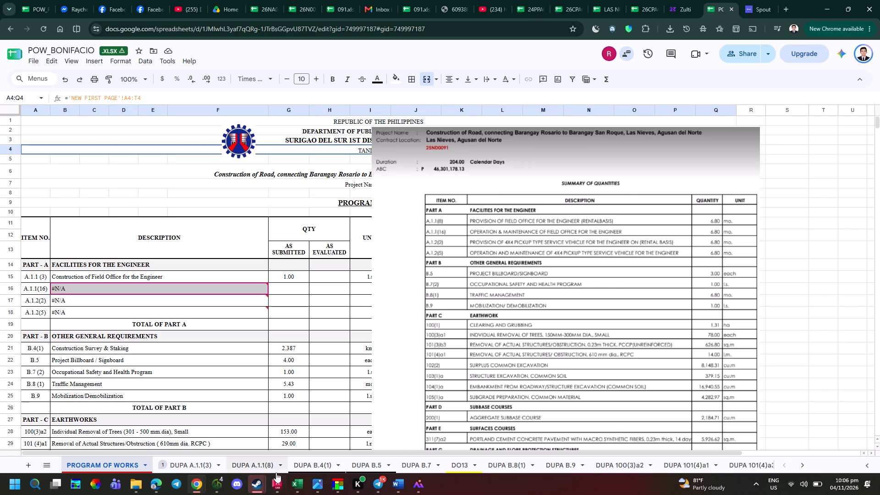
# Switch to the Automated Lot Plotting V2 workbook in Excel and close it, saving its changes.
pyautogui.click(293, 488)
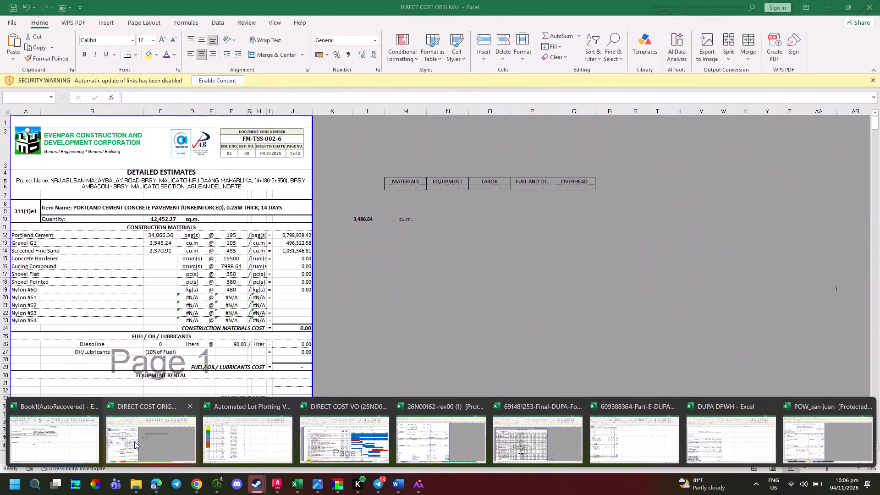
pyautogui.click(258, 443)
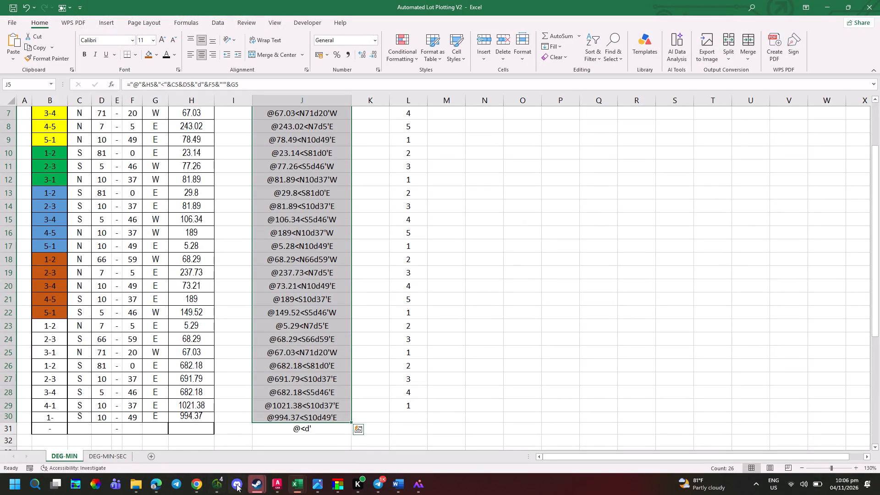
pyautogui.click(879, 1)
pyautogui.click(397, 268)
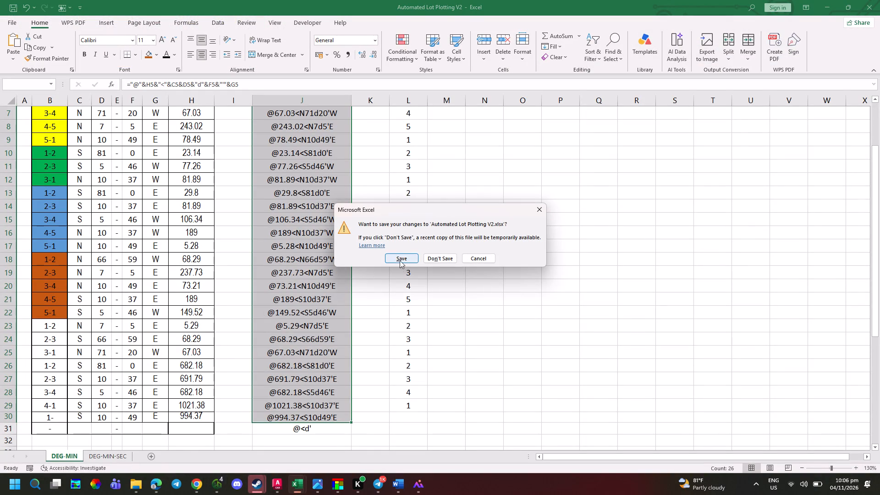
pyautogui.click(401, 252)
pyautogui.click(404, 258)
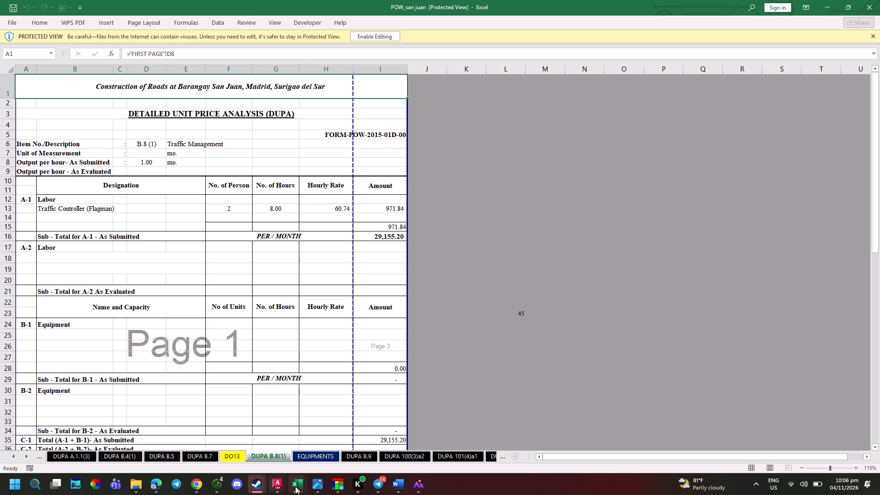
# Switch to the Book1 workbook and replace the ticked check box in cell D15 with a copy of the empty check box from D13.
pyautogui.click(311, 491)
pyautogui.click(312, 489)
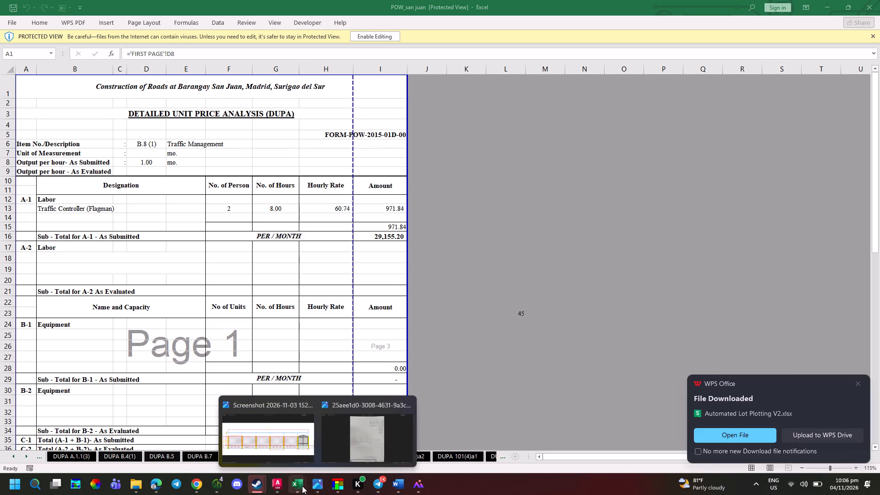
pyautogui.click(302, 486)
pyautogui.click(64, 453)
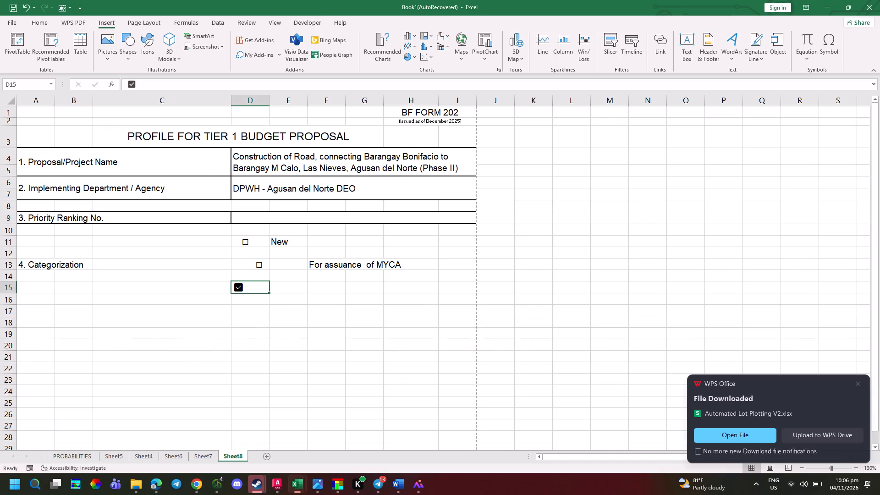
pyautogui.click(250, 286)
pyautogui.doubleClick(248, 286)
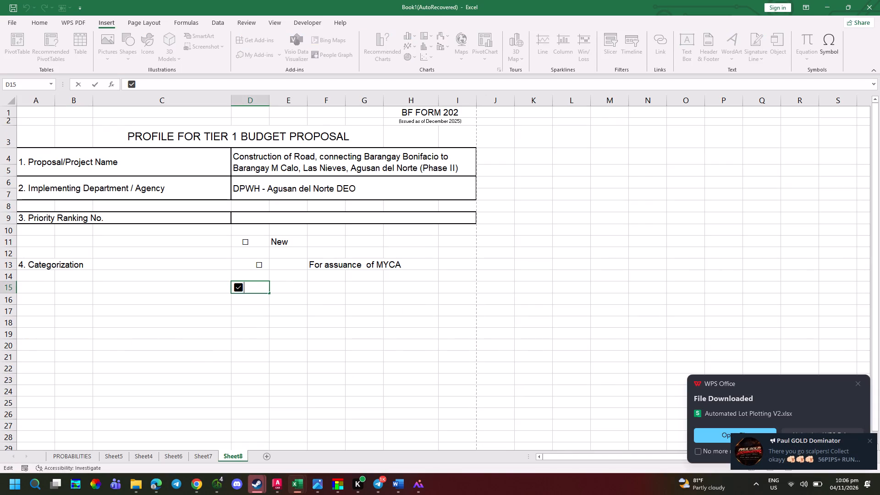
pyautogui.moveTo(247, 286); pyautogui.dragTo(231, 286)
pyautogui.press('Delete')
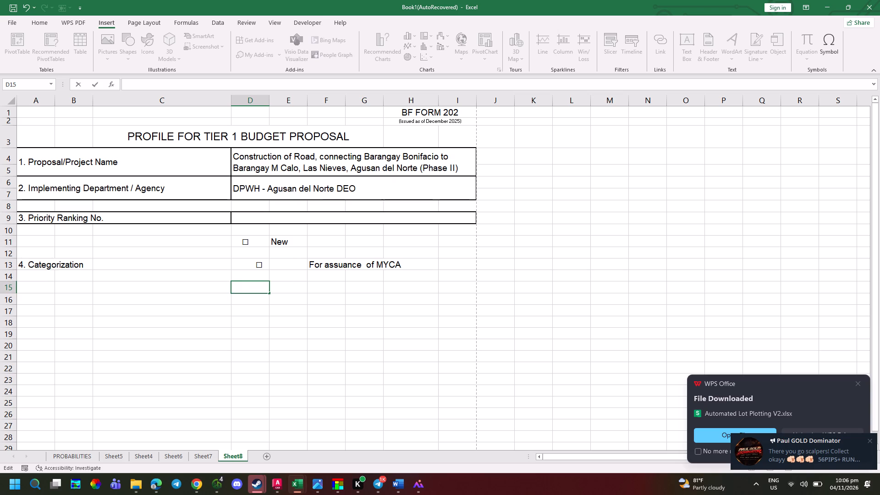
pyautogui.click(260, 264)
pyautogui.hotkey('ctrl', 'c')
pyautogui.click(253, 285)
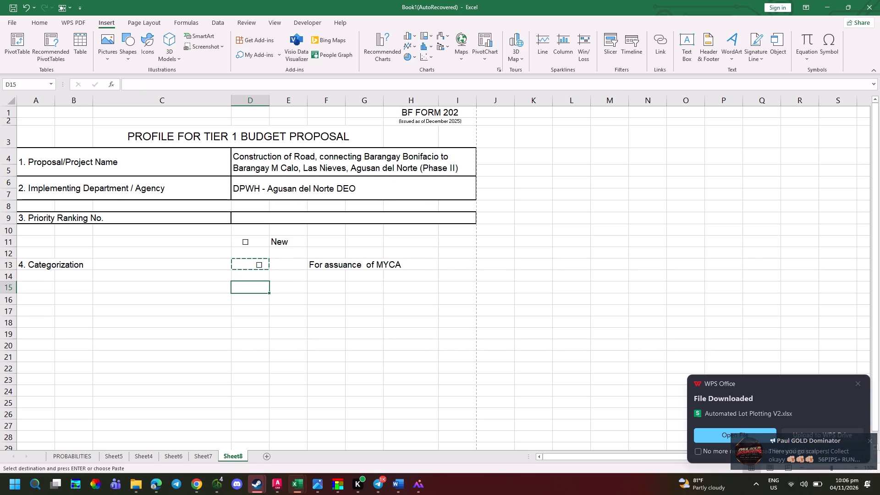
pyautogui.hotkey('ctrl', 'v')
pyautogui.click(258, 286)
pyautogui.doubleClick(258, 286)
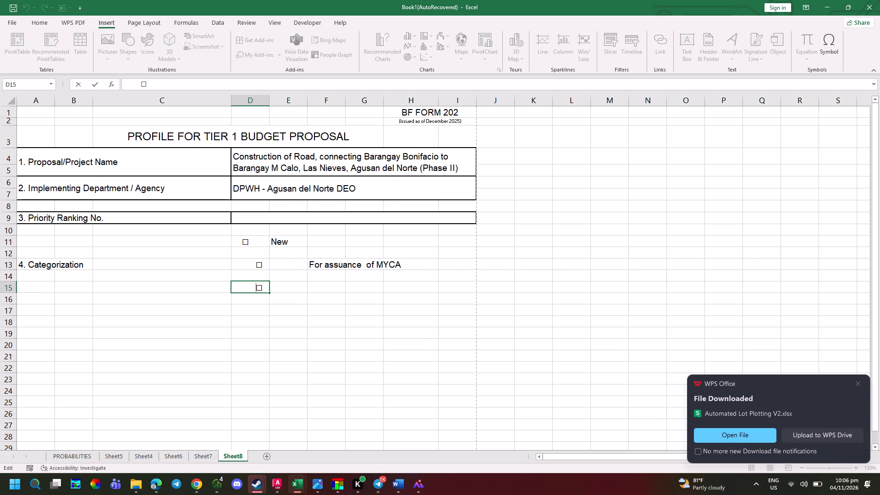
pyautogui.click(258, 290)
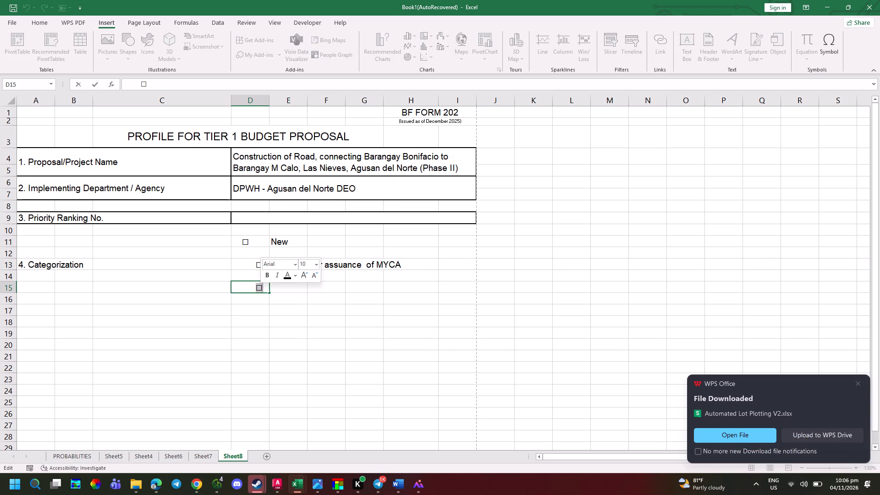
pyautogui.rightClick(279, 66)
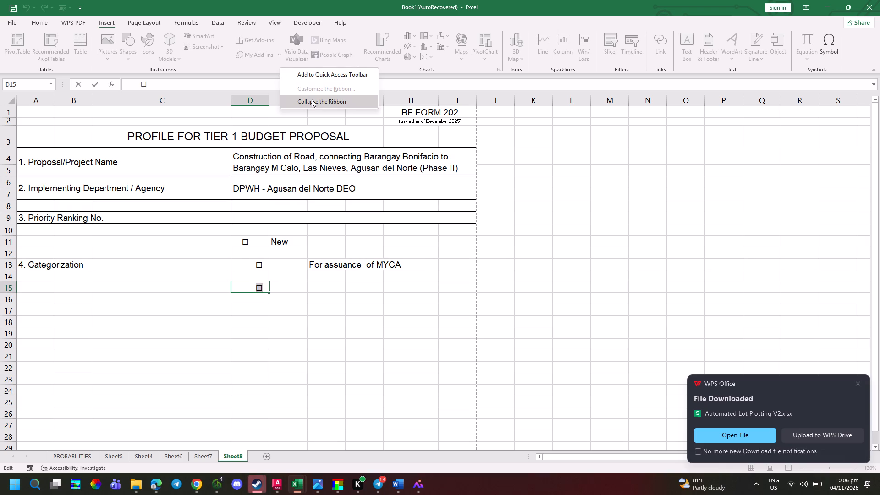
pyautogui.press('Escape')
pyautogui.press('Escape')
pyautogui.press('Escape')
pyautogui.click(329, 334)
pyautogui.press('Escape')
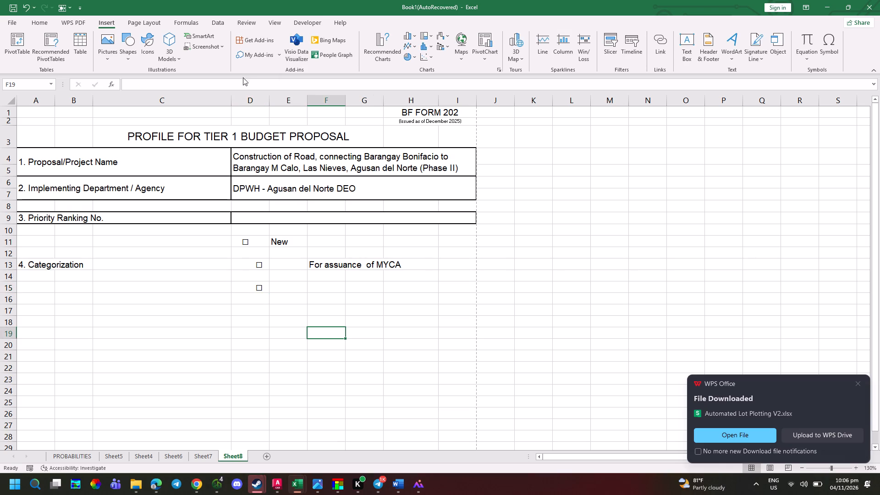
# Customize the ribbon to hide the Developer commands.
pyautogui.rightClick(247, 67)
pyautogui.click(304, 93)
pyautogui.click(498, 306)
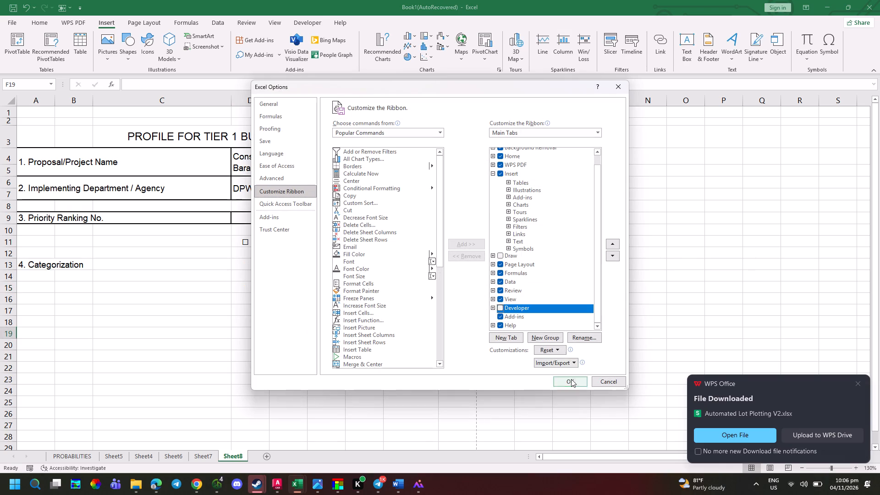
pyautogui.click(572, 381)
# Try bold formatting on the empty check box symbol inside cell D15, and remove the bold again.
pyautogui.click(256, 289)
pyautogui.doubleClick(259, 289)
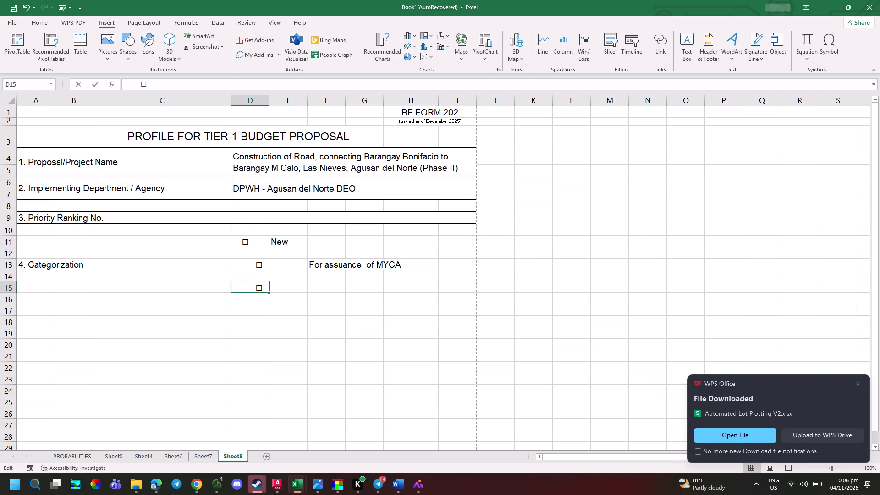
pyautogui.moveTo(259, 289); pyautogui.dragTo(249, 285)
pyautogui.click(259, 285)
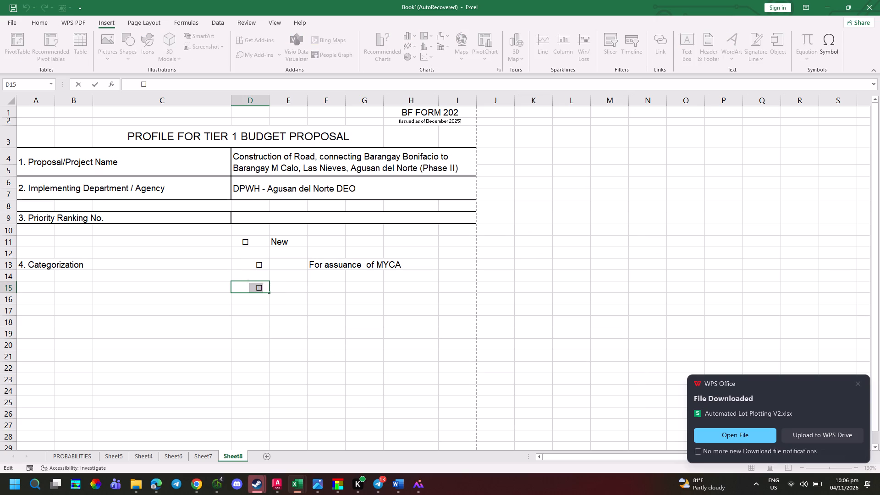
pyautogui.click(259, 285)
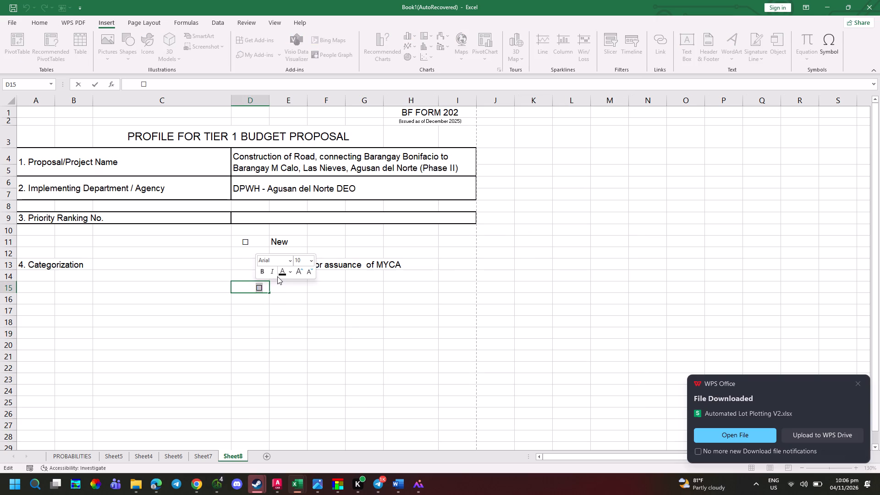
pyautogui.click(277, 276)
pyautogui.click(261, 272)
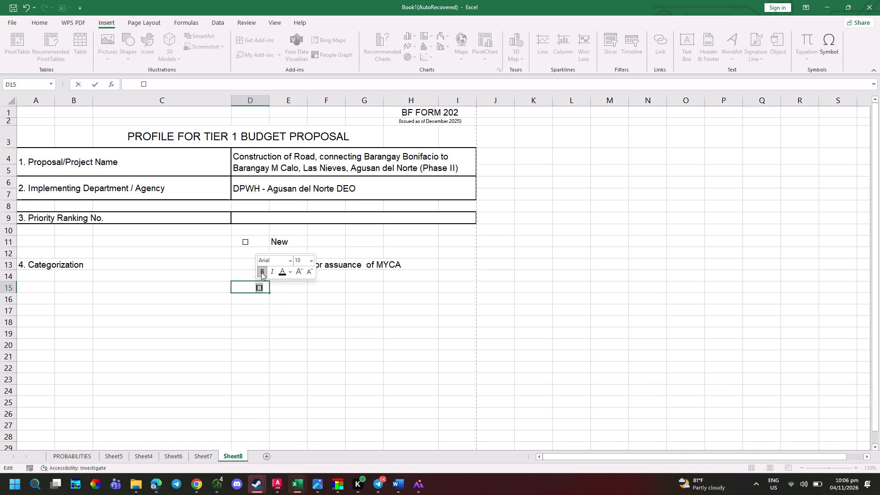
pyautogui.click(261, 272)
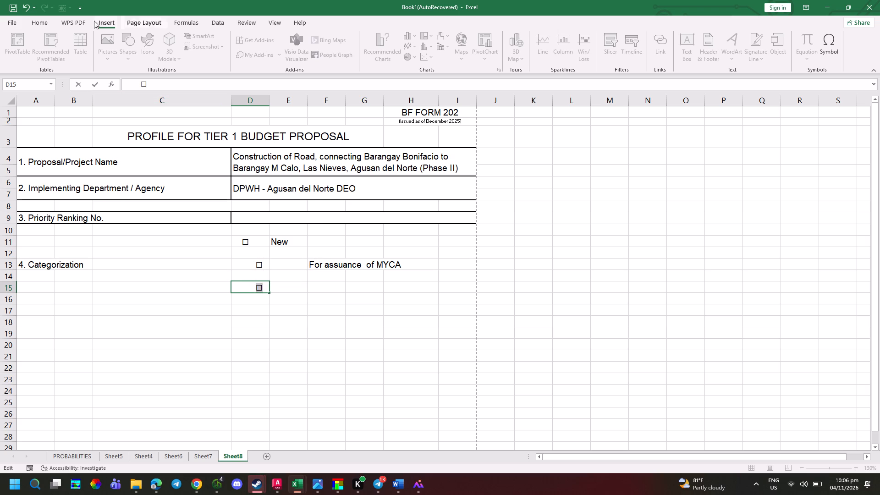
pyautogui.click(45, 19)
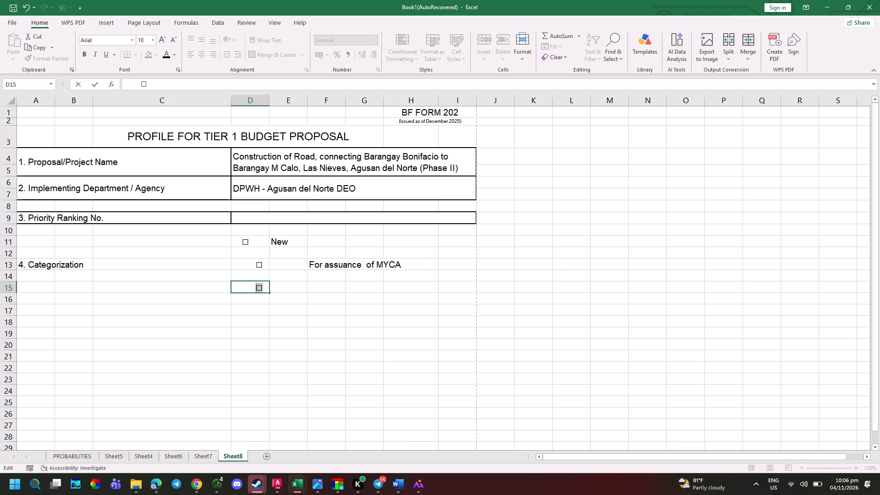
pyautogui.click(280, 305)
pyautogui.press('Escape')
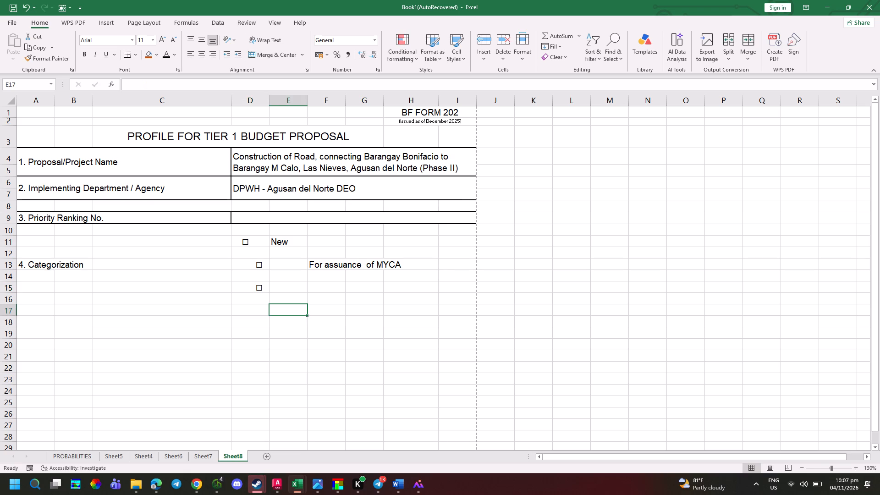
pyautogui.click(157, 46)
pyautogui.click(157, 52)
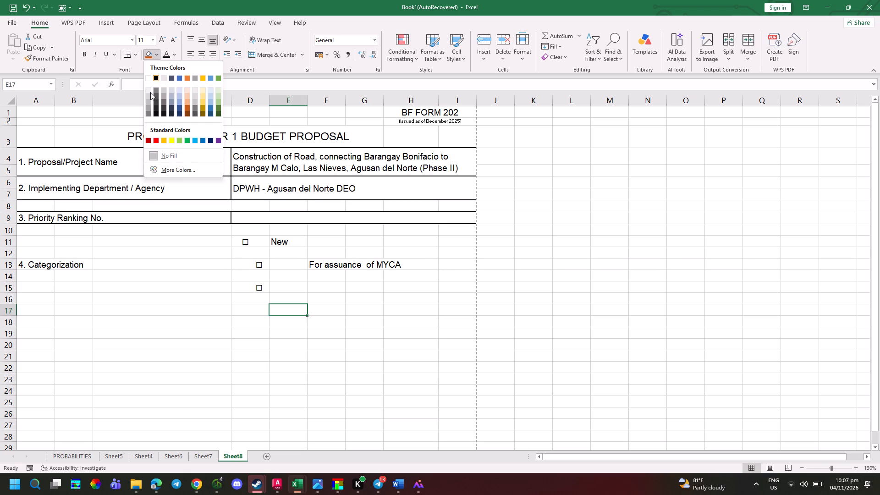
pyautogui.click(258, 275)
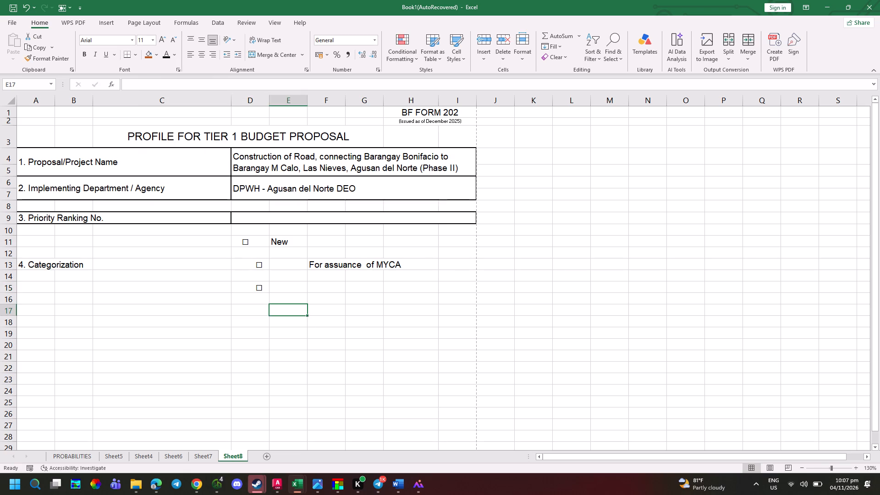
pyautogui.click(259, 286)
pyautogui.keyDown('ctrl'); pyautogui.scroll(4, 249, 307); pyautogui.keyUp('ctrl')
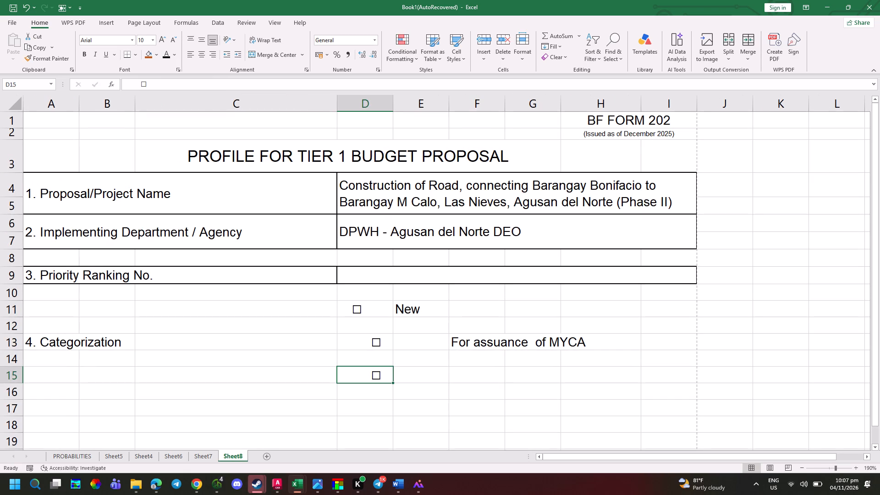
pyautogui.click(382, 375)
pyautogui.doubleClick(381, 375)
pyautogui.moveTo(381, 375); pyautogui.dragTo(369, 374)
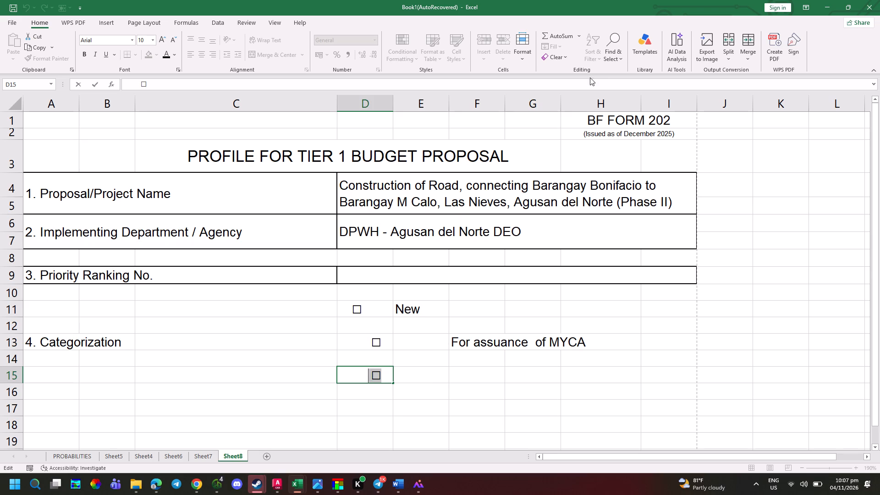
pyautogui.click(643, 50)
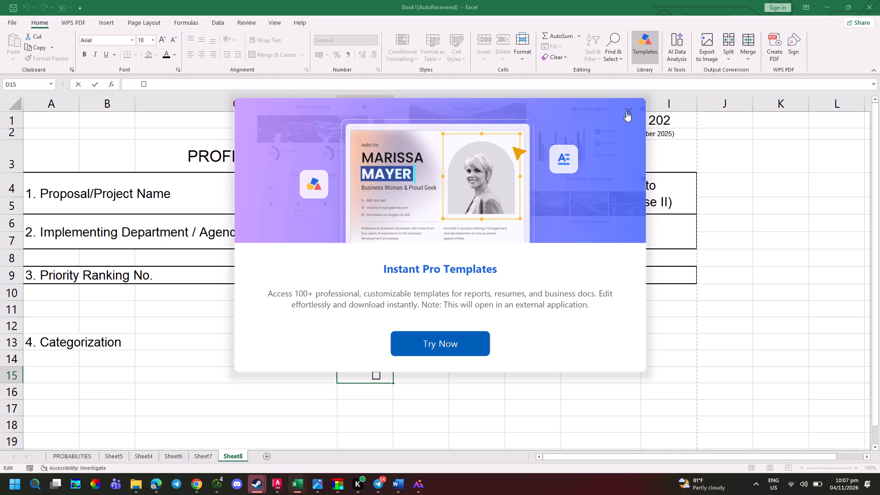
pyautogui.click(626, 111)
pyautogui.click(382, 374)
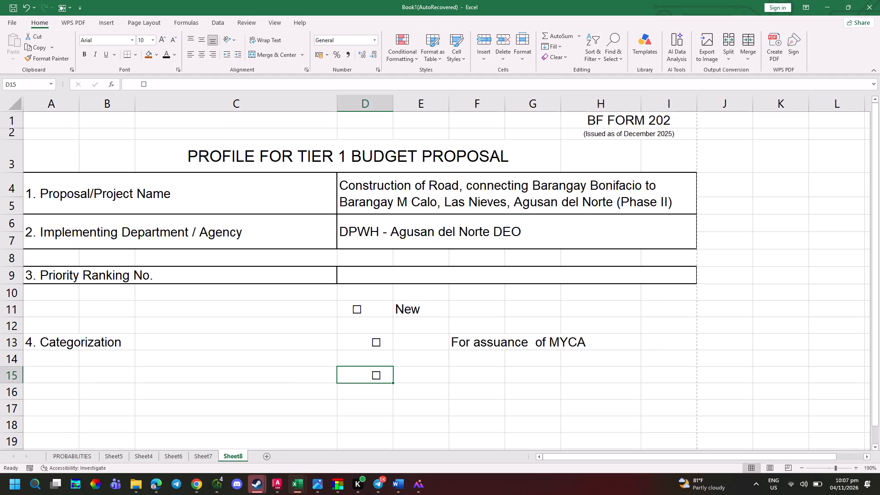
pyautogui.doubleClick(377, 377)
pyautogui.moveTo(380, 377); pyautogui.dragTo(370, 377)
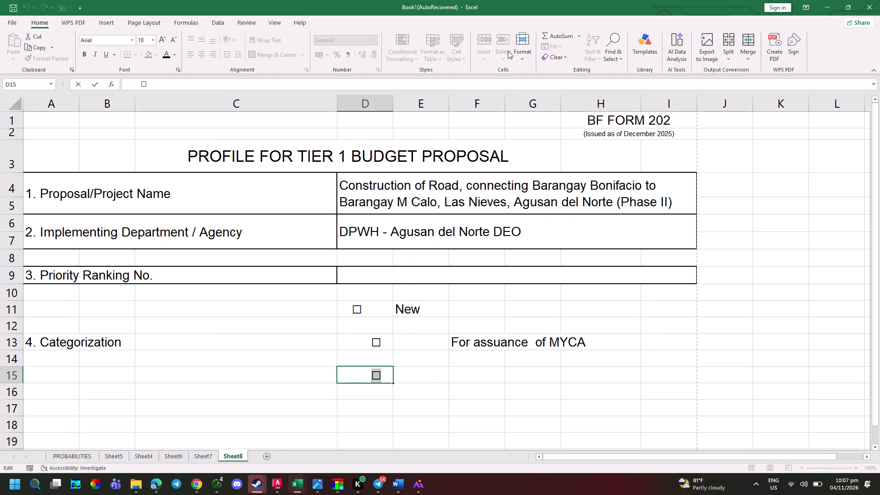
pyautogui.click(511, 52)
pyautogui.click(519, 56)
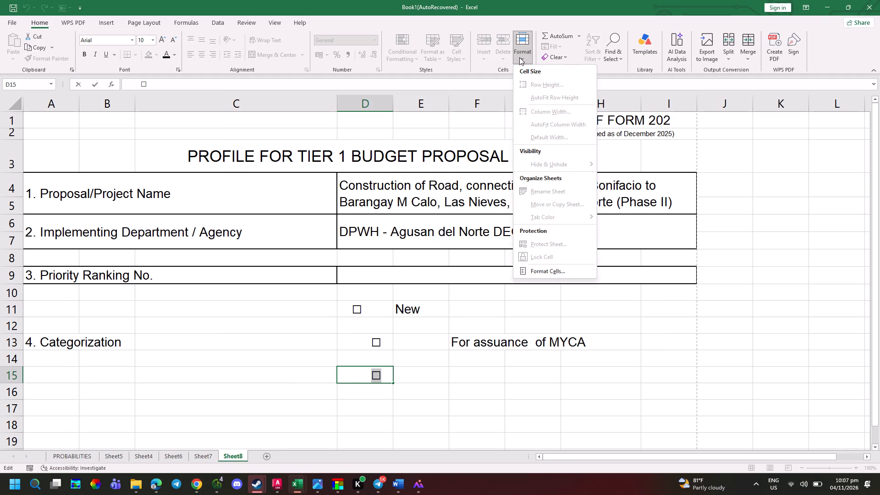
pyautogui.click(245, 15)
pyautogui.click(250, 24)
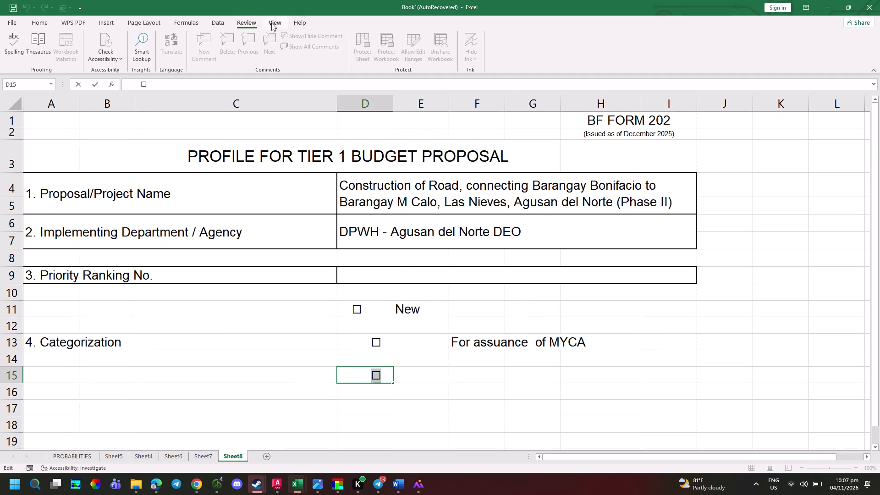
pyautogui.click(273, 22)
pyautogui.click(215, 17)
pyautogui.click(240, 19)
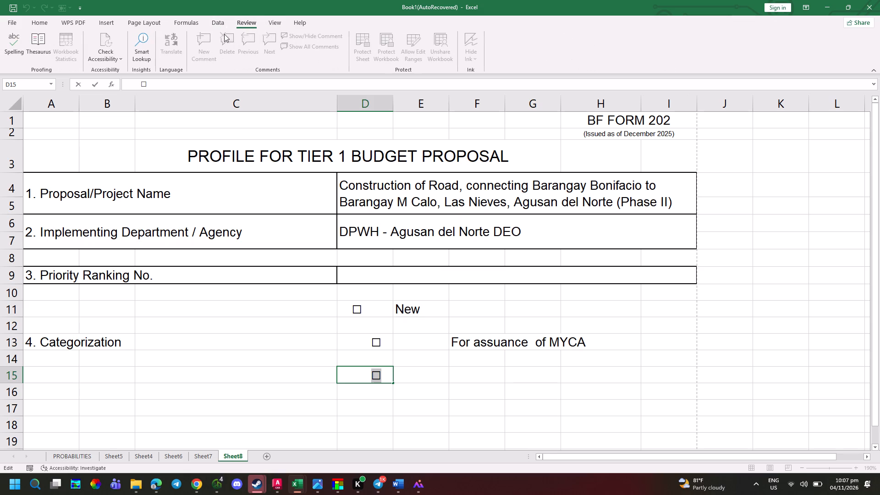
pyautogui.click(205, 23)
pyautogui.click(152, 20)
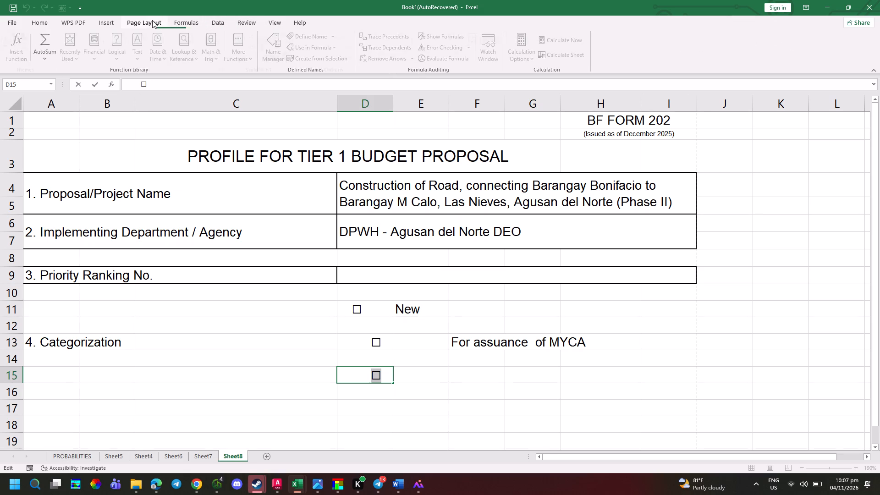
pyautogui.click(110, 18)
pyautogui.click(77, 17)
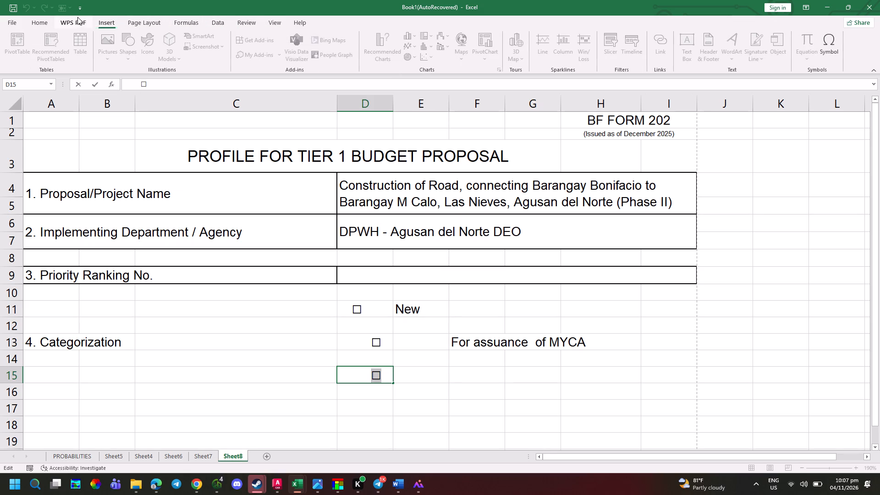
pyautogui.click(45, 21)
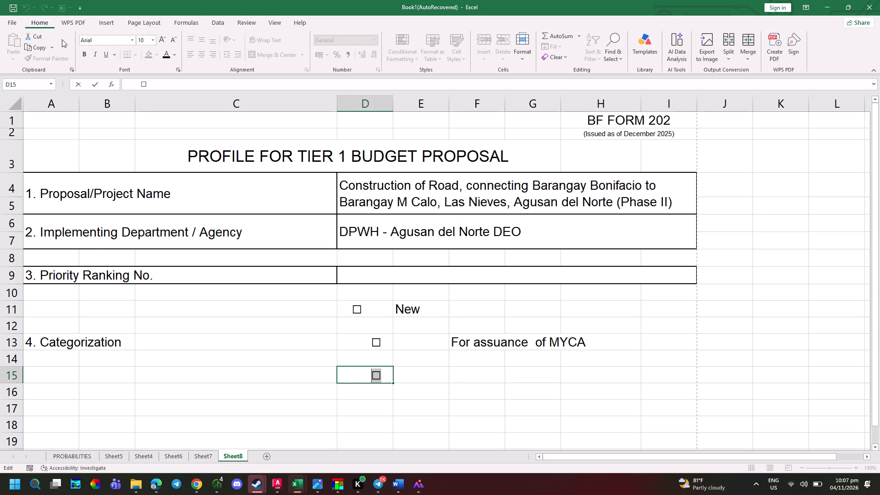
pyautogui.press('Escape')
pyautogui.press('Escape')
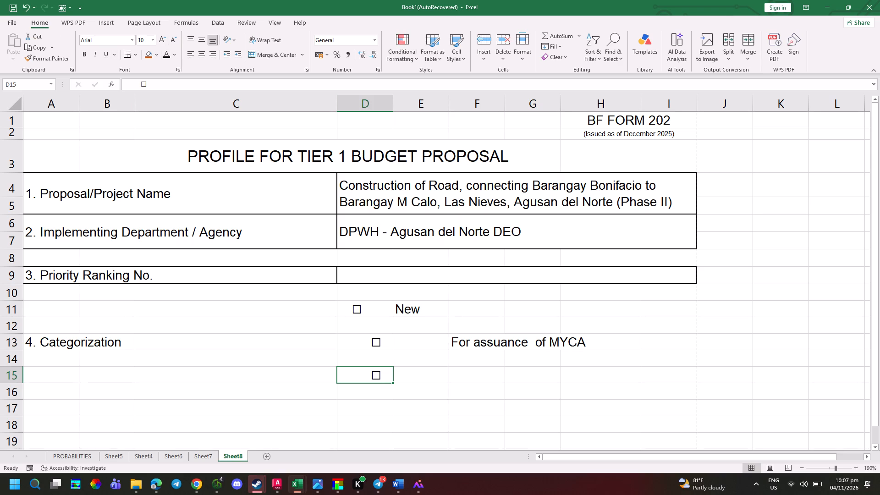
# Draw a rectangle about 0.22 cm square over the check box symbol in D15 and give it the solid black shape style.
pyautogui.click(96, 22)
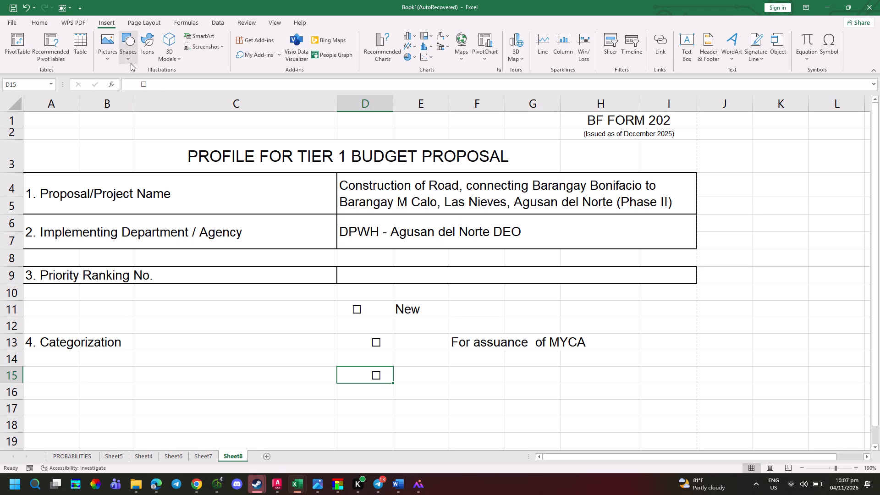
pyautogui.click(112, 50)
pyautogui.moveTo(130, 85); pyautogui.dragTo(134, 56)
pyautogui.click(132, 53)
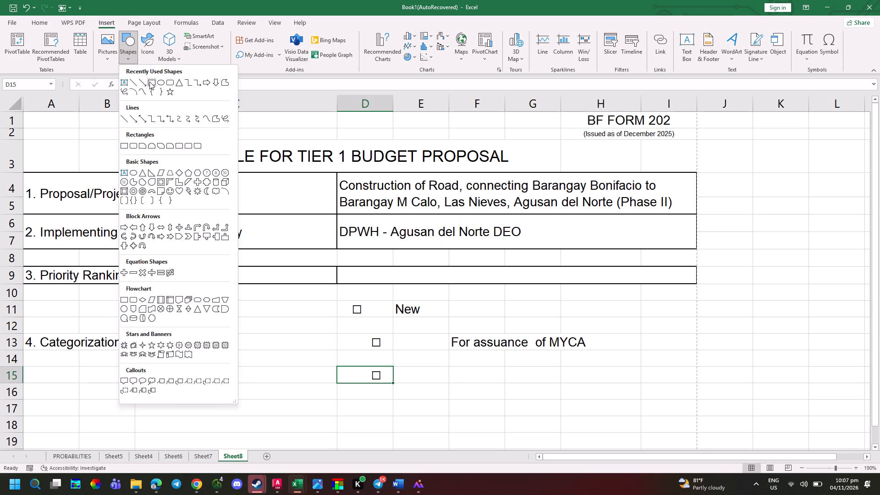
pyautogui.click(149, 82)
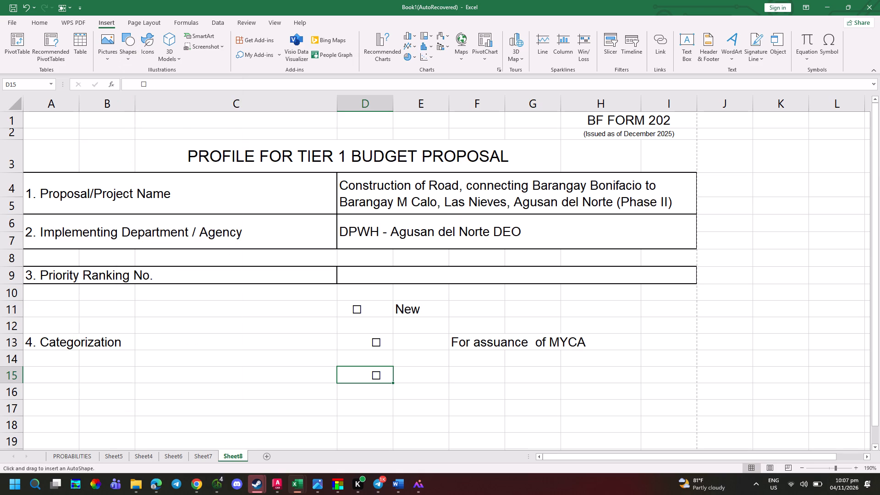
pyautogui.scroll(8, 374, 399)
pyautogui.moveTo(372, 372); pyautogui.dragTo(379, 379)
pyautogui.click(140, 50)
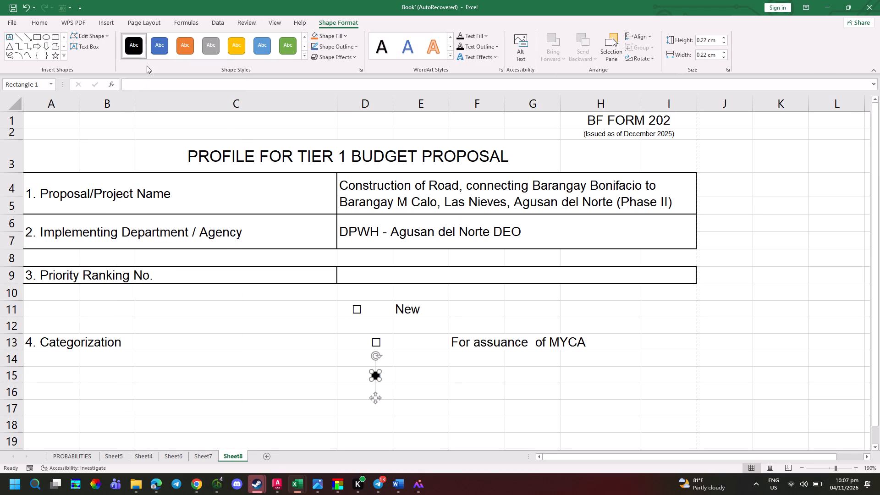
pyautogui.click(404, 396)
pyautogui.click(377, 373)
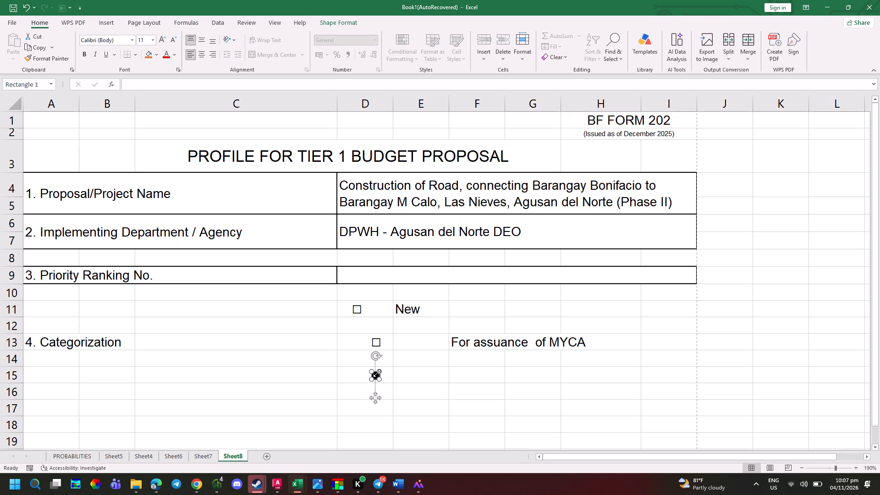
pyautogui.click(398, 382)
# Enter "Ex" in cell E15 as the beginning of the third categorization label.
pyautogui.click(418, 371)
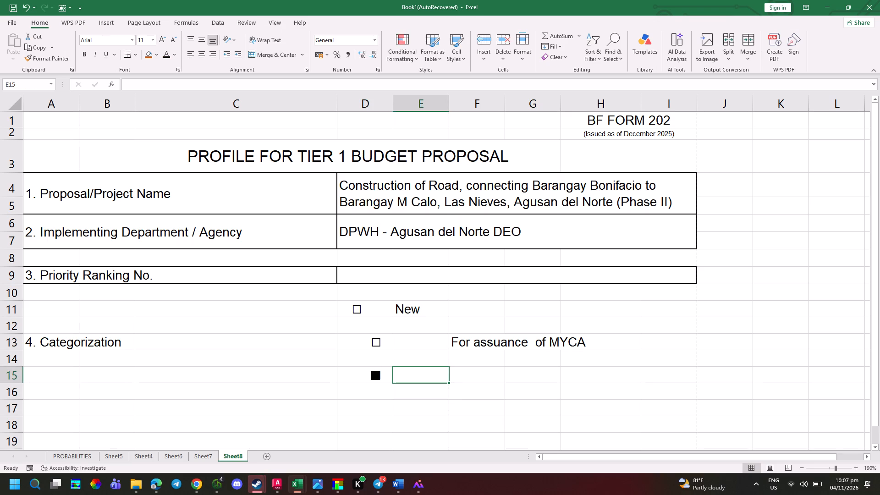
pyautogui.press('BackSpace')
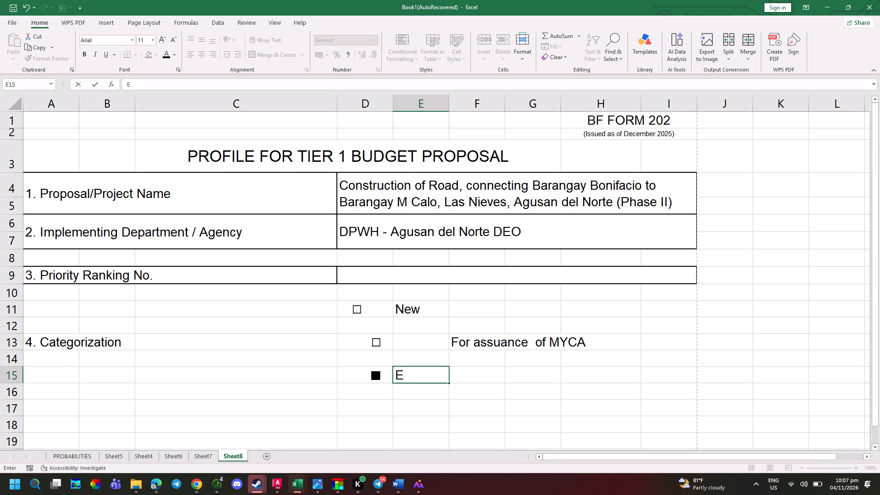
pyautogui.press('x')
# Move the black square in row 15 leftwards off the empty check box symbol, keeping it within cell D15.
pyautogui.click(380, 378)
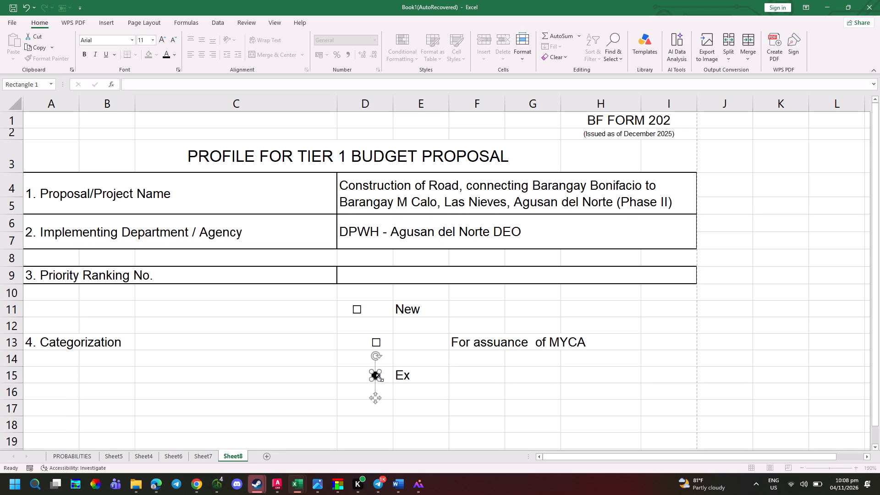
pyautogui.moveTo(377, 400); pyautogui.dragTo(377, 400)
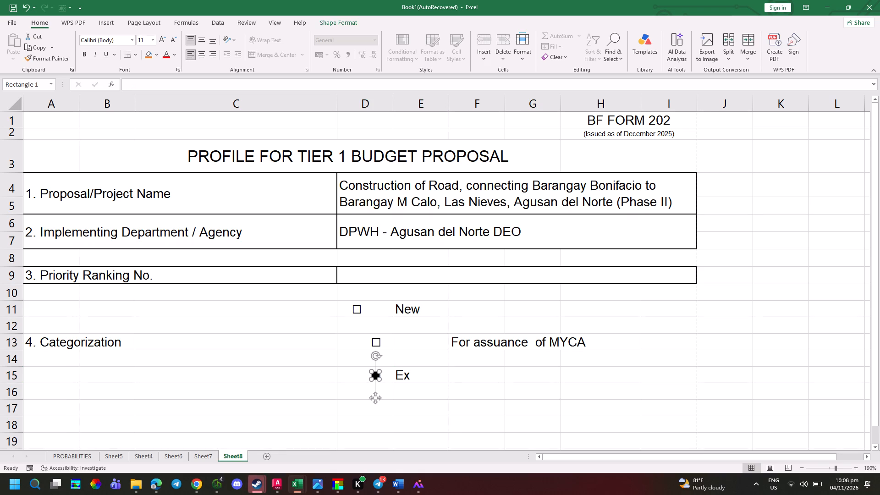
pyautogui.moveTo(377, 400); pyautogui.dragTo(363, 400)
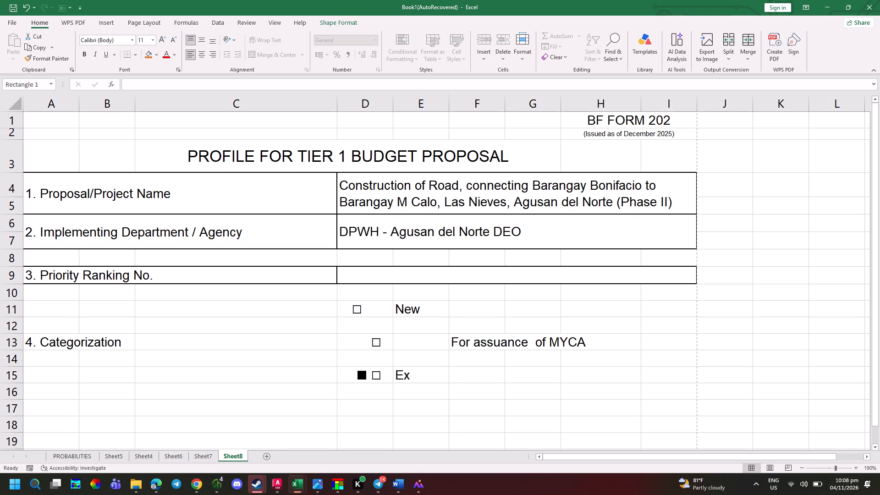
pyautogui.moveTo(363, 400); pyautogui.dragTo(363, 400)
# Delete the empty check box symbol from cell D15, keeping only the black square there.
pyautogui.click(377, 375)
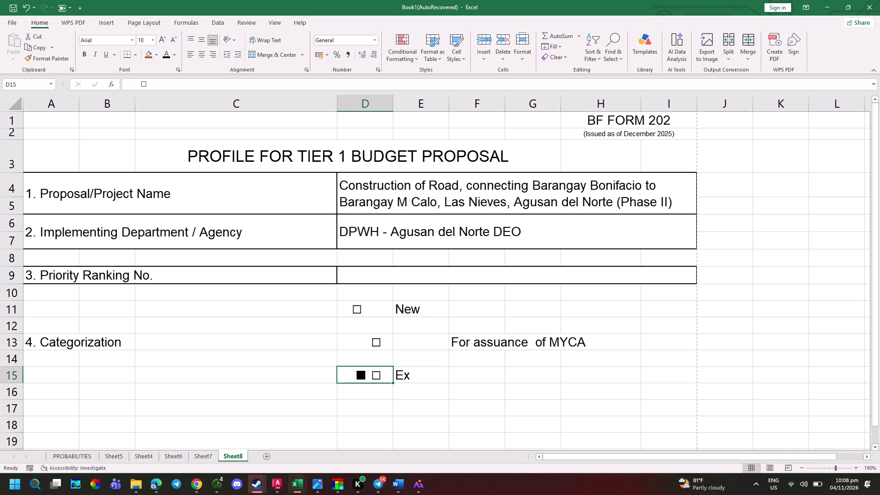
pyautogui.doubleClick(377, 376)
pyautogui.moveTo(377, 376); pyautogui.dragTo(371, 376)
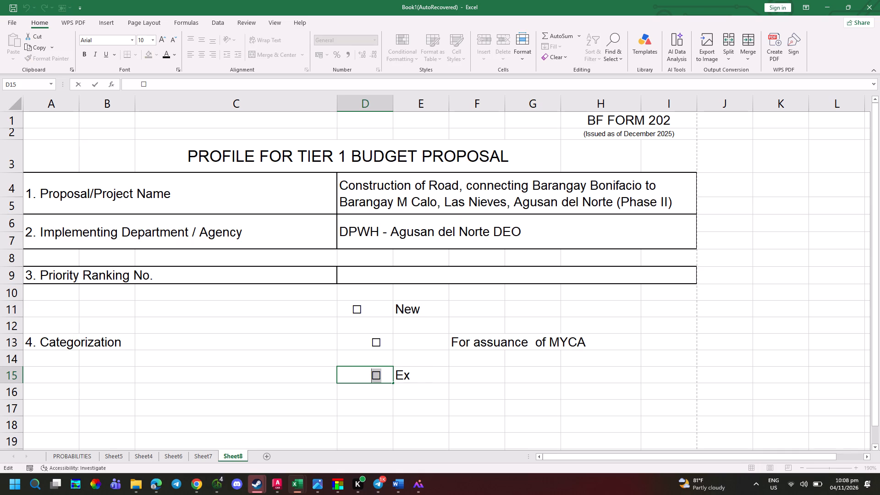
pyautogui.press('Delete')
pyautogui.press('Escape')
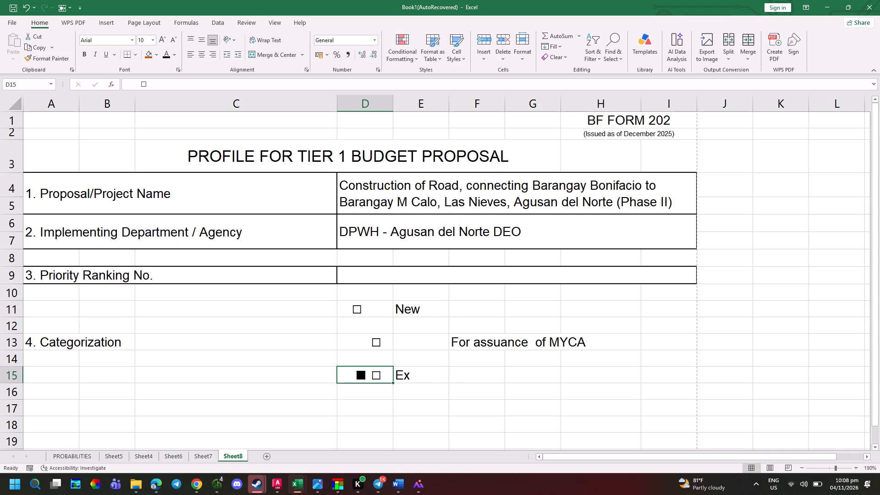
pyautogui.tripleClick(374, 374)
pyautogui.moveTo(374, 374); pyautogui.dragTo(381, 374)
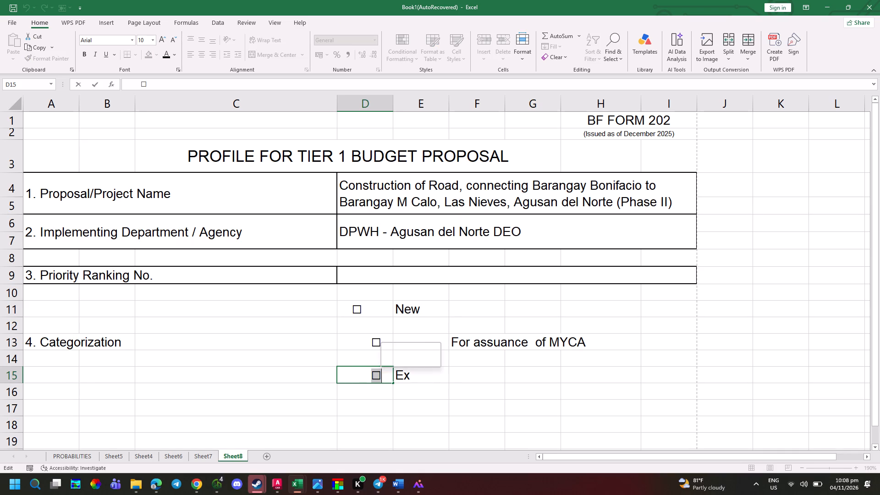
pyautogui.press('Delete')
pyautogui.click(434, 400)
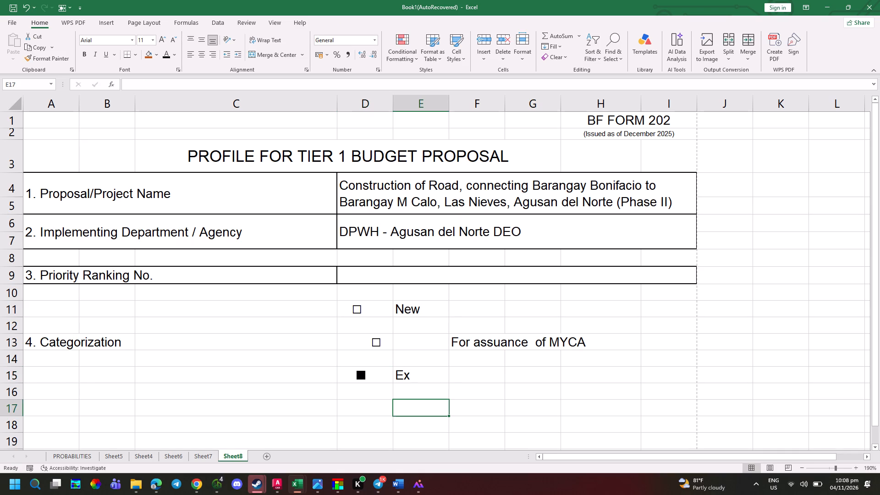
# Replace the label in cell E15 with "Expanded/ Revised".
pyautogui.click(416, 370)
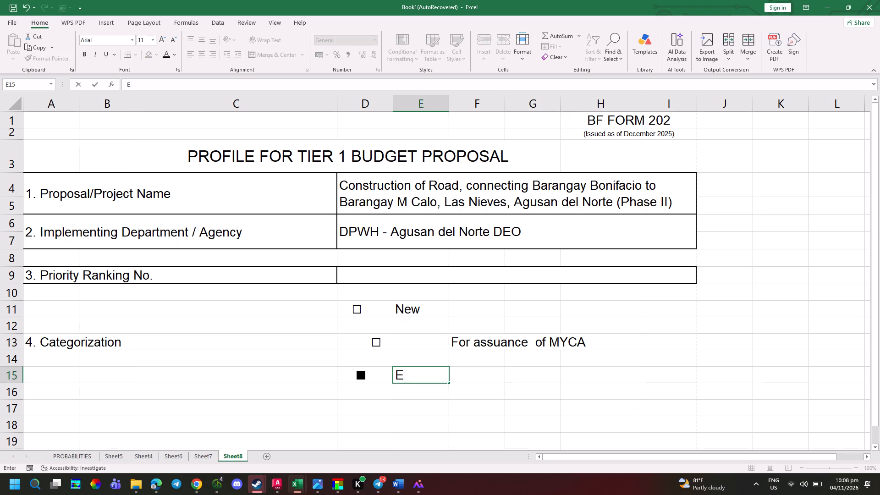
pyautogui.press('BackSpace')
pyautogui.press('c')
pyautogui.press('BackSpace')
pyautogui.write('xpanded')
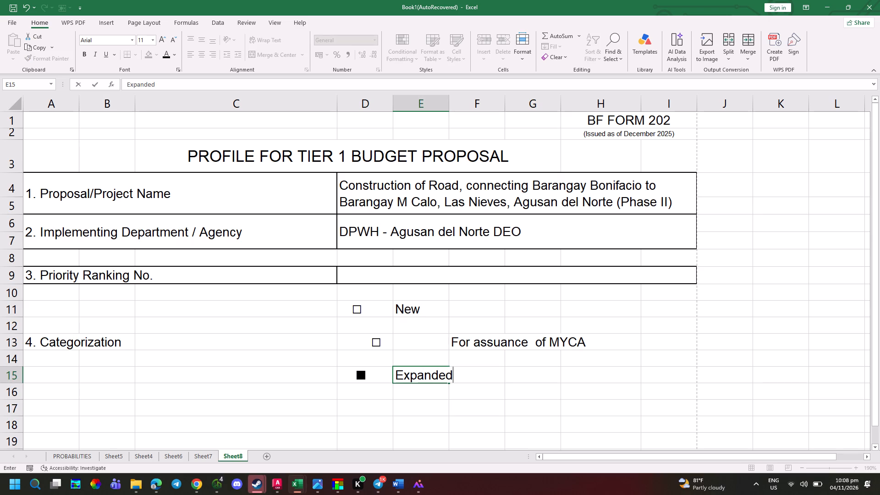
pyautogui.write('/')
pyautogui.press('space')
pyautogui.write('ised')
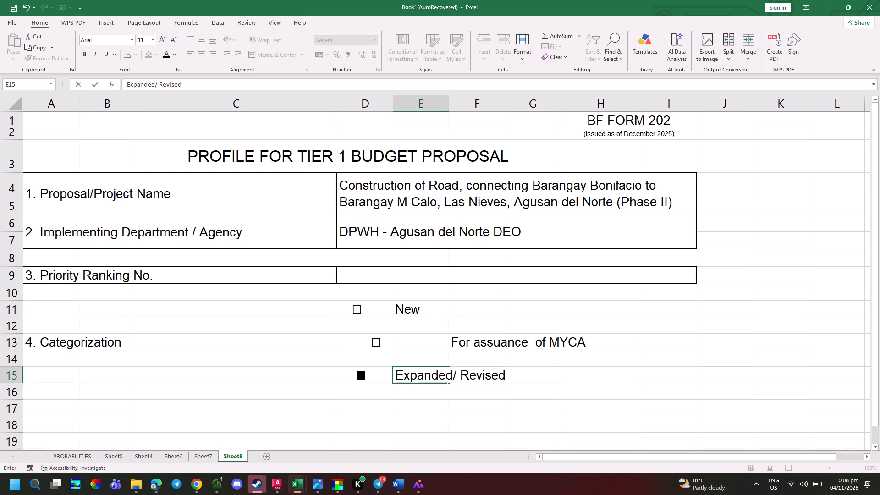
pyautogui.click(639, 421)
# Narrow columns C and E and readjust column D so the check boxes and labels sit closer together.
pyautogui.keyDown('ctrl'); pyautogui.scroll(-3, 531, 353); pyautogui.keyUp('ctrl')
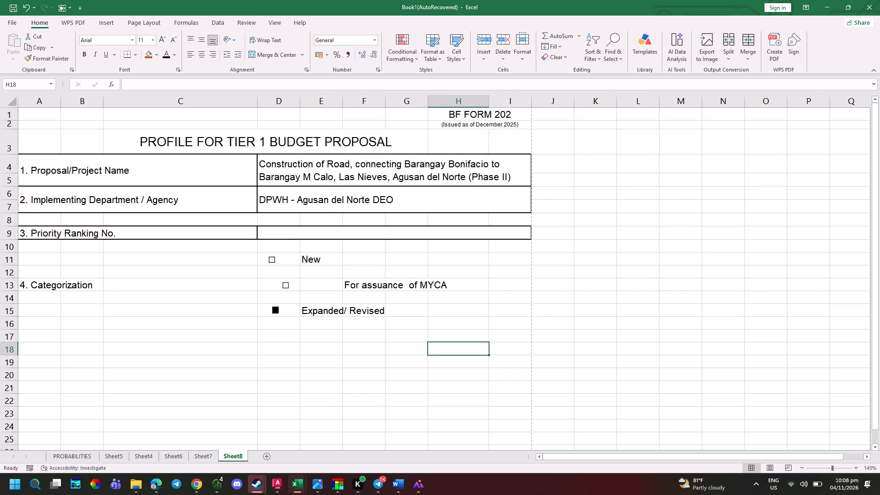
pyautogui.moveTo(255, 104); pyautogui.dragTo(234, 105)
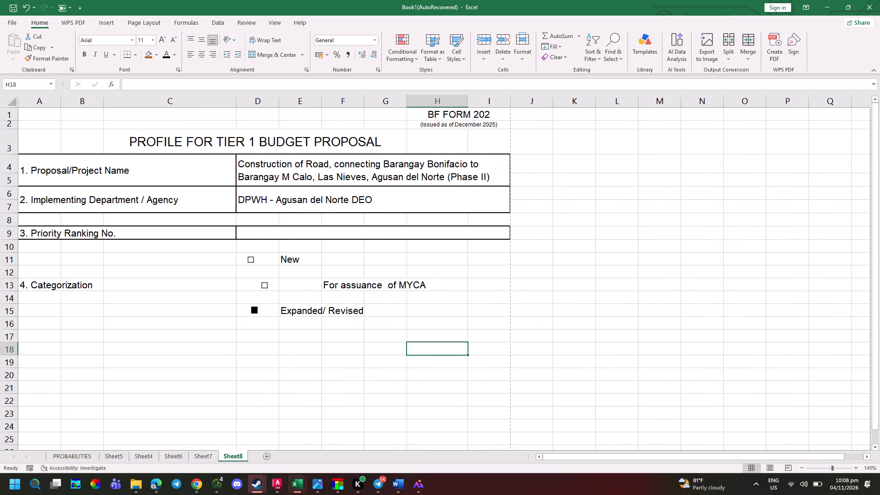
pyautogui.moveTo(237, 101); pyautogui.dragTo(232, 101)
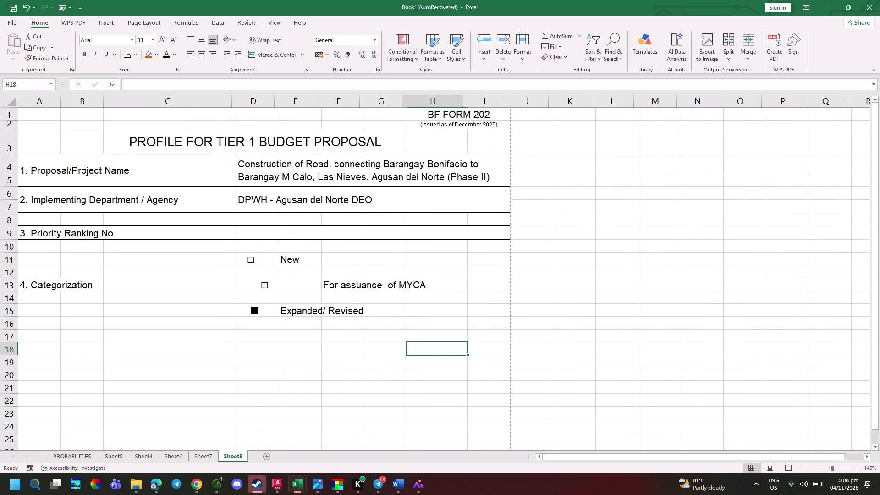
pyautogui.moveTo(270, 99); pyautogui.dragTo(262, 99)
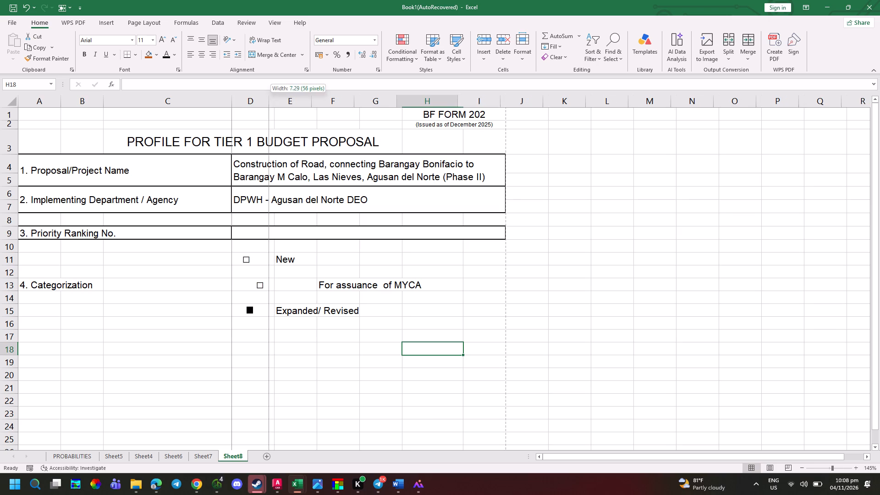
pyautogui.moveTo(262, 99); pyautogui.dragTo(259, 99)
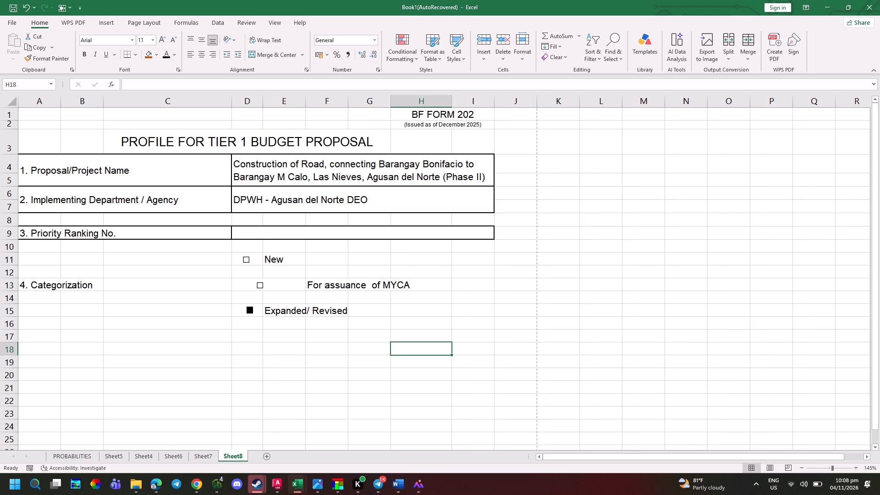
pyautogui.moveTo(264, 98); pyautogui.dragTo(276, 103)
pyautogui.moveTo(260, 103); pyautogui.dragTo(266, 103)
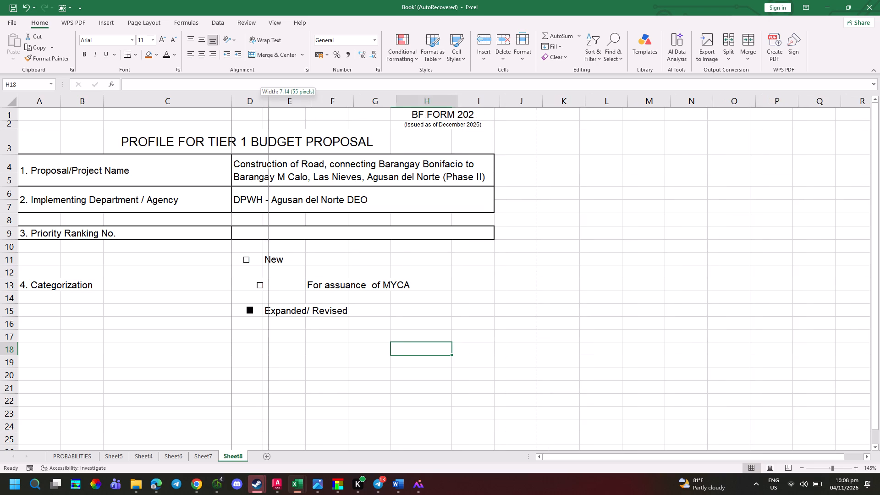
pyautogui.moveTo(266, 103); pyautogui.dragTo(272, 104)
pyautogui.moveTo(319, 105); pyautogui.dragTo(309, 103)
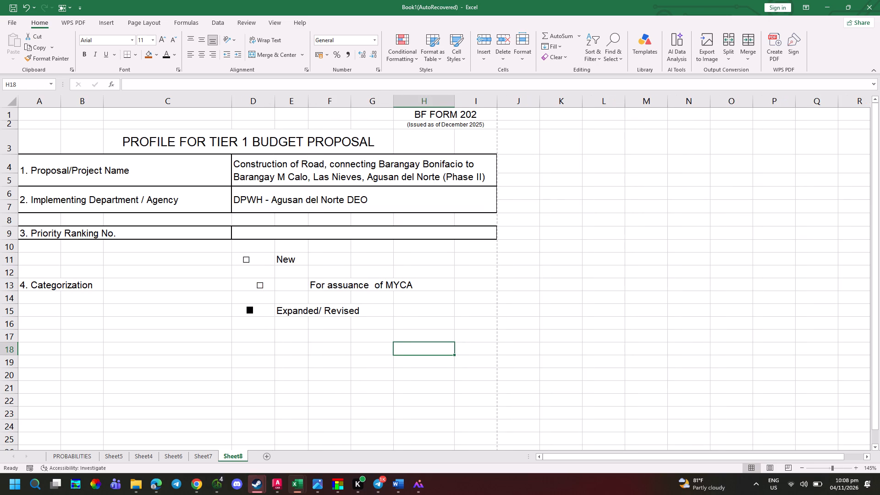
# Widen columns H and I so that the form's bordered rows extend further to the right.
pyautogui.moveTo(456, 104); pyautogui.dragTo(505, 109)
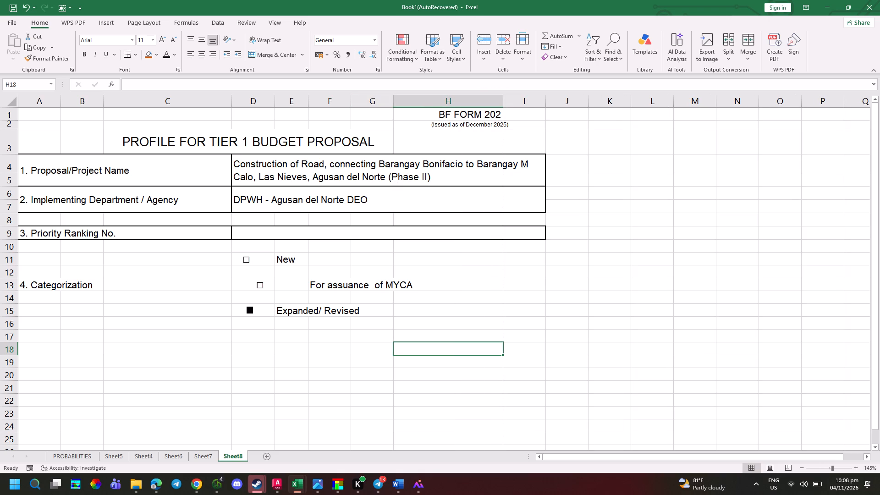
pyautogui.moveTo(544, 103); pyautogui.dragTo(600, 110)
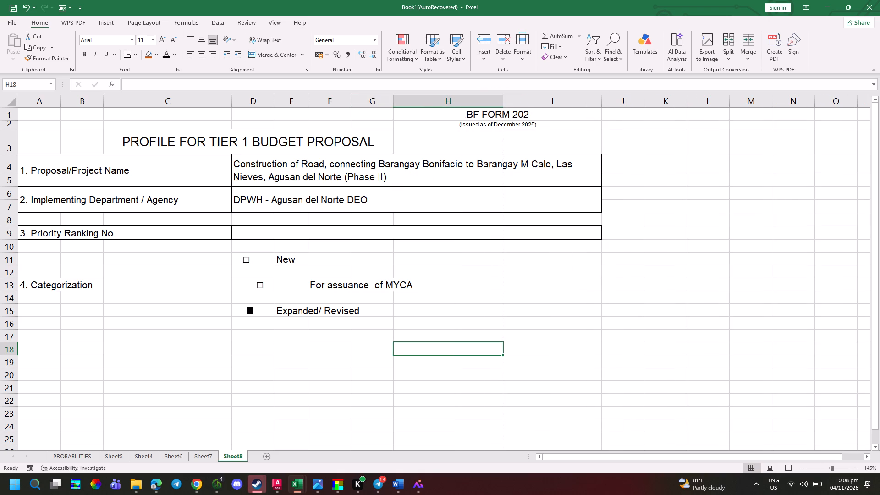
pyautogui.moveTo(602, 107); pyautogui.dragTo(657, 105)
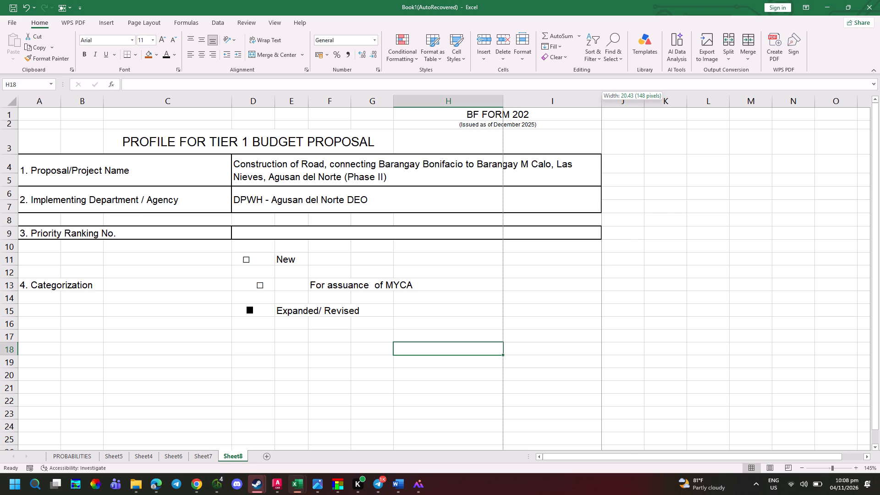
pyautogui.moveTo(657, 105); pyautogui.dragTo(631, 103)
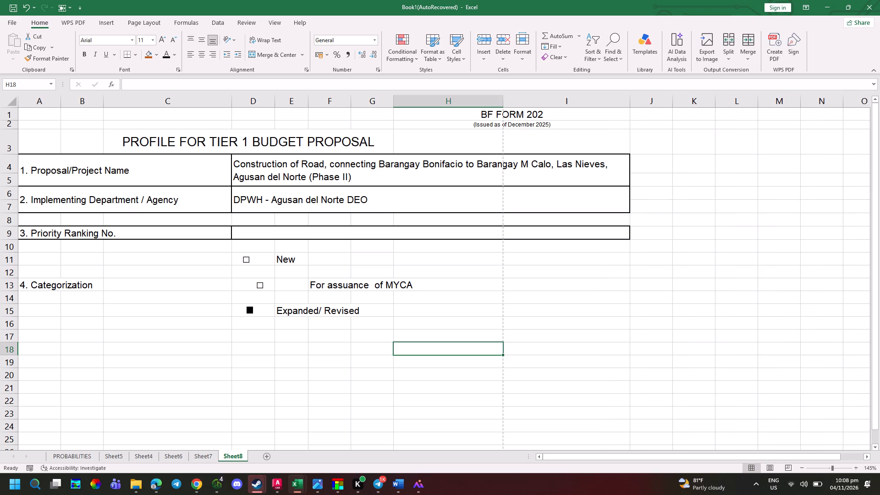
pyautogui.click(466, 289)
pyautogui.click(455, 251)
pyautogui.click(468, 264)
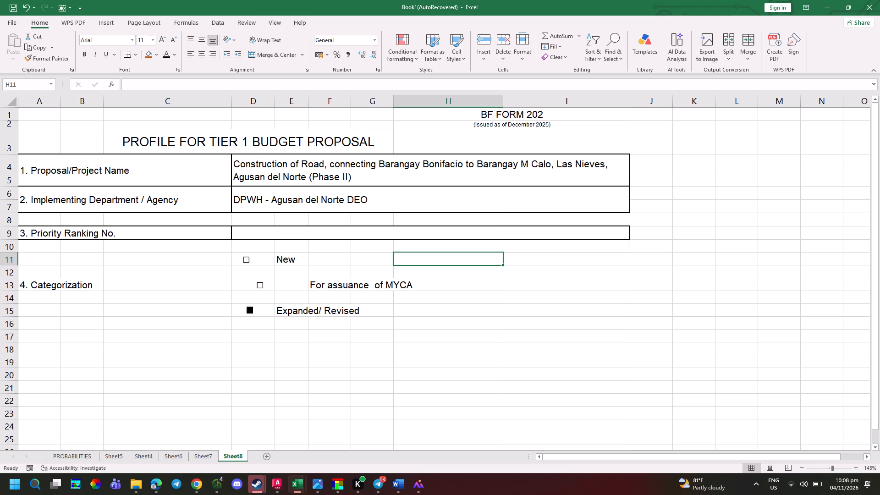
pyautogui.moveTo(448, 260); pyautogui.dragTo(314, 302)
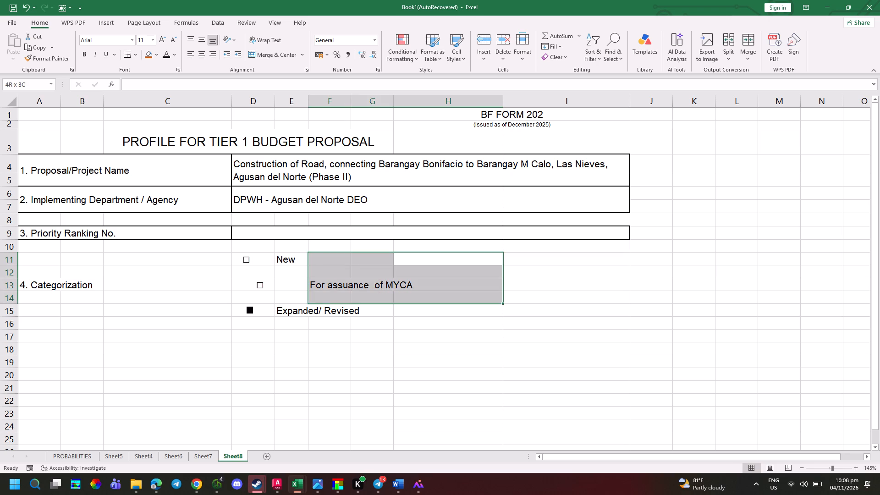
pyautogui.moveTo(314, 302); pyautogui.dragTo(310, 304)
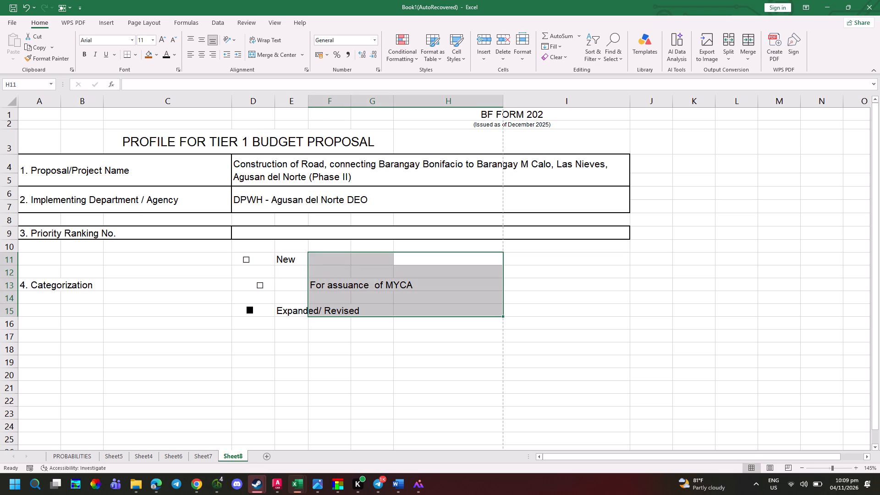
# Widen column G until "For assuance of MYCA" fits within columns F and G, and narrow column H.
pyautogui.moveTo(393, 106); pyautogui.dragTo(424, 115)
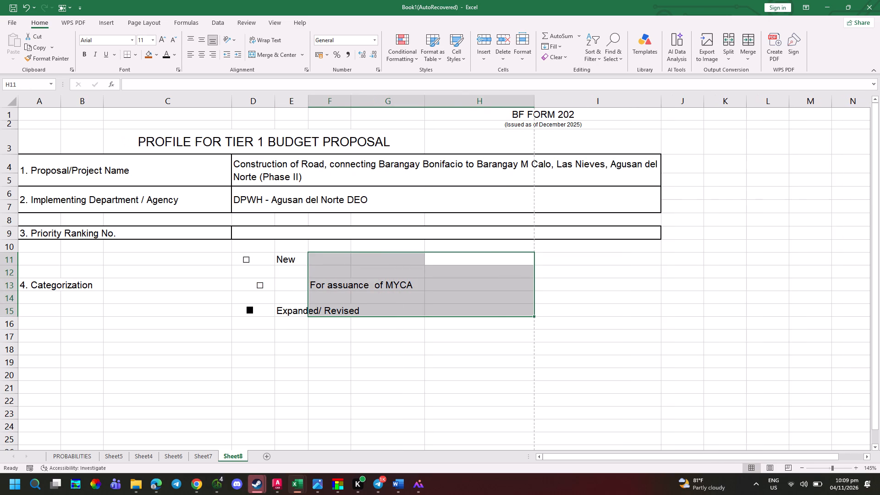
pyautogui.moveTo(533, 105); pyautogui.dragTo(499, 120)
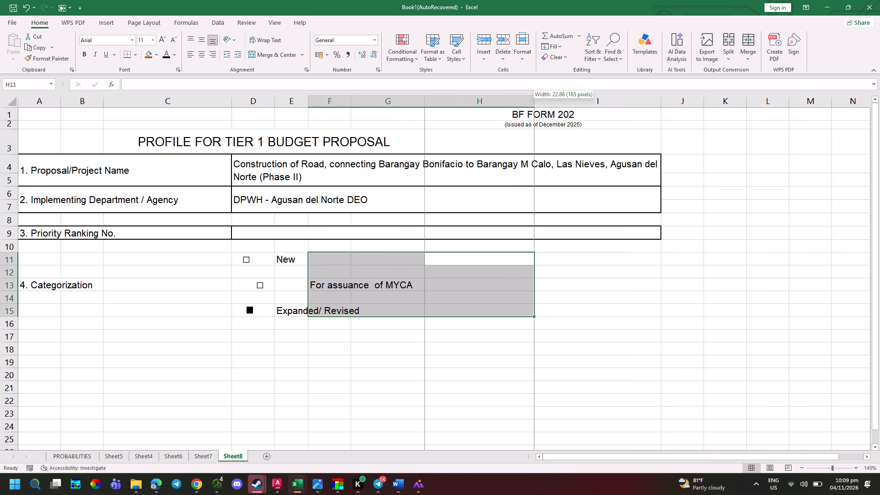
pyautogui.moveTo(499, 120); pyautogui.dragTo(489, 122)
pyautogui.click(512, 292)
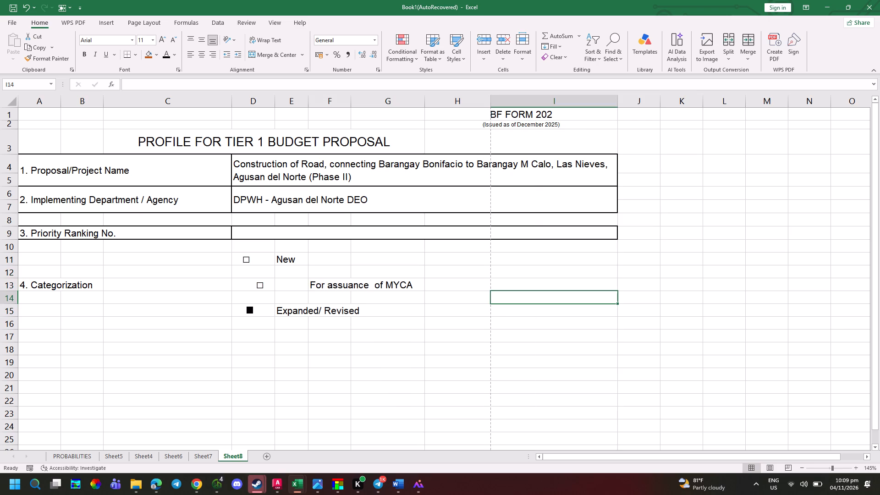
# Apply outside borders to the range D11:G19 around the categorization check boxes and labels.
pyautogui.moveTo(186, 255); pyautogui.dragTo(187, 255)
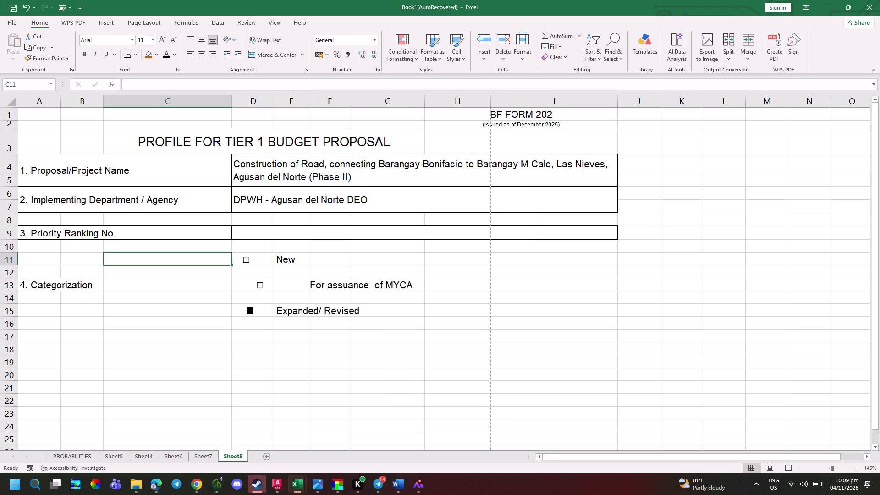
pyautogui.moveTo(187, 255); pyautogui.dragTo(252, 289)
pyautogui.moveTo(240, 257); pyautogui.dragTo(345, 322)
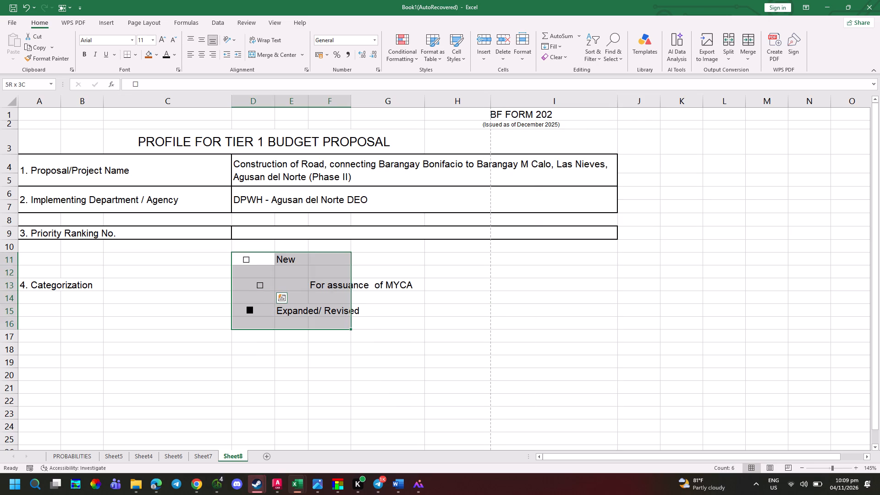
pyautogui.moveTo(345, 322); pyautogui.dragTo(374, 330)
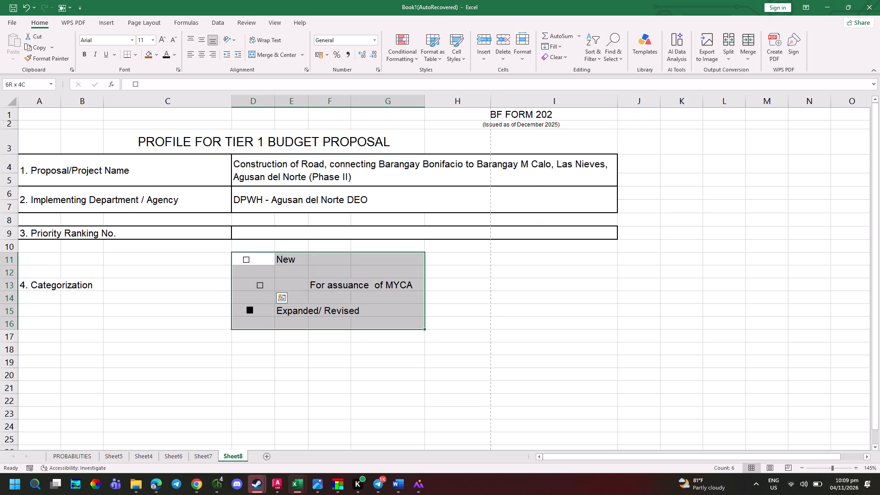
pyautogui.moveTo(374, 330); pyautogui.dragTo(372, 358)
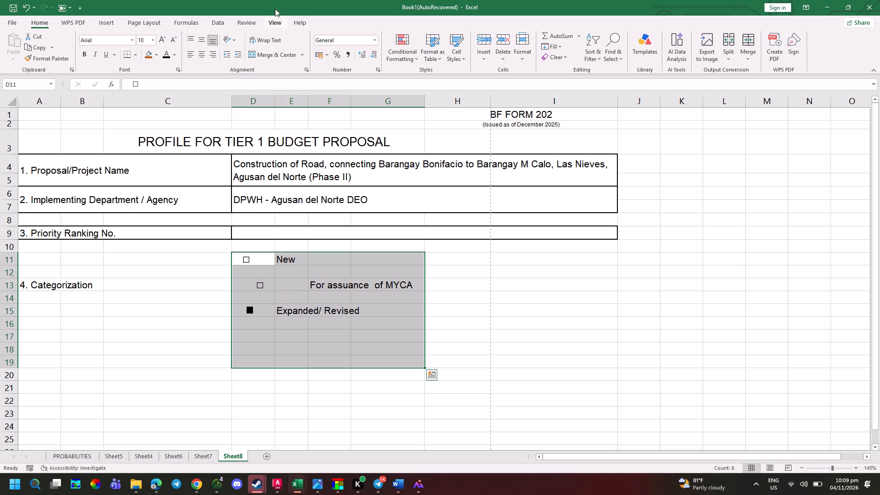
pyautogui.click(134, 59)
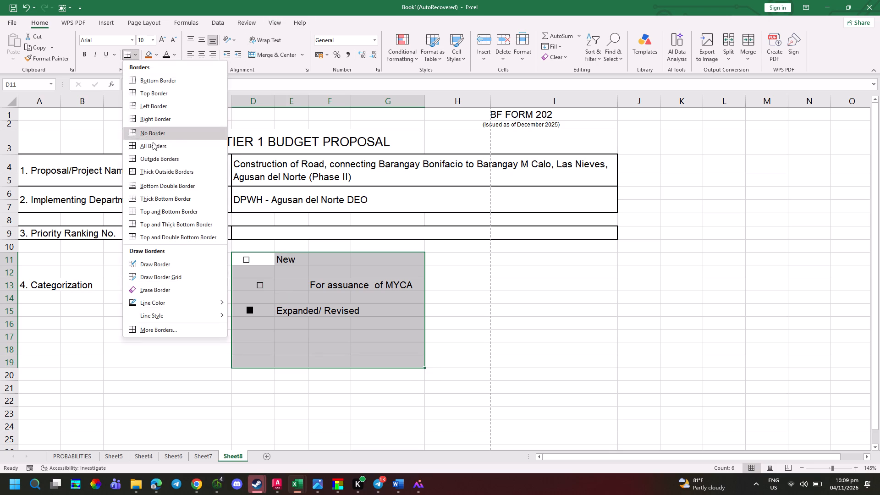
pyautogui.click(159, 155)
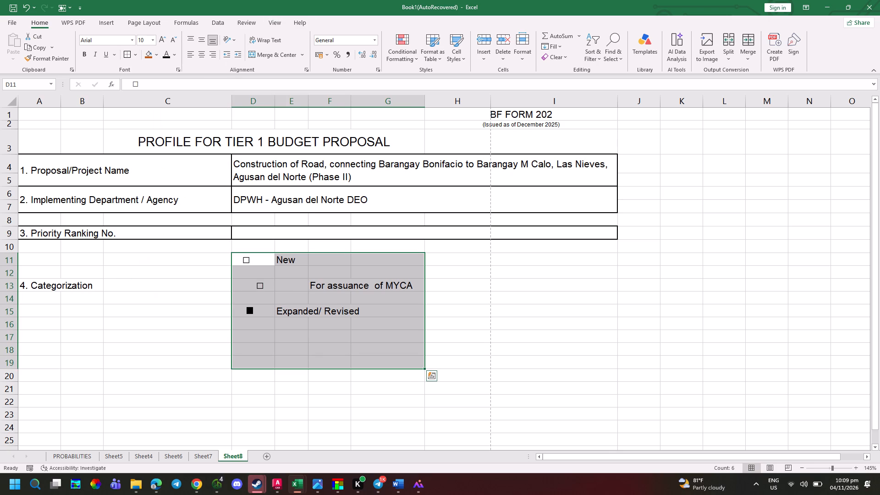
pyautogui.click(444, 337)
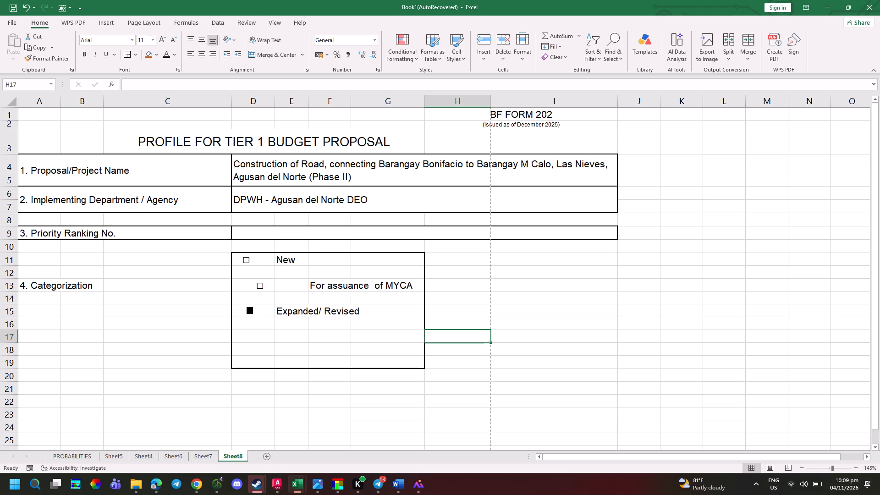
# Apply the same outside borders to the empty range H11:I19 beside the categorization options.
pyautogui.moveTo(443, 263); pyautogui.dragTo(564, 363)
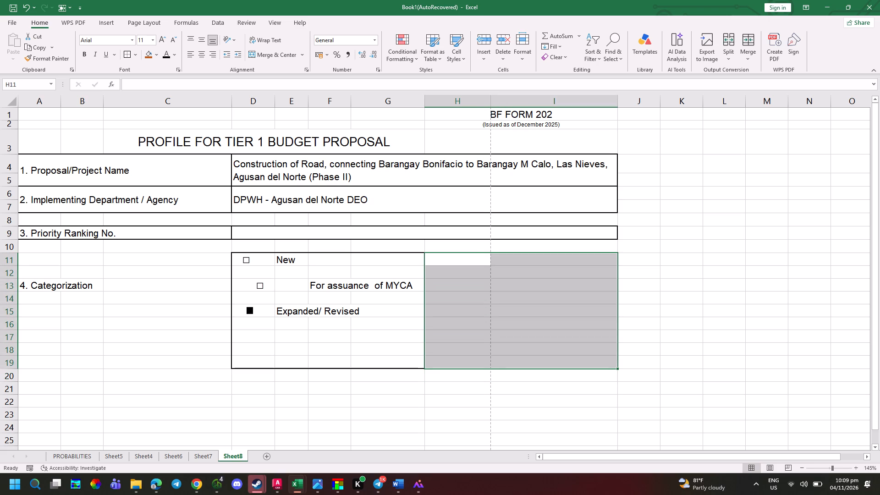
pyautogui.click(130, 55)
pyautogui.click(453, 263)
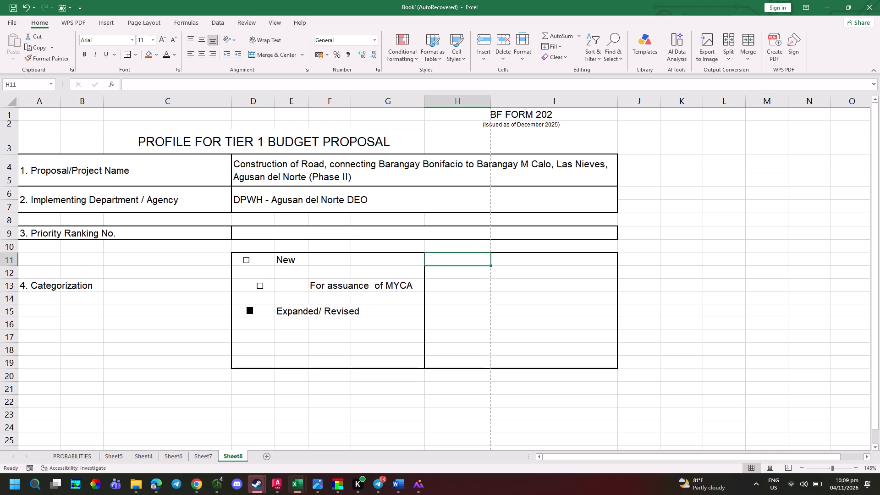
# Copy the check boxes in D11:D18 into column H starting at H11.
pyautogui.click(264, 254)
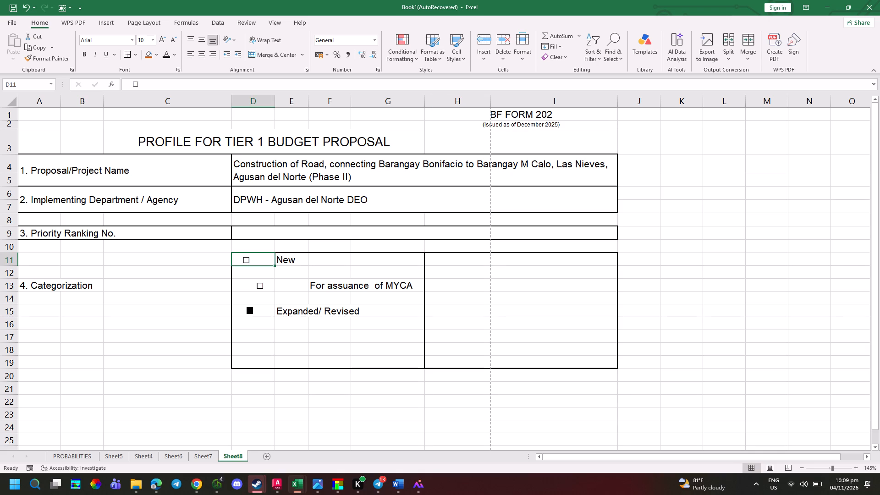
pyautogui.moveTo(258, 259); pyautogui.dragTo(263, 350)
pyautogui.hotkey('ctrl', 'c')
pyautogui.click(452, 255)
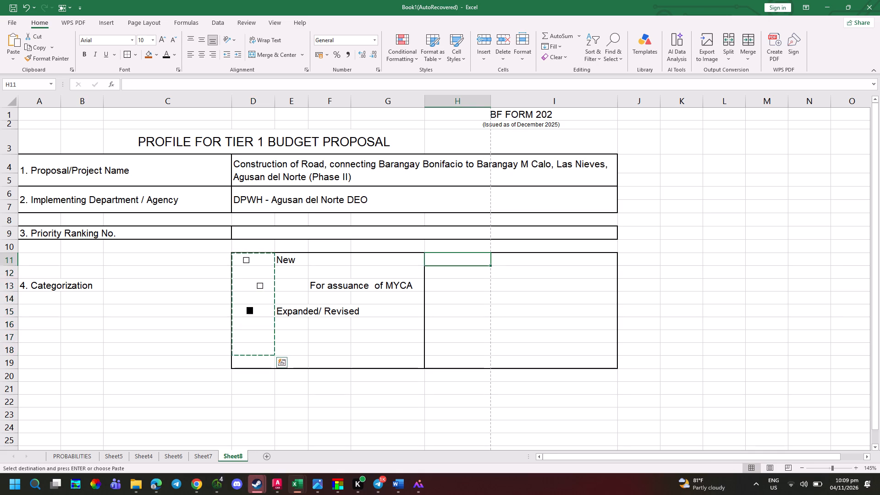
pyautogui.hotkey('ctrl', 'v')
pyautogui.click(499, 264)
pyautogui.click(477, 260)
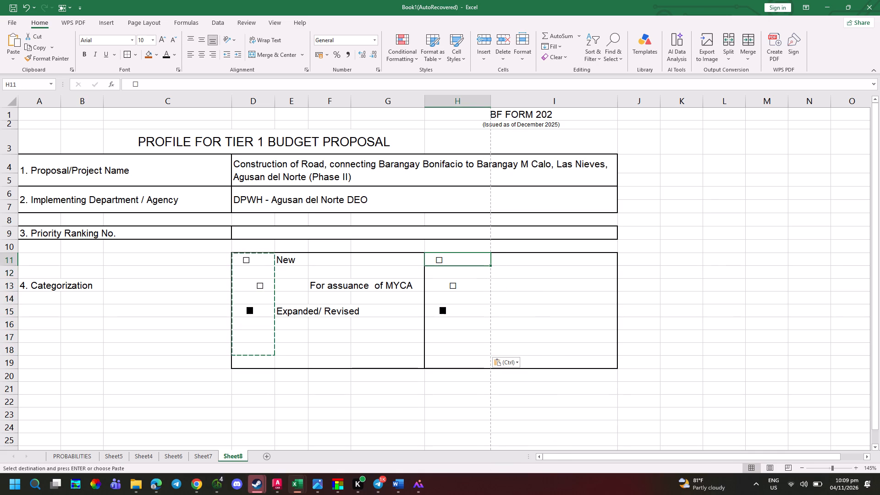
# Narrow column H slightly.
pyautogui.moveTo(490, 103); pyautogui.dragTo(481, 110)
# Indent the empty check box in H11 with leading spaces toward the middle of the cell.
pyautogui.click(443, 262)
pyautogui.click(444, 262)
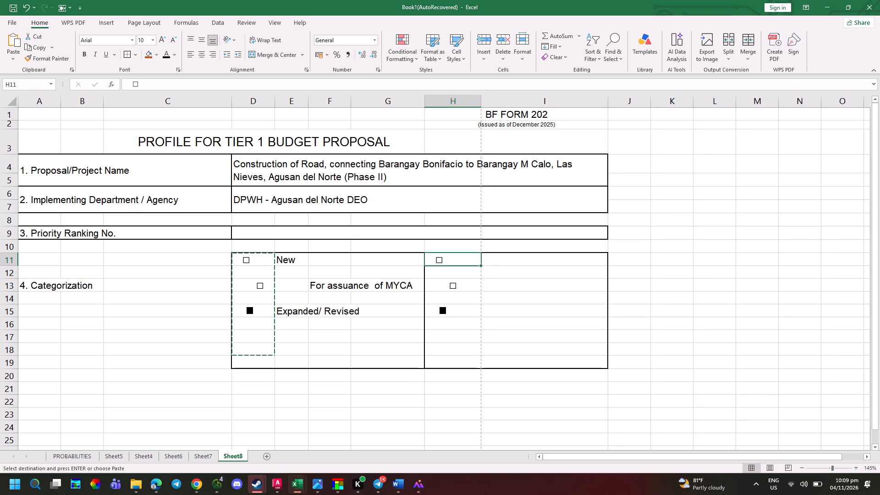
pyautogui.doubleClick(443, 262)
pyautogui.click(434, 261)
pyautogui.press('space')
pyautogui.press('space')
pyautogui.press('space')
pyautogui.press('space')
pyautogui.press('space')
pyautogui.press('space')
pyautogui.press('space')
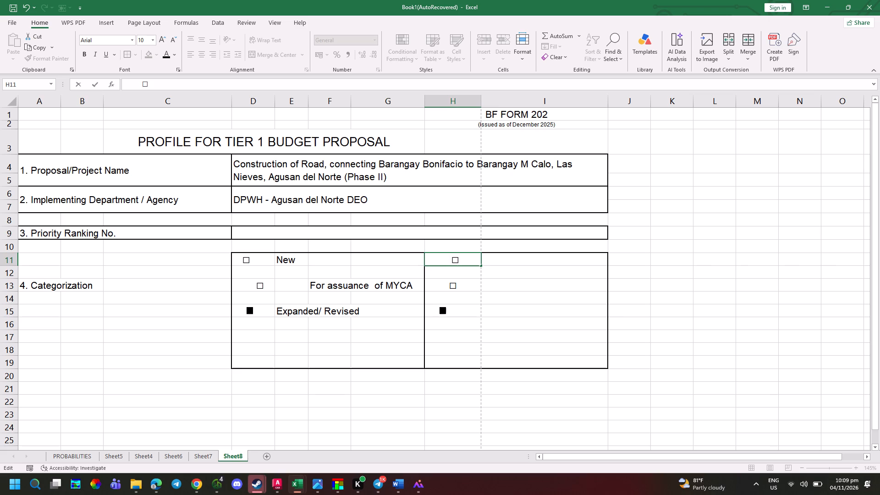
# Copy the filled square beside row 15 in column H and place it over the empty check box in H11.
pyautogui.click(445, 311)
pyautogui.hotkey('ctrl', 'c')
pyautogui.click(456, 260)
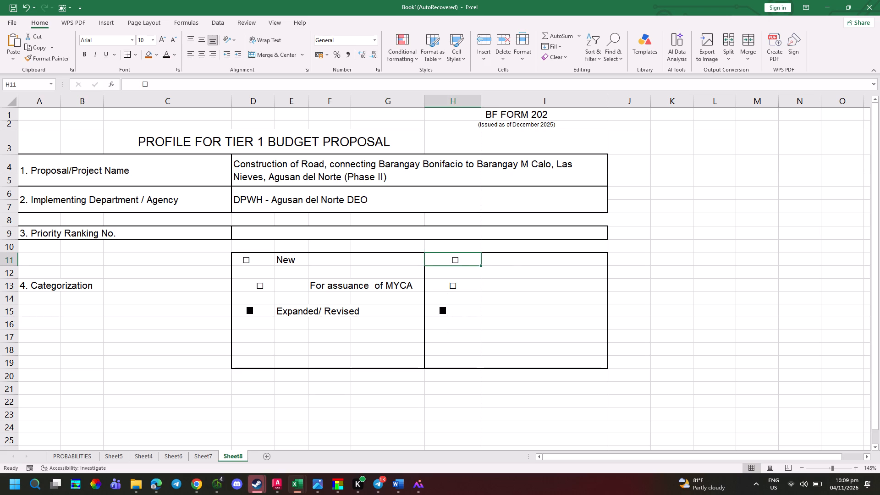
pyautogui.hotkey('ctrl', 'v')
pyautogui.moveTo(427, 277); pyautogui.dragTo(455, 282)
pyautogui.click(474, 265)
# Enter the label "Infrastructure" in I11 beside the filled square.
pyautogui.click(485, 258)
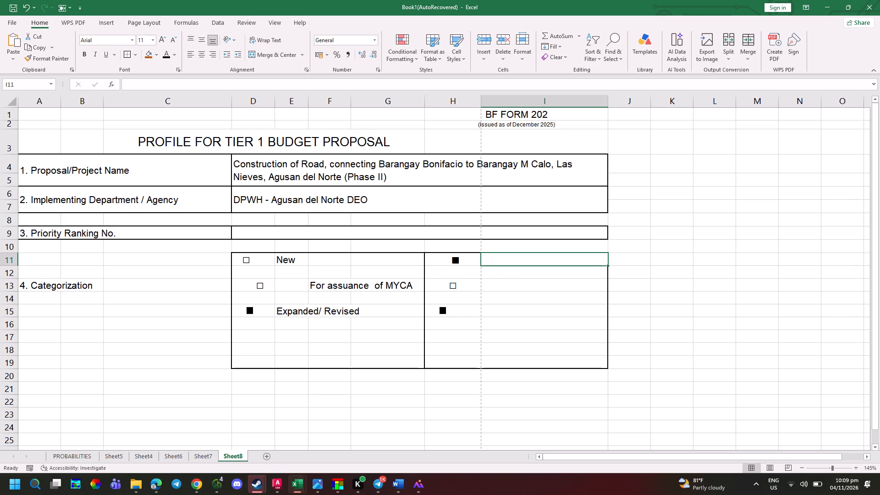
pyautogui.press('i')
pyautogui.press('n')
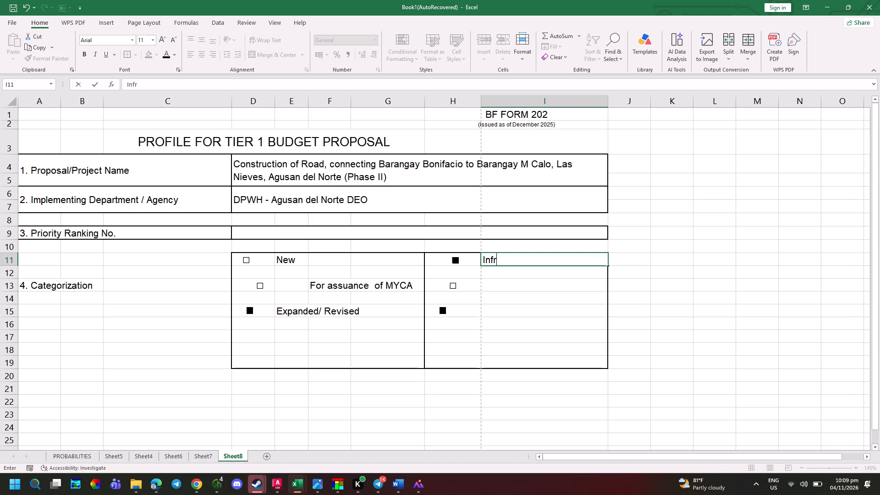
pyautogui.write('tra')
pyautogui.press('BackSpace')
pyautogui.write('ucture')
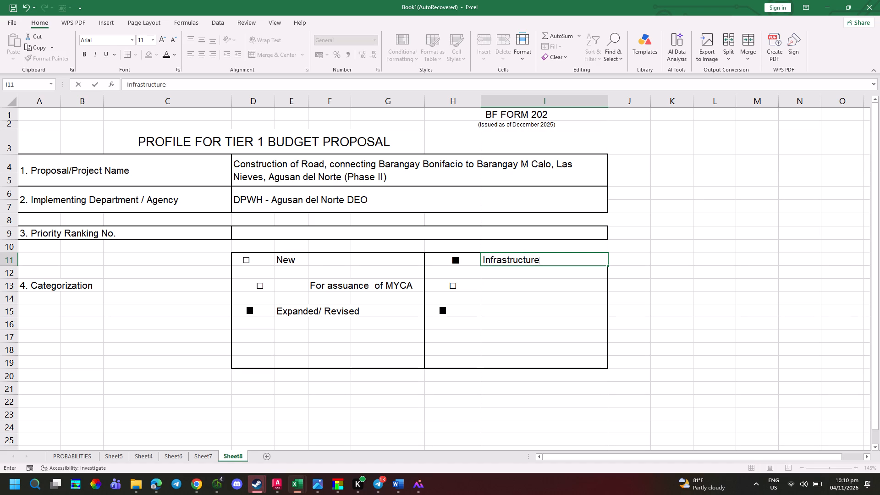
pyautogui.press('Down')
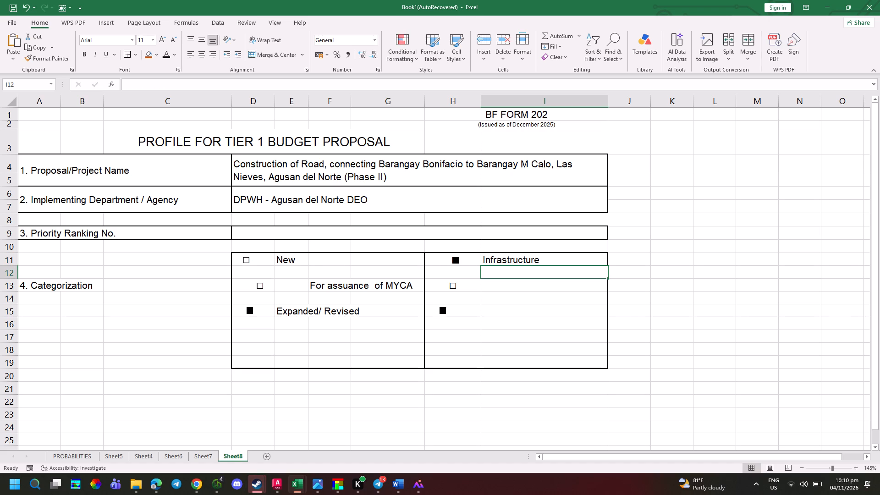
# Copy the empty check box from H13 into H12 and indent it with spaces to the cell's right edge.
pyautogui.click(457, 286)
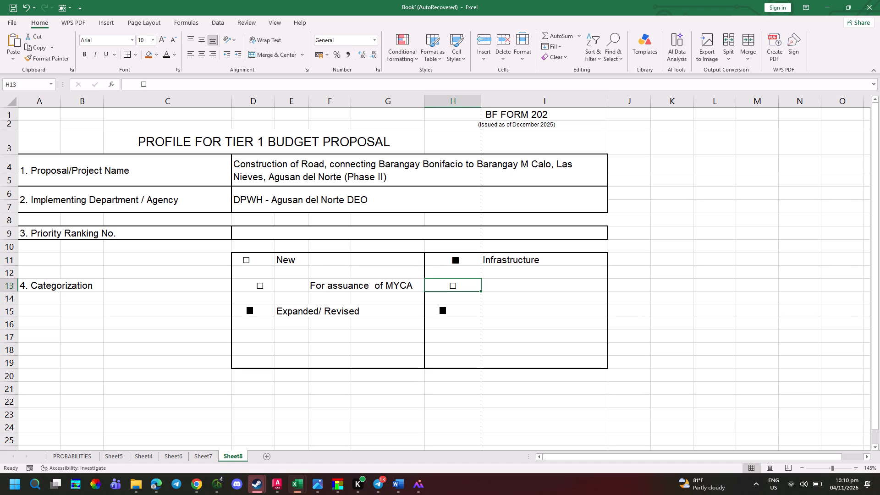
pyautogui.hotkey('ctrl', 'c')
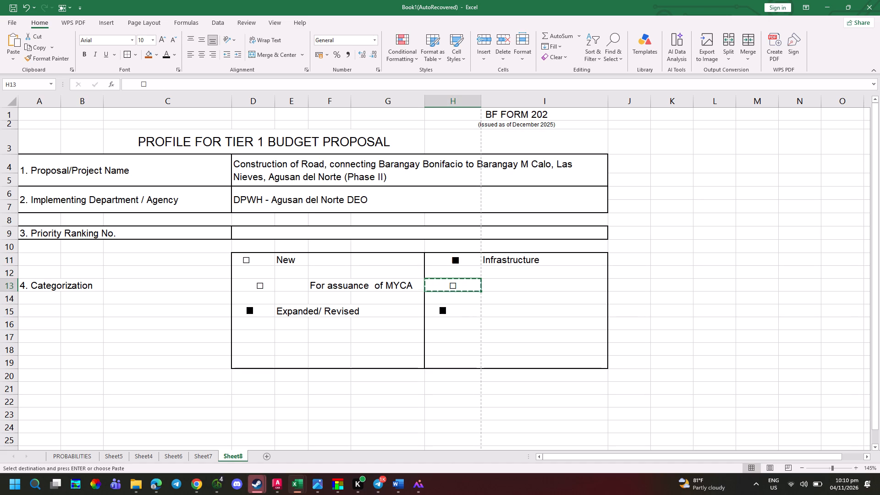
pyautogui.click(475, 270)
pyautogui.hotkey('ctrl', 'v')
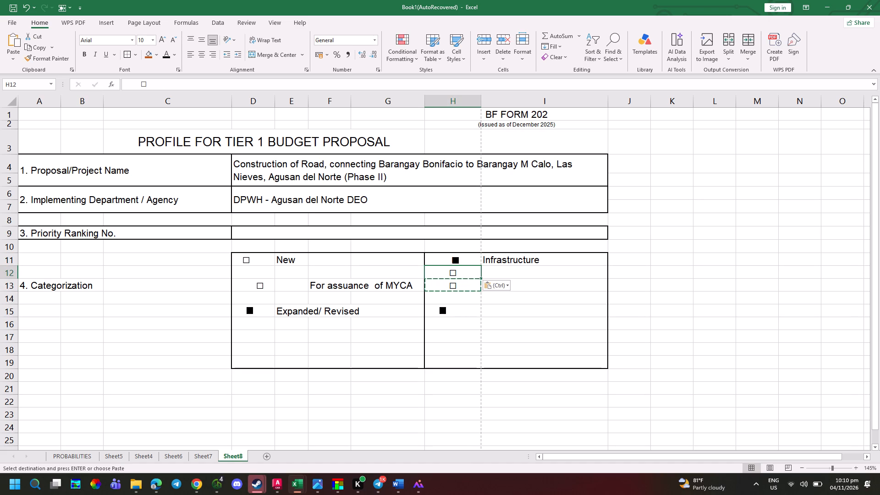
pyautogui.tripleClick(447, 270)
pyautogui.click(449, 270)
pyautogui.press('space')
pyautogui.press('space')
pyautogui.press('space')
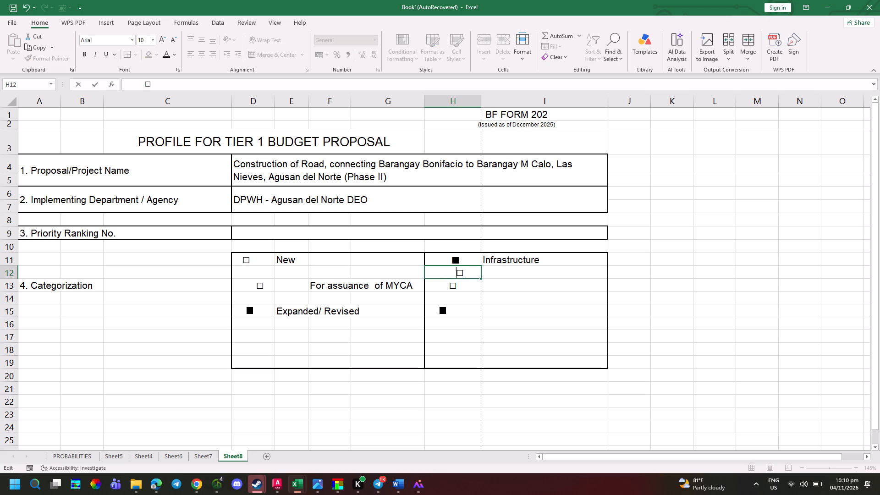
pyautogui.press('space')
pyautogui.press('space')
pyautogui.press('space')
pyautogui.press('space')
pyautogui.press('space')
pyautogui.press('space')
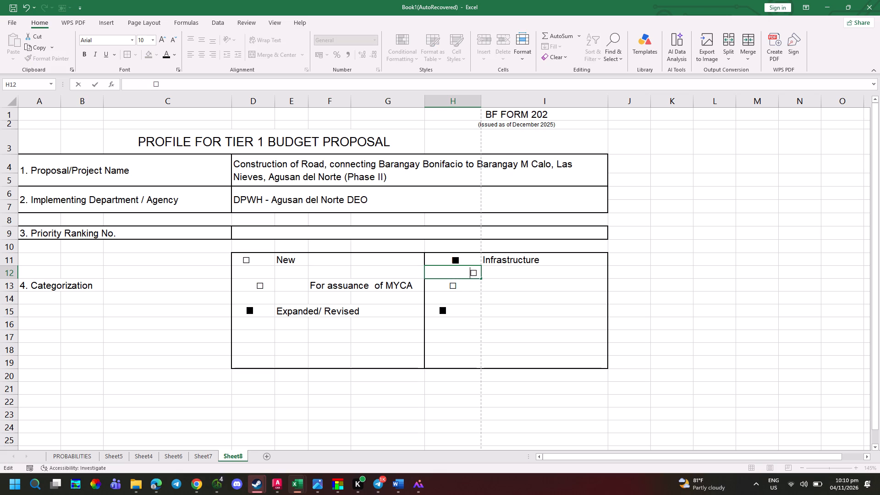
# Nudge the filled square in H11 left until it clears the empty check box beneath it.
pyautogui.click(451, 258)
pyautogui.click(447, 259)
pyautogui.click(454, 260)
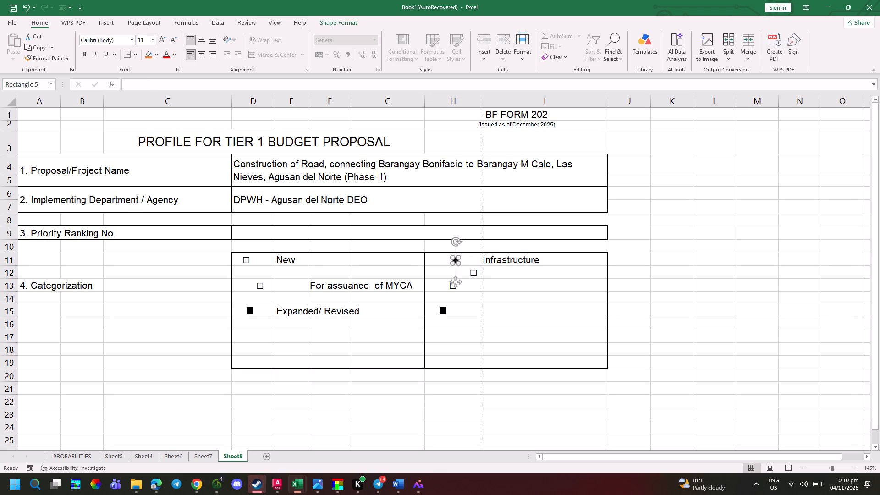
pyautogui.press('Left')
pyautogui.press('Left')
pyautogui.press('Left')
pyautogui.press('Left')
pyautogui.press('Left')
pyautogui.press('Left')
pyautogui.press('Left')
pyautogui.press('Left')
pyautogui.press('Left')
pyautogui.press('Left')
pyautogui.press('Left')
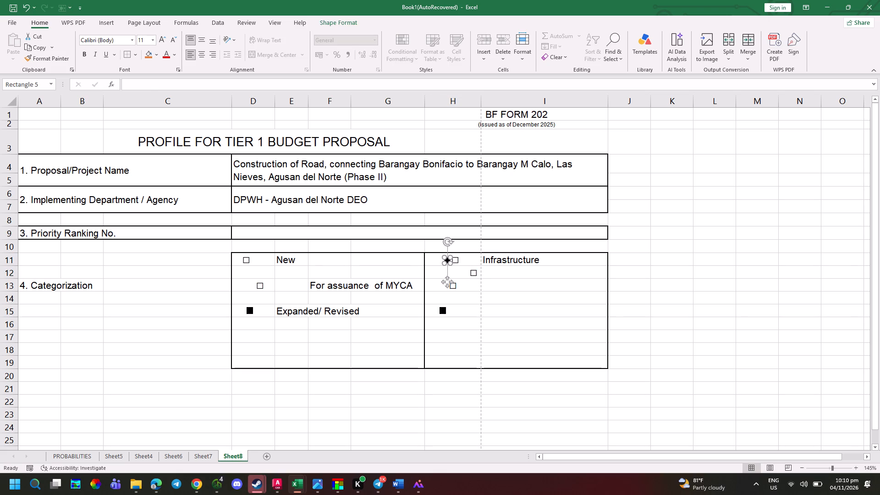
pyautogui.press('Left')
pyautogui.press('Left')
pyautogui.press('Left')
pyautogui.press('Left')
# Delete the empty check box character from H11, leaving only the filled square.
pyautogui.click(457, 263)
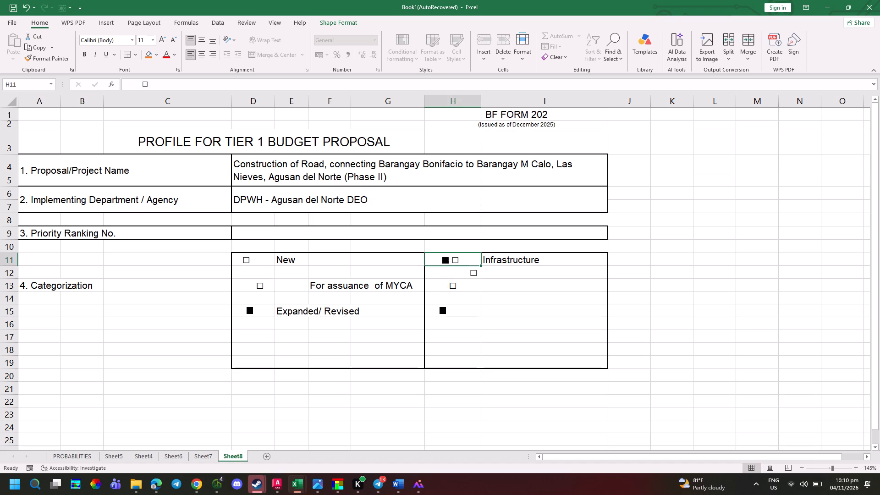
pyautogui.doubleClick(460, 260)
pyautogui.moveTo(462, 262); pyautogui.dragTo(453, 265)
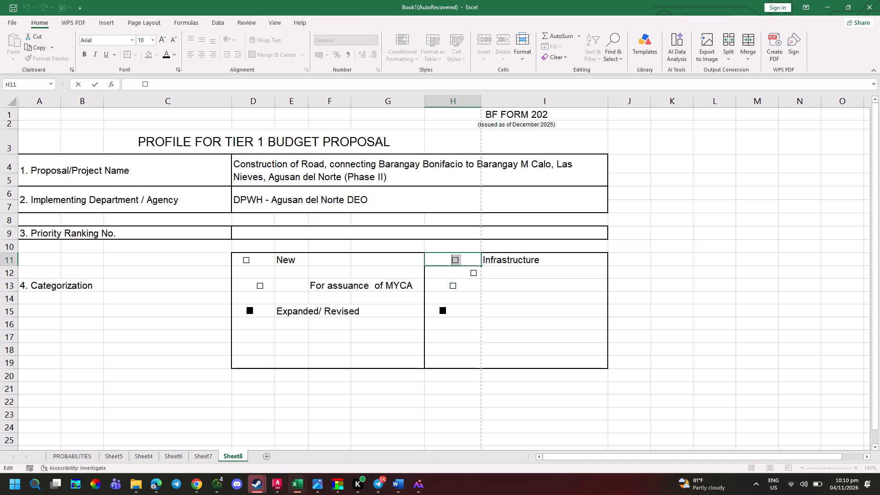
pyautogui.press('Delete')
pyautogui.click(503, 340)
# Enter the label "For Information and Communciation Technology/ ICT" in I12.
pyautogui.click(503, 277)
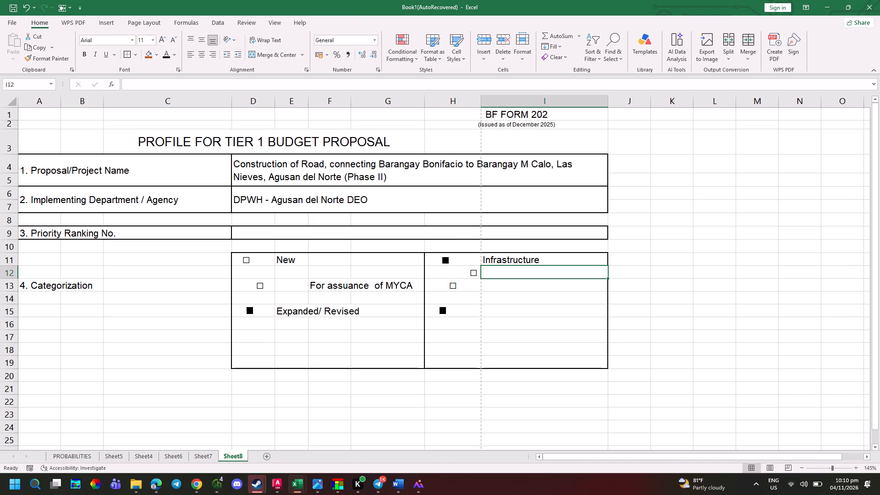
pyautogui.press('f')
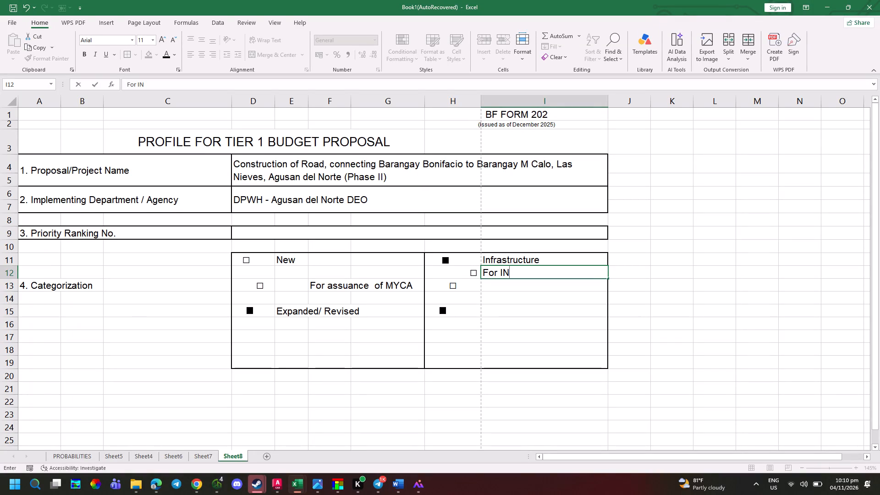
pyautogui.press('BackSpace')
pyautogui.write('nformation')
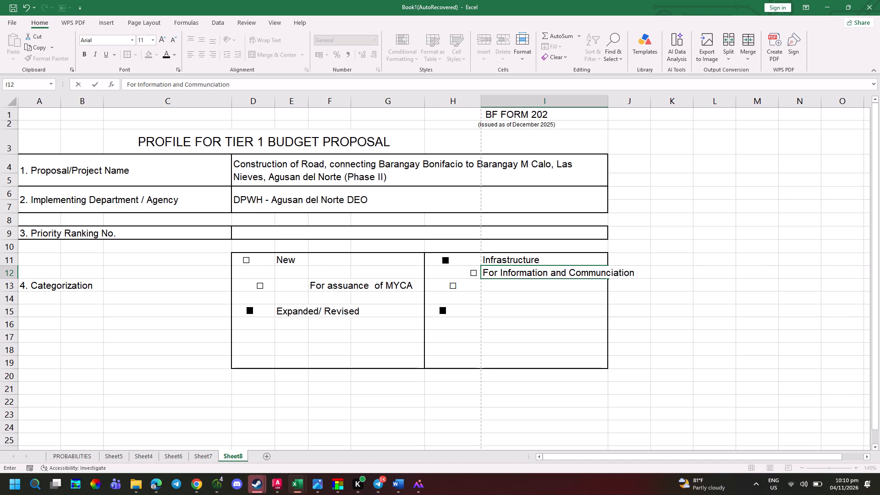
pyautogui.press('F12')
pyautogui.press('Escape')
pyautogui.press('Escape')
pyautogui.doubleClick(566, 275)
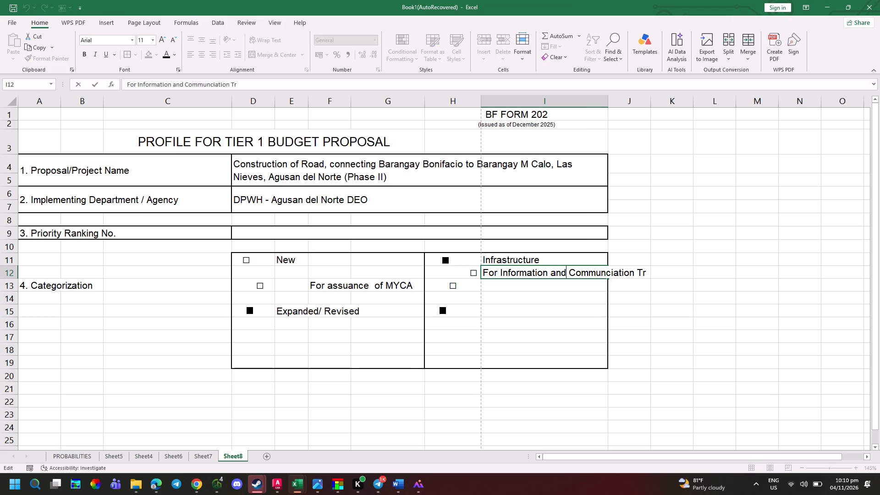
pyautogui.click(247, 88)
pyautogui.press('BackSpace')
pyautogui.write('echnology')
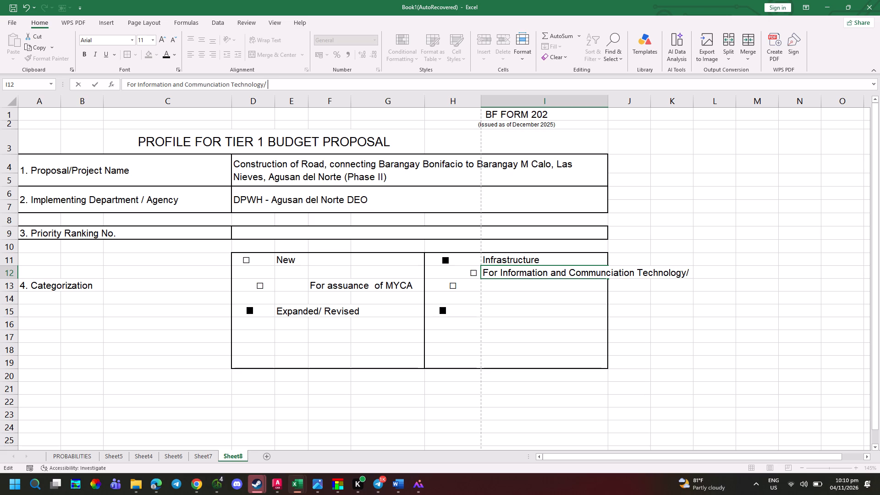
pyautogui.press('BackSpace')
pyautogui.press('BackSpace')
pyautogui.write('IT')
pyautogui.press('BackSpace')
pyautogui.write('CT')
pyautogui.press('Return')
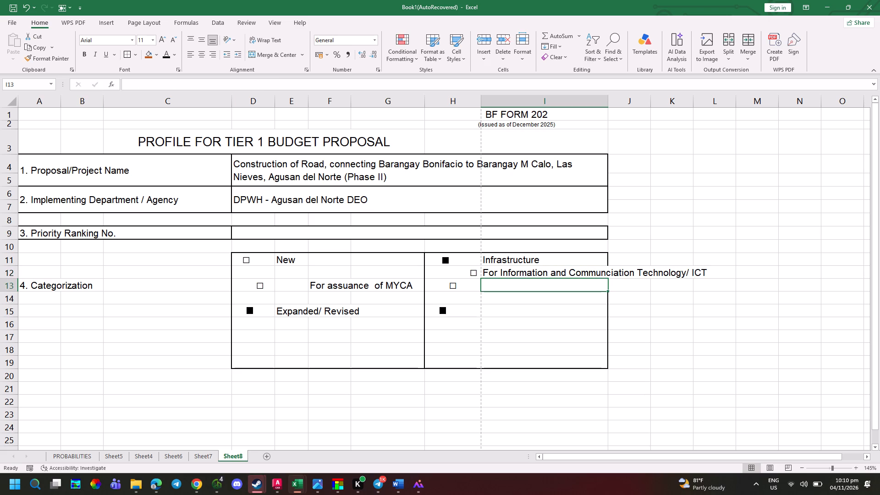
# Wrap the text of the I12 label within its cell and reduce its font size to 9.
pyautogui.click(499, 275)
pyautogui.click(264, 36)
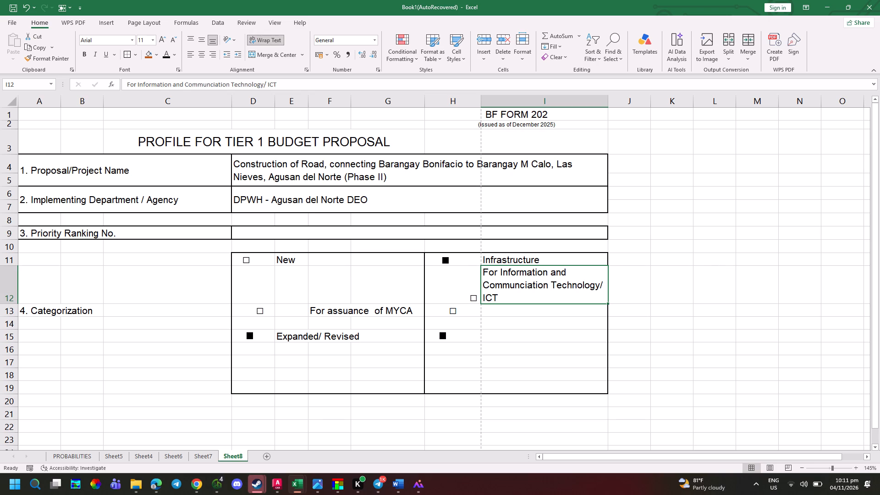
pyautogui.doubleClick(171, 44)
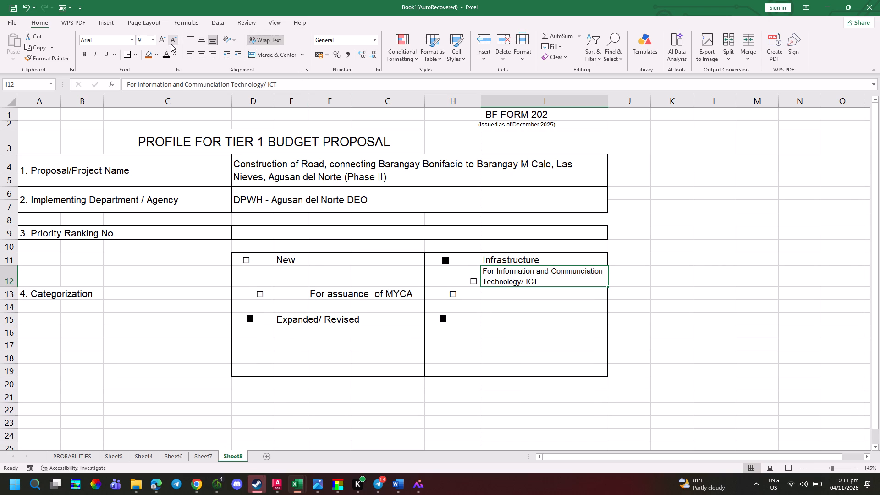
# Vertically centre the empty check box within cell H12.
pyautogui.click(475, 279)
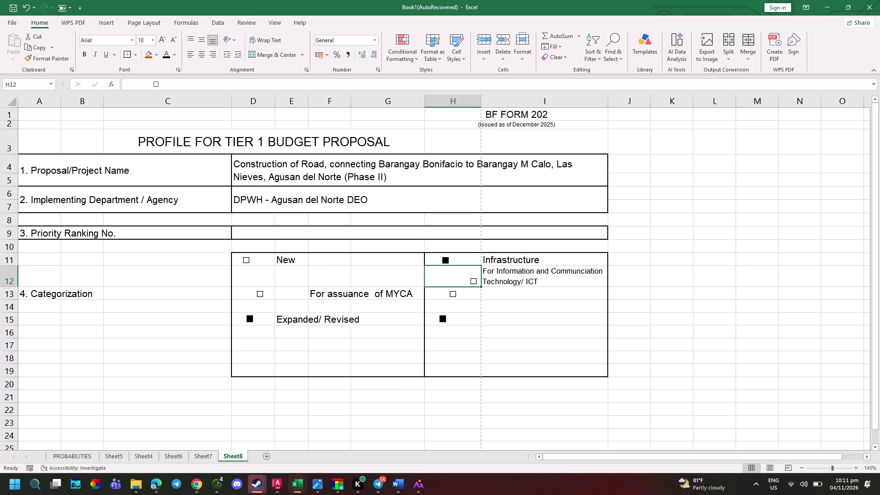
pyautogui.doubleClick(472, 281)
pyautogui.press('Escape')
pyautogui.click(200, 52)
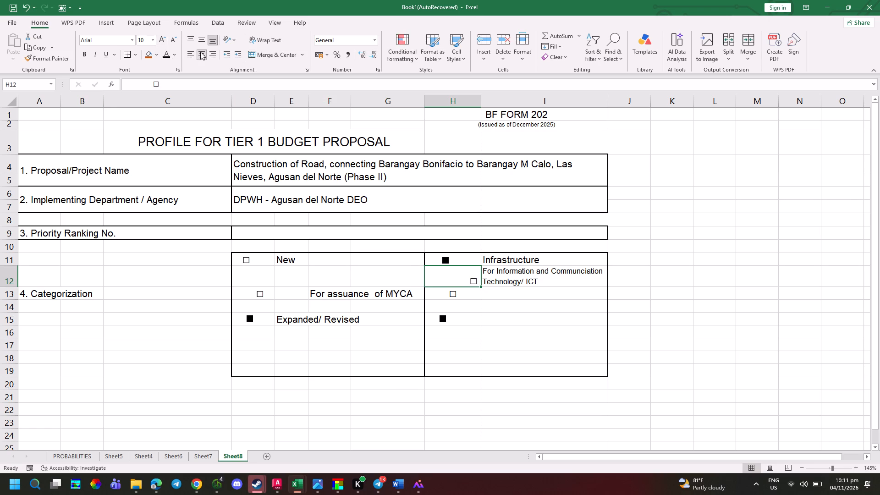
pyautogui.click(202, 52)
pyautogui.click(201, 38)
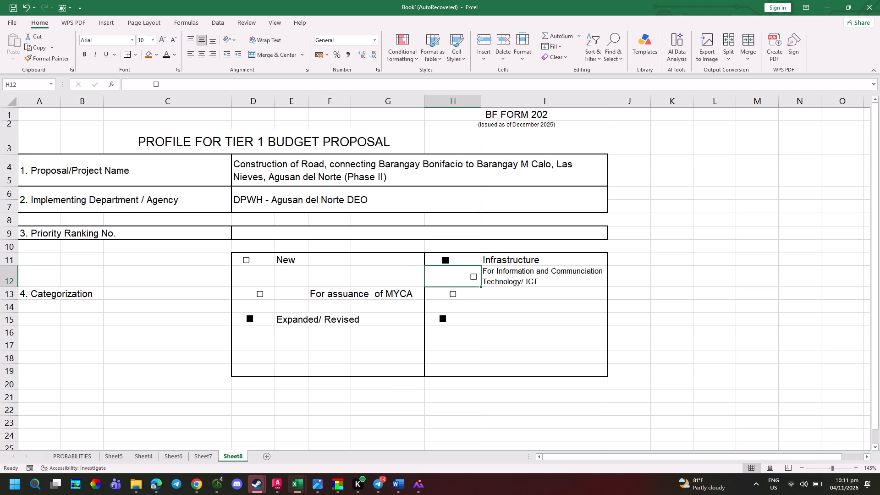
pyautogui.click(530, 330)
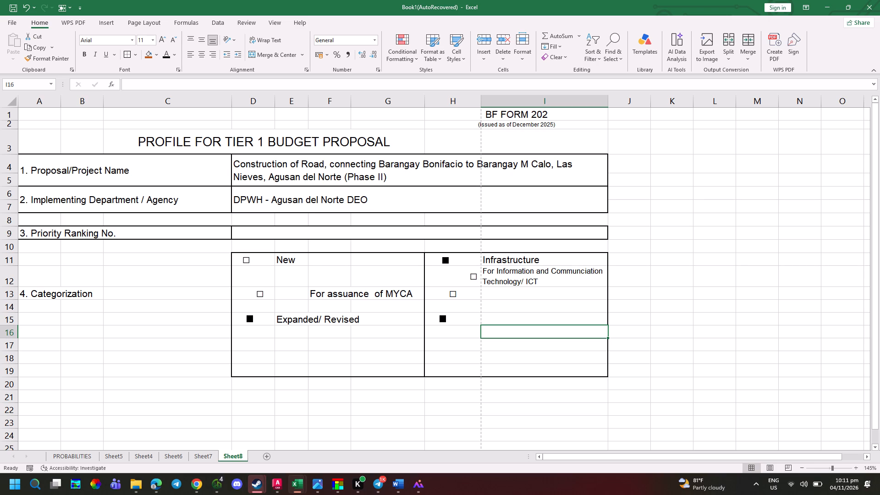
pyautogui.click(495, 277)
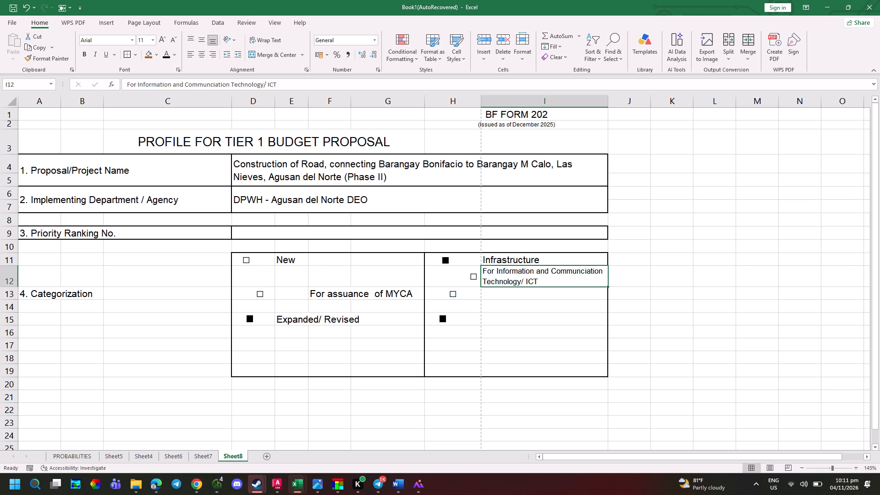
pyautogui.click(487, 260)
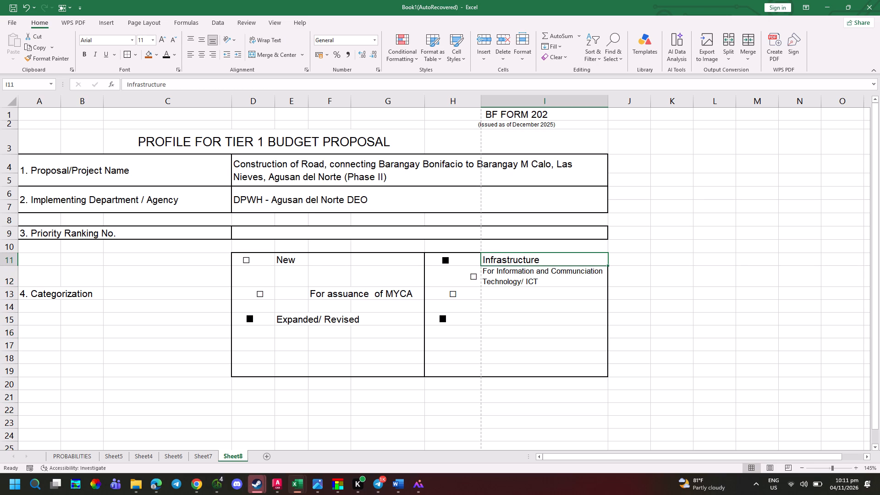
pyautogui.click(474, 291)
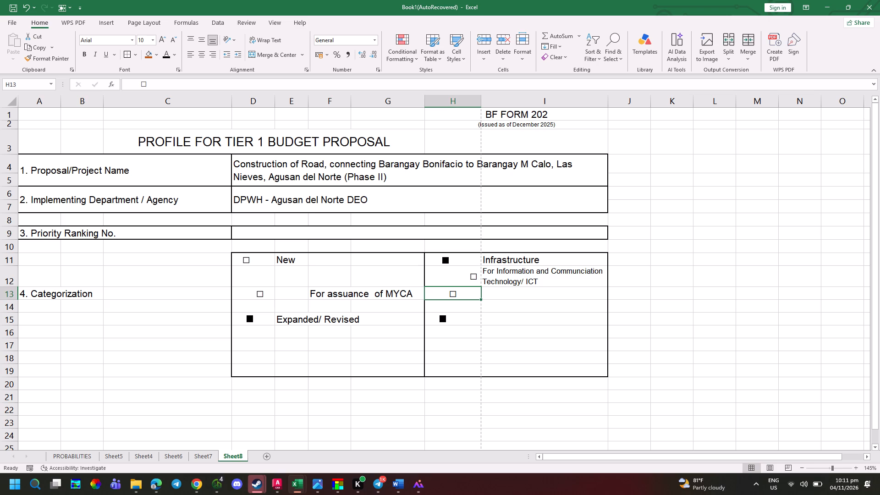
# Duplicate the filled square shape from H15 and place the copy over the empty check box in H12.
pyautogui.click(453, 322)
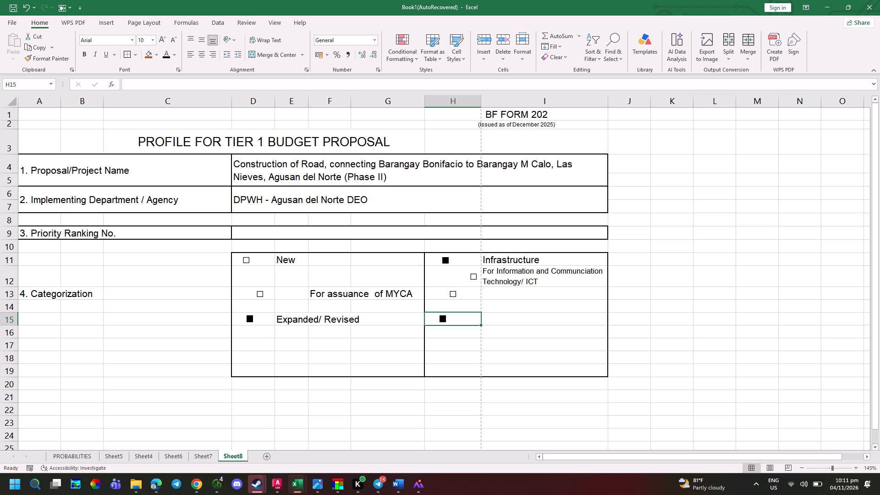
pyautogui.hotkey('ctrl', 'c')
pyautogui.click(448, 320)
pyautogui.click(442, 319)
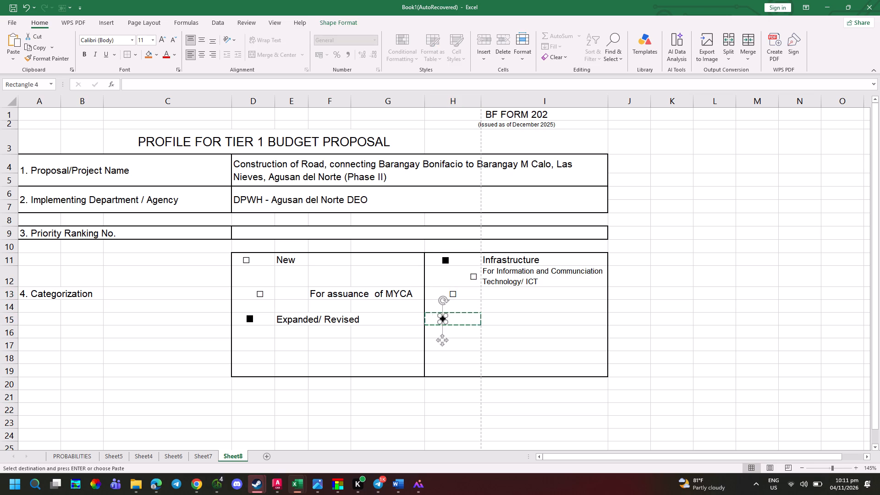
pyautogui.hotkey('ctrl', 'c')
pyautogui.click(471, 288)
pyautogui.hotkey('ctrl', 'v')
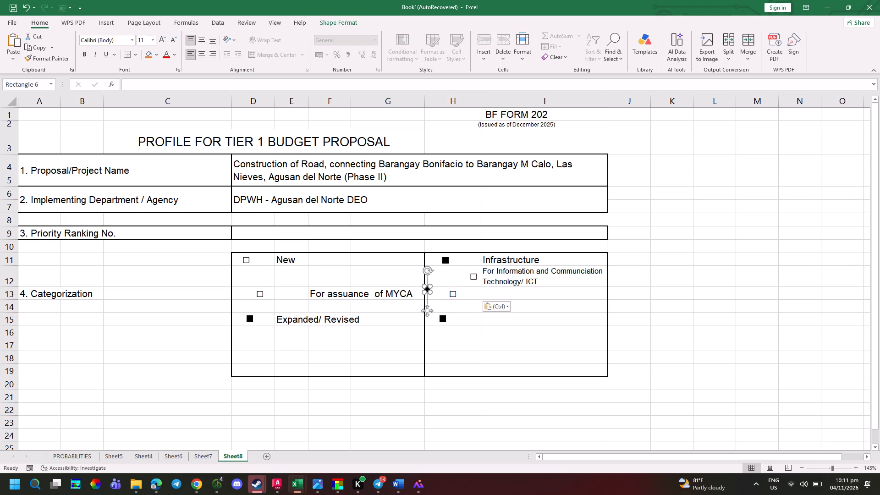
pyautogui.moveTo(431, 310); pyautogui.dragTo(476, 314)
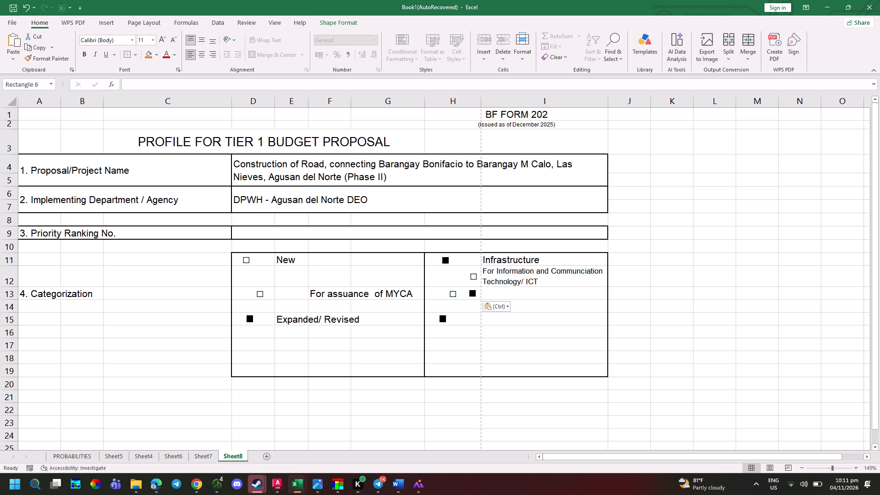
pyautogui.moveTo(476, 314); pyautogui.dragTo(477, 297)
pyautogui.moveTo(477, 297); pyautogui.dragTo(477, 297)
# Nudge the copied filled square down into H13, just before column I and level with the row's empty check box.
pyautogui.press('Right')
pyautogui.press('Down')
pyautogui.press('Down')
pyautogui.press('Down')
pyautogui.press('Down')
pyautogui.press('Down')
pyautogui.press('Down')
pyautogui.press('Down')
pyautogui.press('Down')
pyautogui.press('Down')
pyautogui.press('Down')
pyautogui.press('Down')
pyautogui.press('Down')
pyautogui.press('Down')
pyautogui.press('Down')
pyautogui.press('Down')
pyautogui.press('Down')
pyautogui.press('Down')
pyautogui.press('Down')
pyautogui.press('Down')
pyautogui.press('Down')
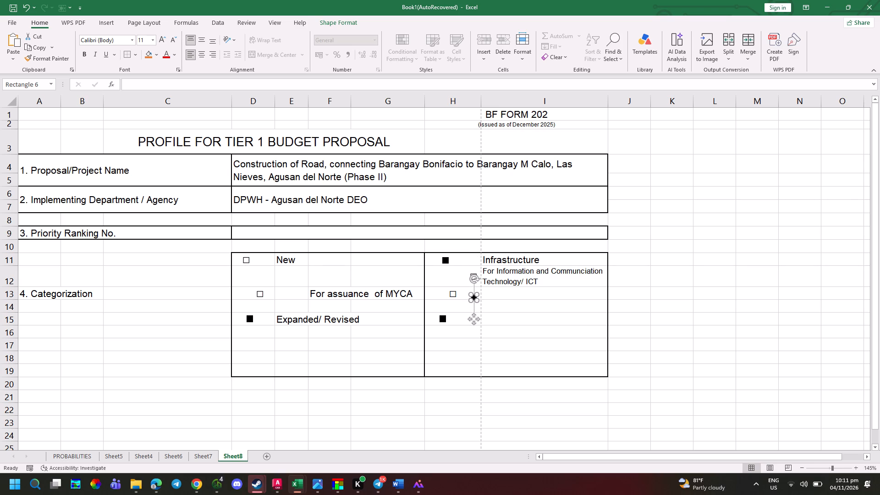
pyautogui.press('Up')
pyautogui.press('Up')
pyautogui.press('Up')
pyautogui.press('Up')
pyautogui.press('Up')
pyautogui.press('Up')
pyautogui.press('Up')
pyautogui.press('Up')
pyautogui.press('Up')
pyautogui.press('Up')
pyautogui.press('Up')
pyautogui.press('Up')
pyautogui.press('Up')
pyautogui.press('Up')
pyautogui.press('Up')
pyautogui.press('Up')
pyautogui.press('Up')
pyautogui.press('Up')
pyautogui.press('Up')
pyautogui.press('Up')
pyautogui.press('Up')
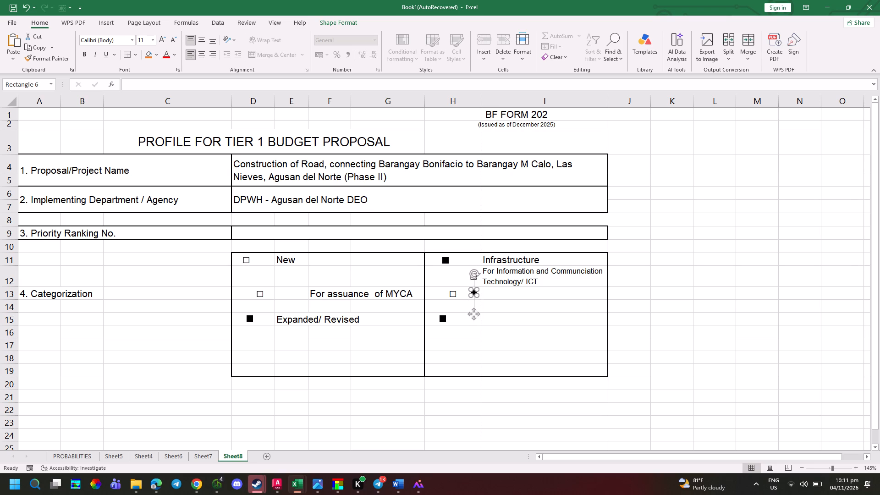
pyautogui.press('Down')
pyautogui.click(491, 335)
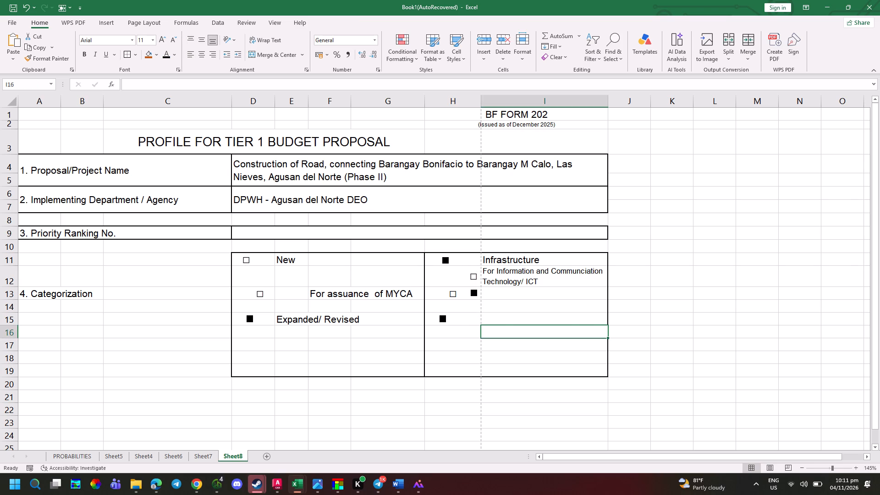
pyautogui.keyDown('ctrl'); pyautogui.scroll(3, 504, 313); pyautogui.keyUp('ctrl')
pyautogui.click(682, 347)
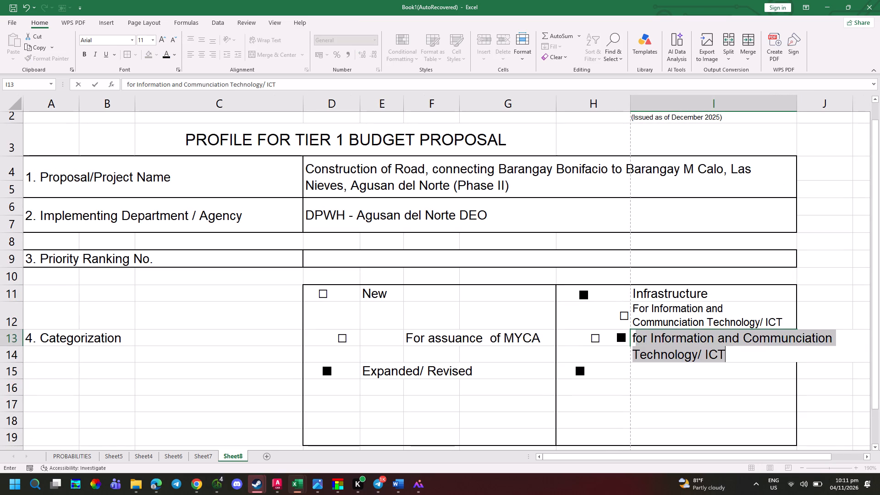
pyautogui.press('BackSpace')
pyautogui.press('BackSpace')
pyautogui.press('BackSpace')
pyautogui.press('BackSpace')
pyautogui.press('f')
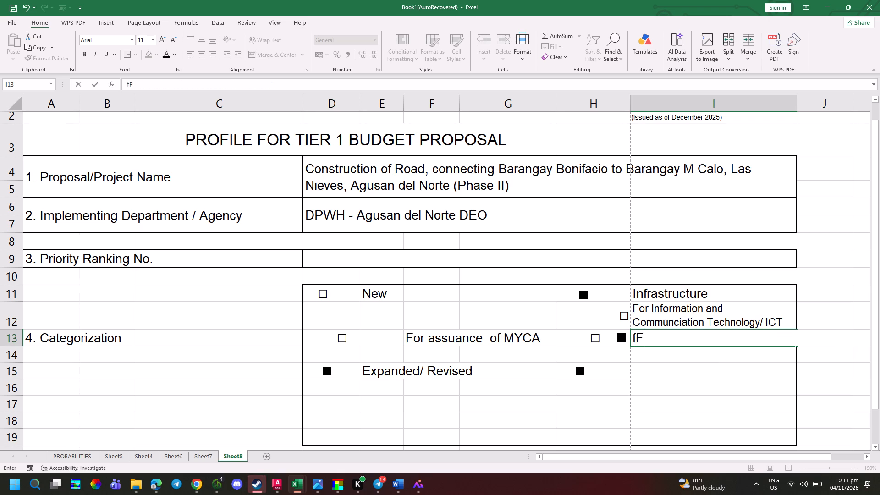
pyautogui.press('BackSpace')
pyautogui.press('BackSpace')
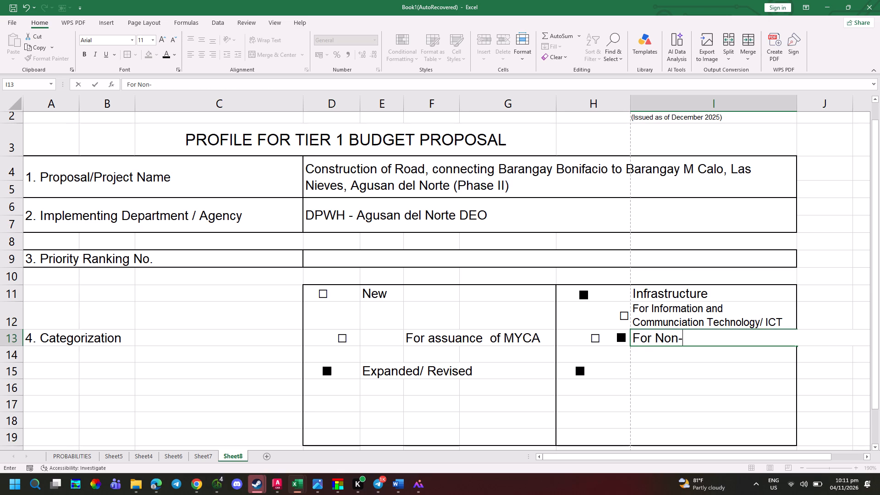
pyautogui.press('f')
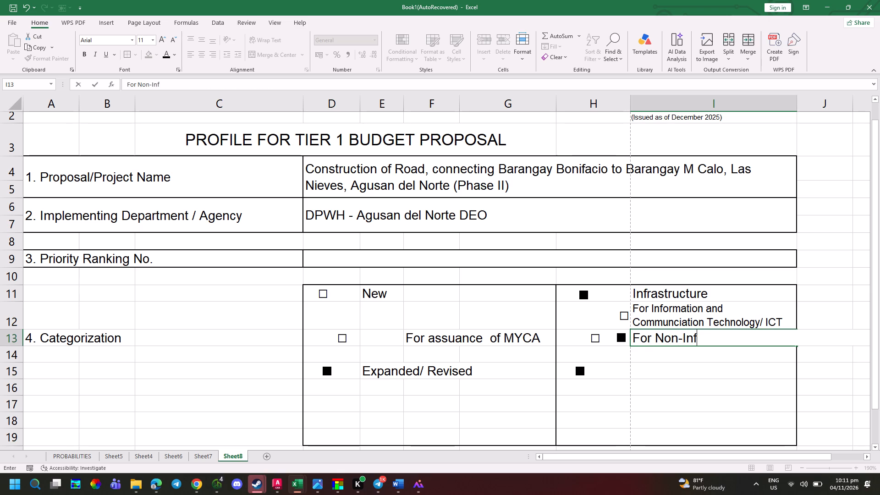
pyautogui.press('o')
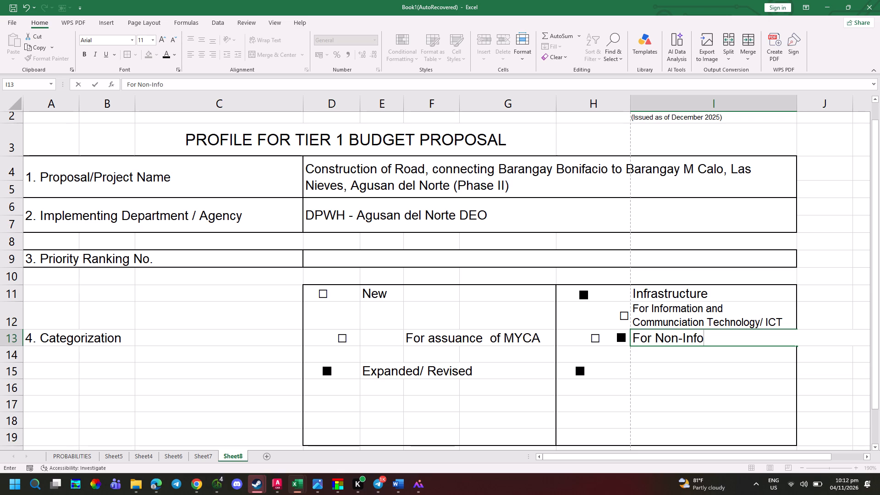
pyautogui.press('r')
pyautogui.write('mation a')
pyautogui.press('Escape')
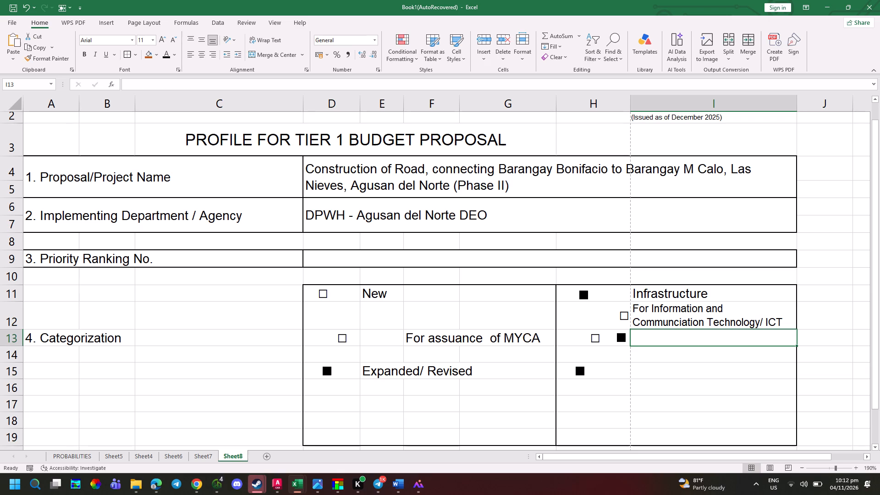
# Copy the wrapped "For Information and Communciation Technology/ ICT" label from I12 into I13.
pyautogui.click(649, 317)
pyautogui.hotkey('ctrl', 'c')
pyautogui.click(657, 339)
pyautogui.hotkey('ctrl', 'v')
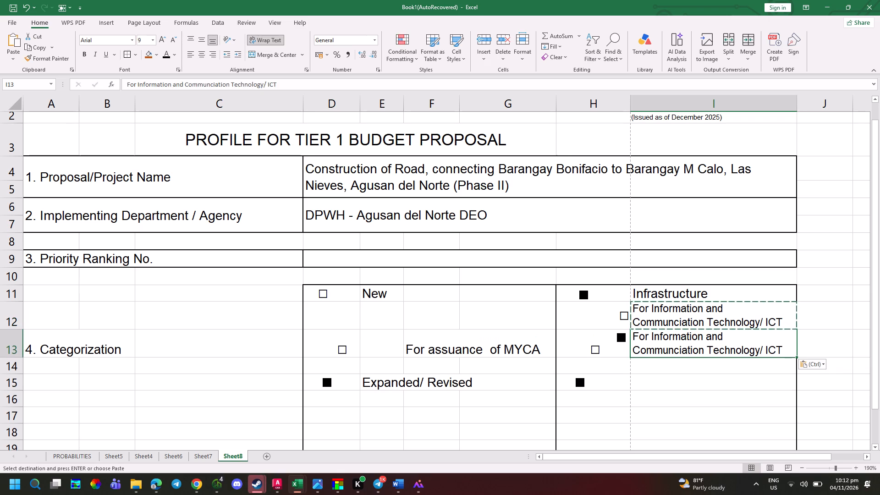
pyautogui.doubleClick(671, 343)
# Centre the contents of H13 horizontally and delete its empty check box character, keeping only the filled square shape.
pyautogui.click(613, 350)
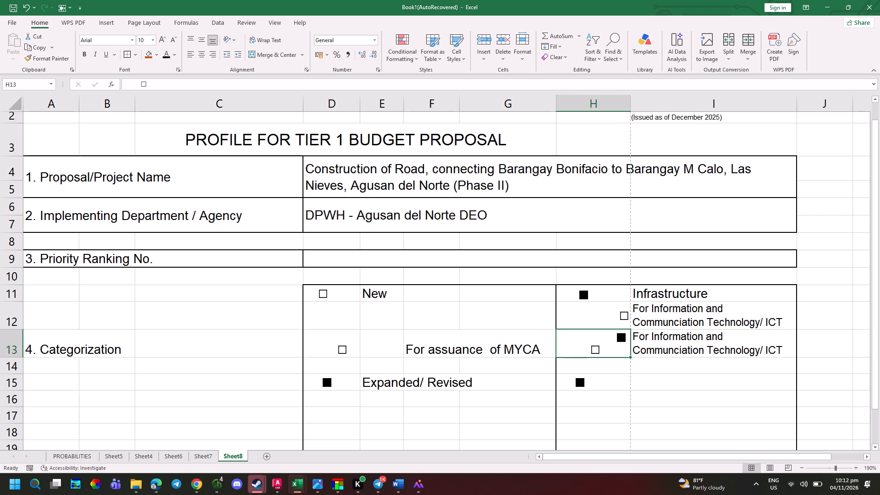
pyautogui.click(197, 53)
pyautogui.click(596, 367)
pyautogui.doubleClick(605, 353)
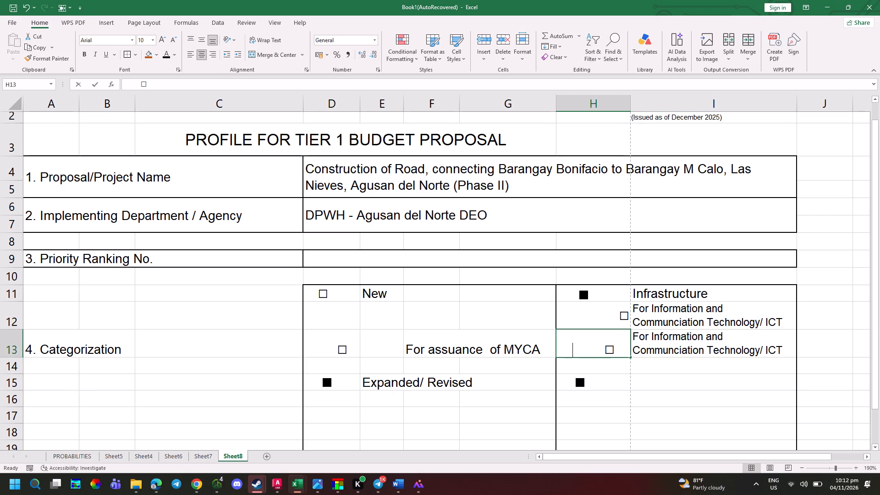
pyautogui.moveTo(612, 350); pyautogui.dragTo(605, 352)
pyautogui.press('Delete')
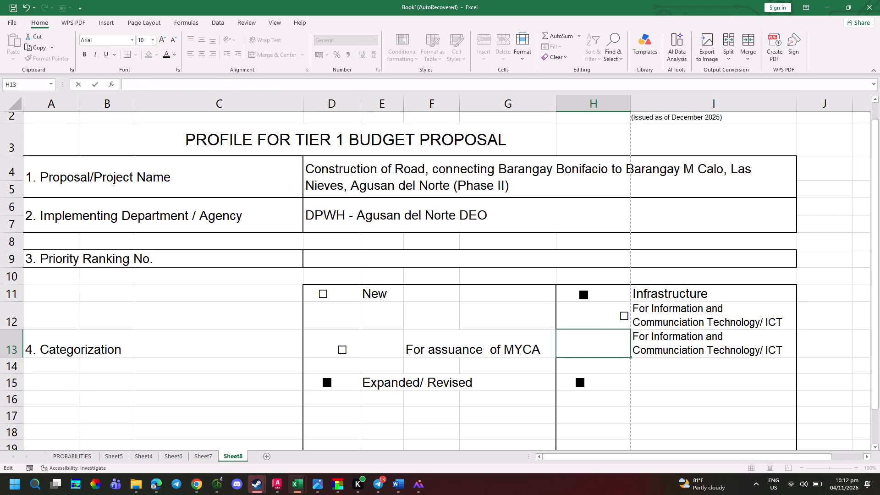
pyautogui.click(660, 383)
# Nudge the filled square in H13 slightly down until it is vertically centred beside the I13 label.
pyautogui.click(618, 335)
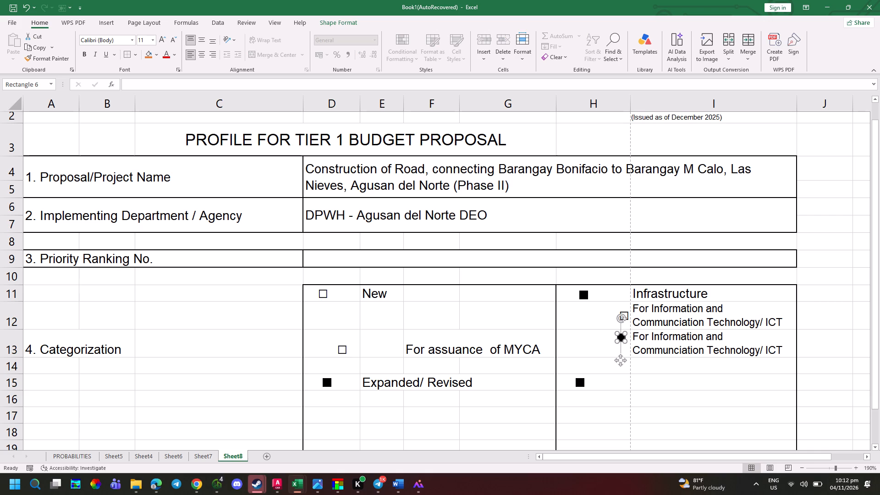
pyautogui.click(696, 399)
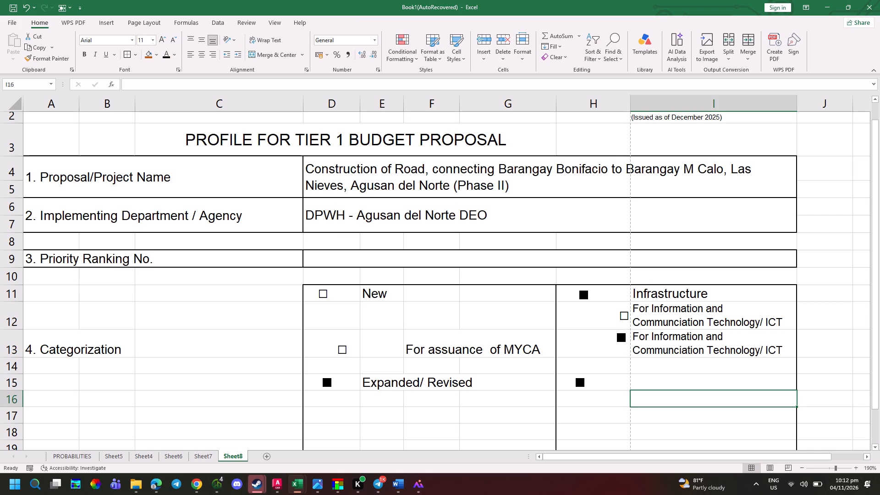
pyautogui.click(624, 344)
pyautogui.press('Right')
pyautogui.press('Right')
pyautogui.press('Right')
pyautogui.press('Right')
pyautogui.press('Right')
pyautogui.press('Right')
pyautogui.press('Right')
pyautogui.press('Right')
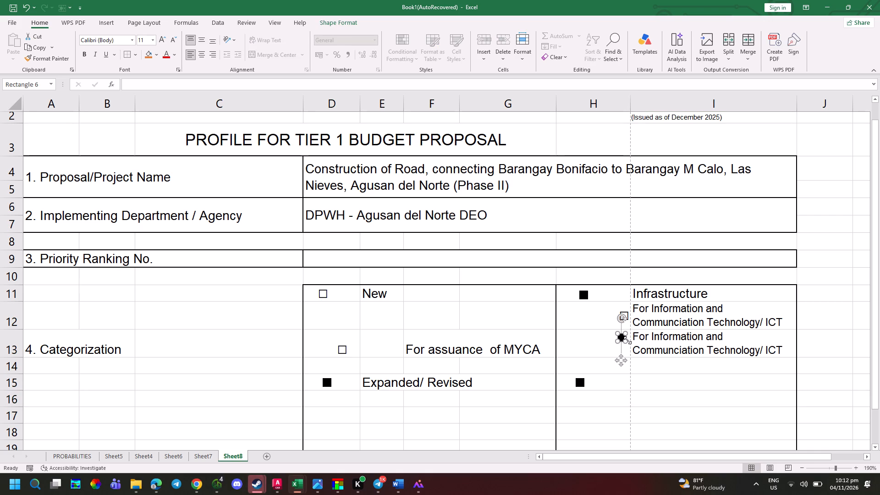
pyautogui.press('Down')
pyautogui.press('Down')
pyautogui.press('Left')
pyautogui.press('Left')
pyautogui.press('Left')
pyautogui.press('Left')
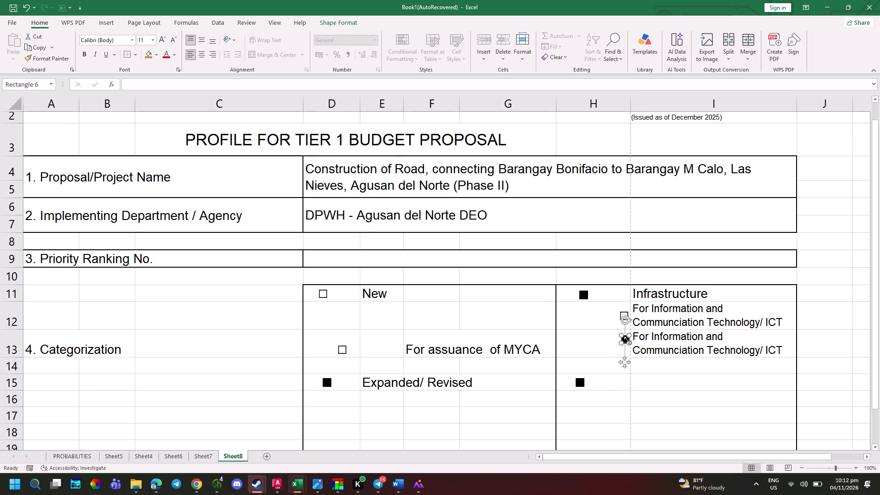
pyautogui.press('Left')
pyautogui.press('Left')
pyautogui.press('Left')
pyautogui.press('Left')
pyautogui.press('Left')
pyautogui.press('Up')
pyautogui.press('Left')
pyautogui.press('Left')
pyautogui.press('Left')
pyautogui.press('Left')
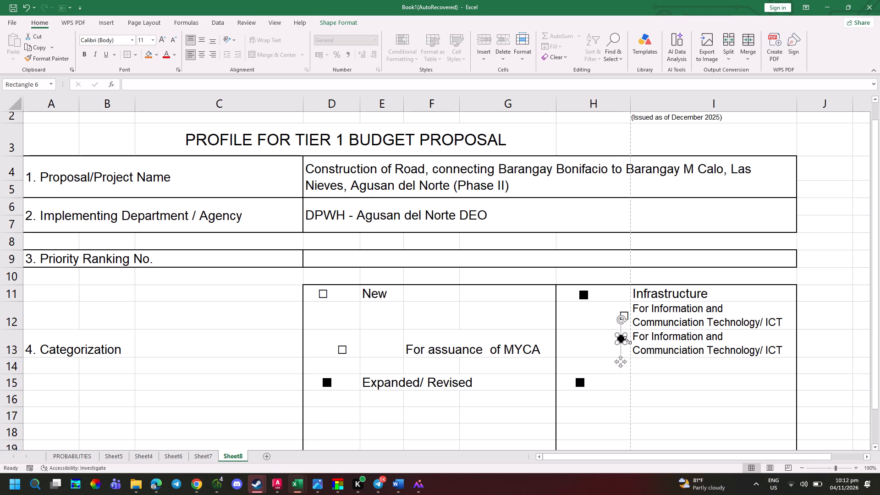
pyautogui.press('Left')
pyautogui.press('Down')
pyautogui.press('Down')
pyautogui.press('Down')
pyautogui.press('Down')
pyautogui.press('Down')
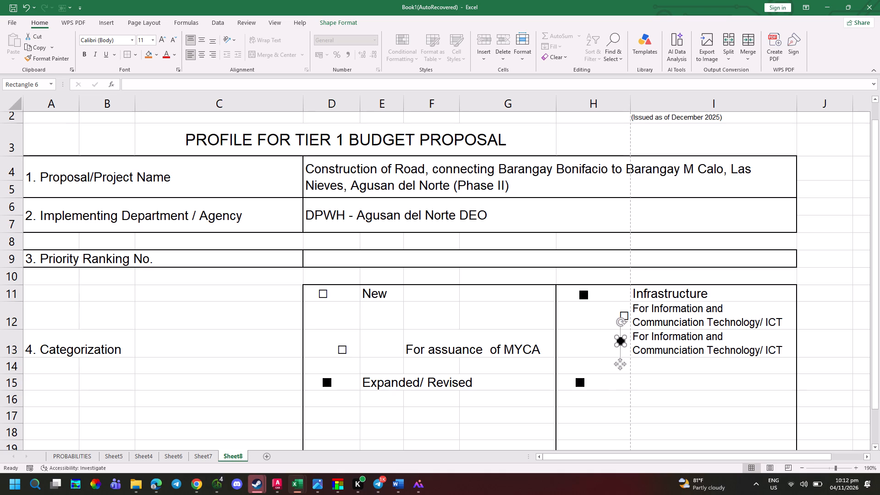
pyautogui.press('Down')
pyautogui.press('Down')
pyautogui.press('Down')
pyautogui.click(626, 336)
pyautogui.click(637, 317)
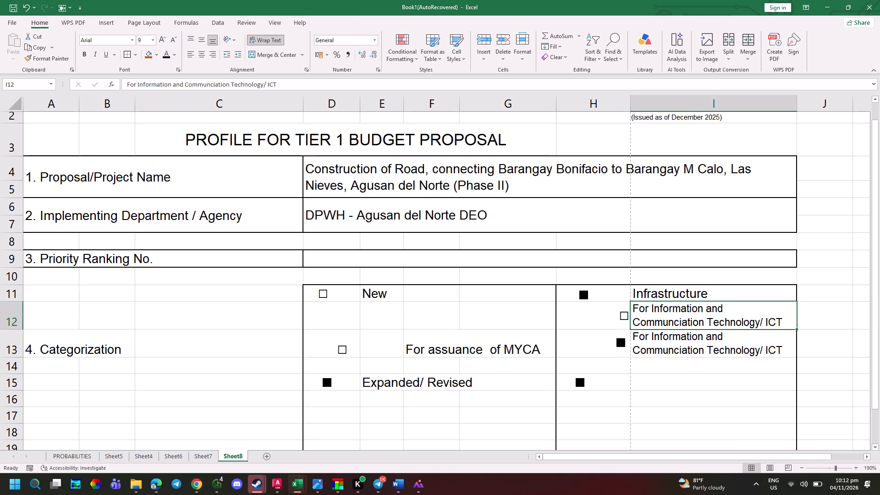
# Remove one leading space before the empty check box in H12 so it lines up with the filled square in H13.
pyautogui.click(627, 313)
pyautogui.click(629, 319)
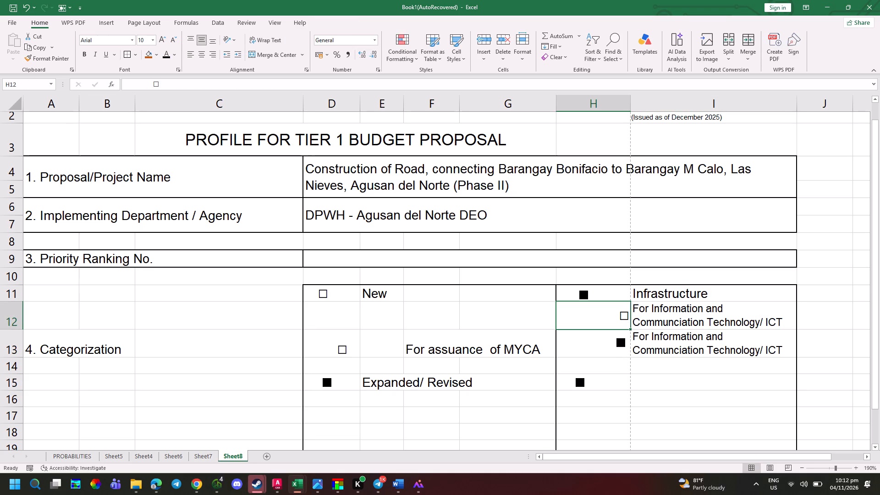
pyautogui.click(627, 319)
pyautogui.doubleClick(627, 319)
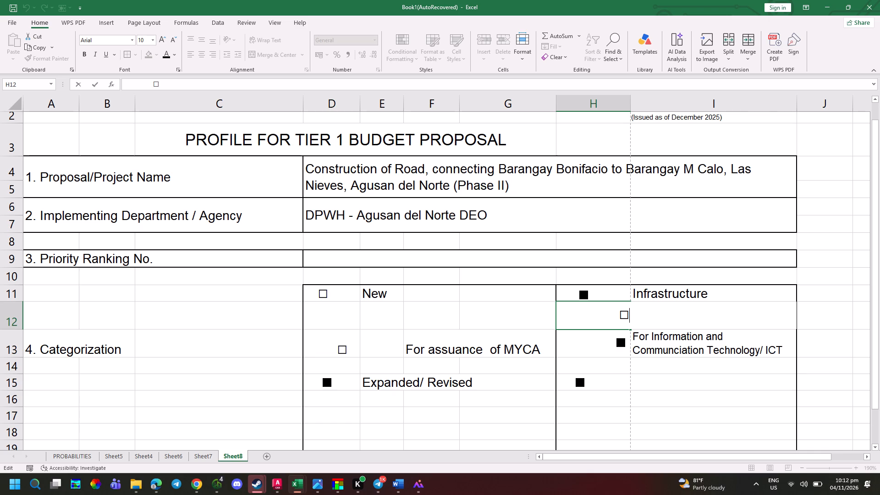
pyautogui.click(625, 317)
pyautogui.click(621, 316)
pyautogui.press('BackSpace')
pyautogui.press('BackSpace')
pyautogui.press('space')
pyautogui.click(678, 438)
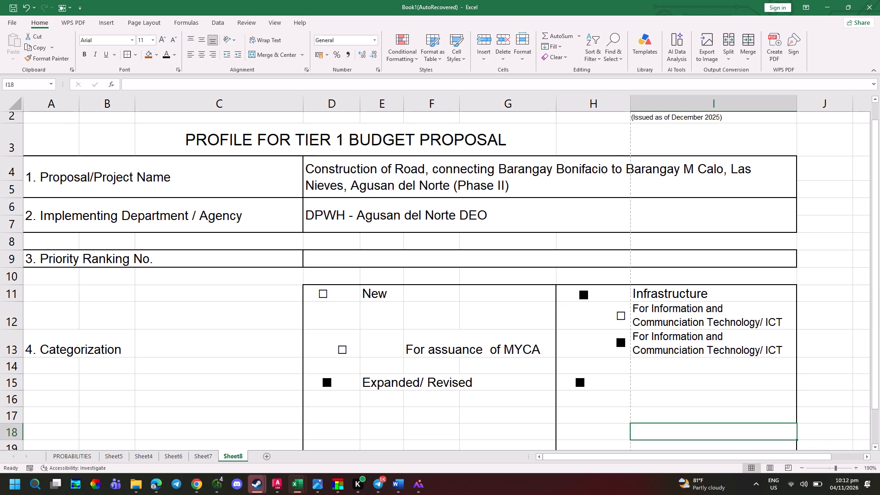
# Insert "Non-" before "Information" in the I13 label so it reads "For Non-Information and Communciation Technology/ ICT".
pyautogui.doubleClick(663, 343)
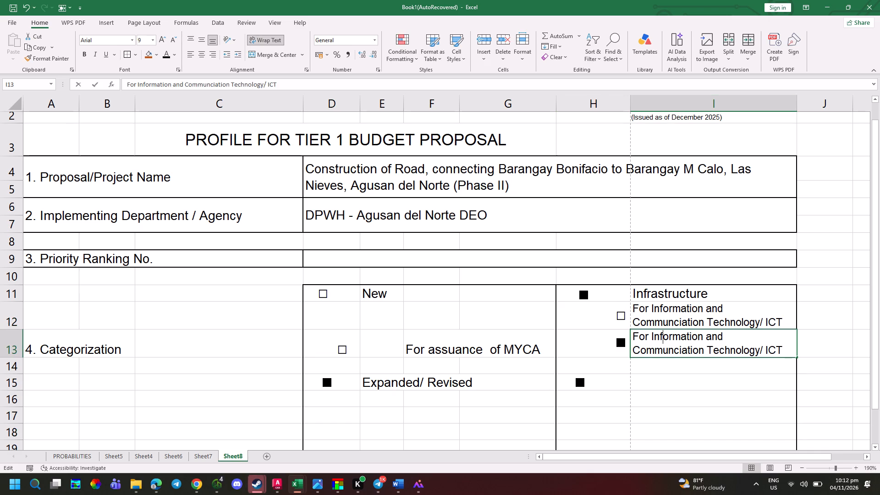
pyautogui.click(650, 336)
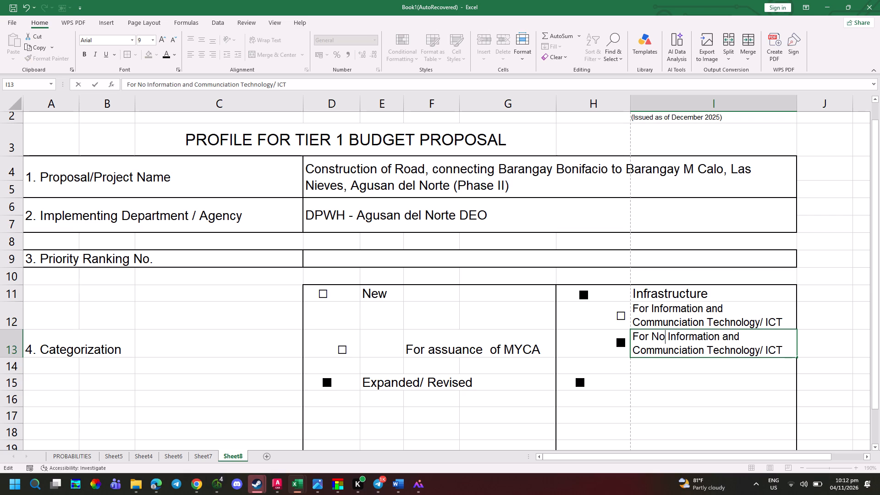
pyautogui.press('BackSpace')
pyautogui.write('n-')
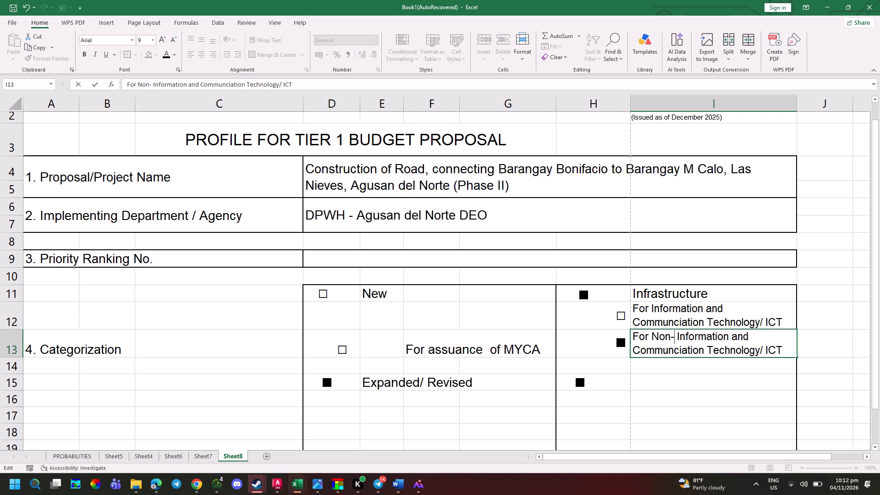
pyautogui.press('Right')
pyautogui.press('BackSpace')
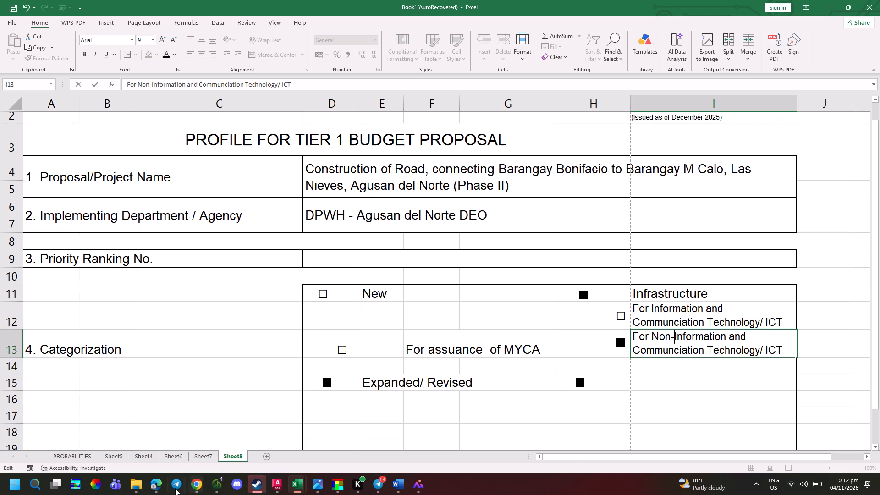
# Switch from the workbook to the open Google Chrome windows.
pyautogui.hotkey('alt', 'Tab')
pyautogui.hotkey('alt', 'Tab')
pyautogui.click(203, 483)
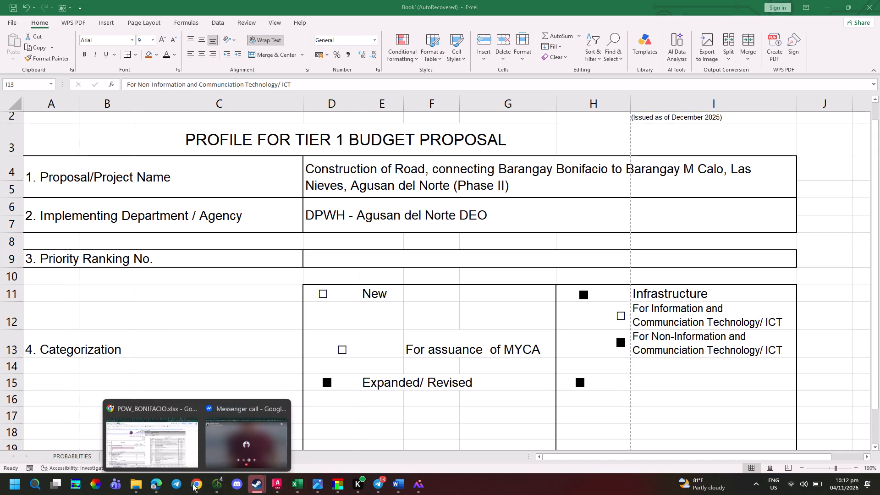
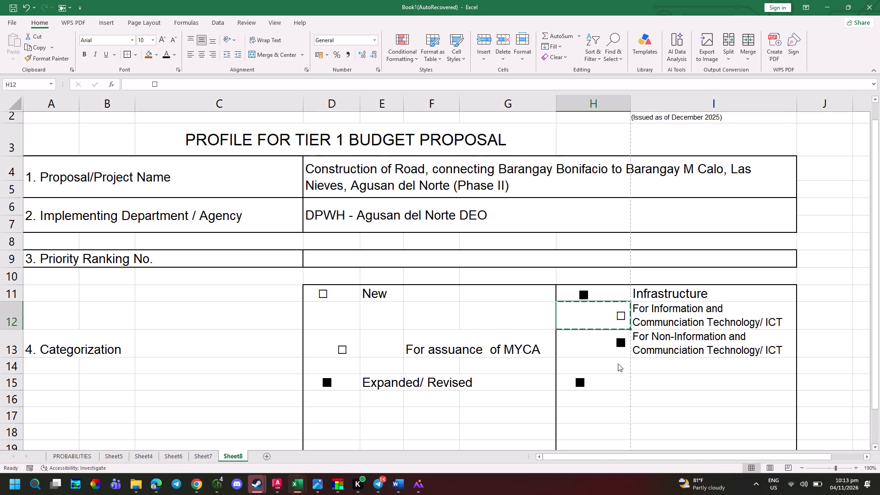
# Copy the empty check box from H12 into H14, below the filled square in H13.
pyautogui.click(616, 367)
pyautogui.hotkey('ctrl', 'v')
pyautogui.click(617, 368)
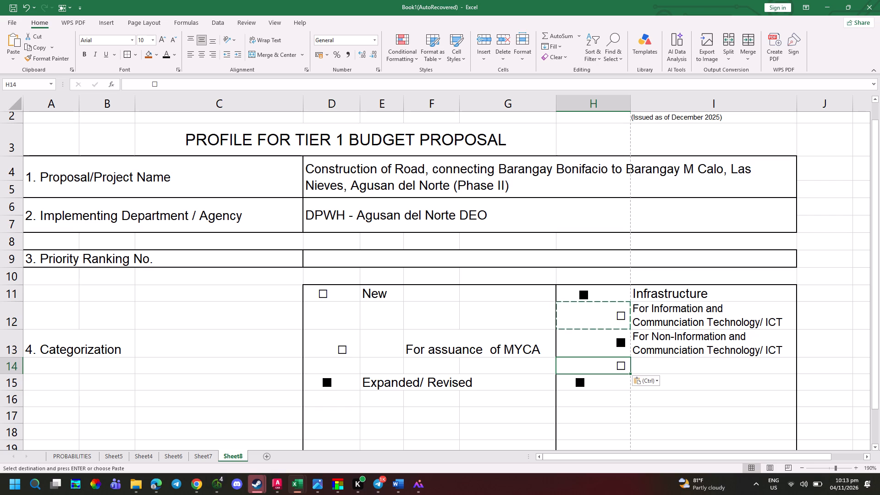
# Remove several leading spaces before the check box in H14 so it sits further left within the cell.
pyautogui.doubleClick(612, 365)
pyautogui.press('BackSpace')
pyautogui.press('BackSpace')
pyautogui.press('BackSpace')
pyautogui.press('BackSpace')
pyautogui.press('BackSpace')
pyautogui.press('BackSpace')
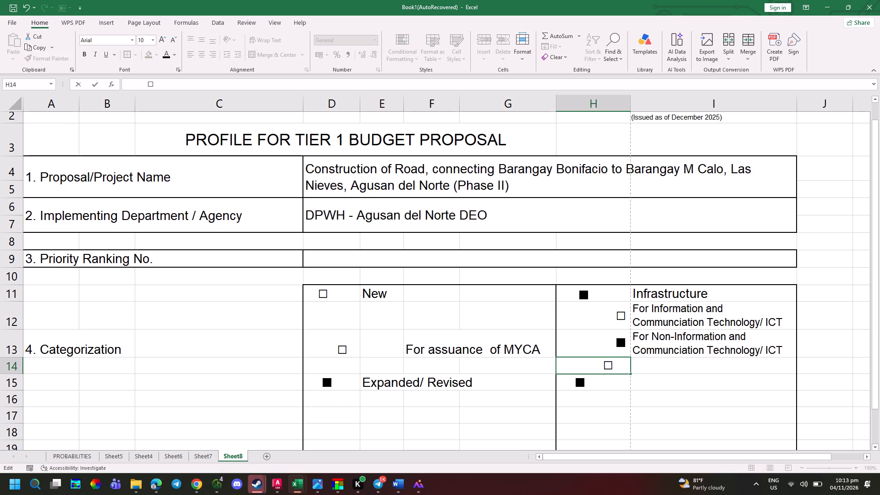
# Remove leading spaces before the empty check box in H14 to bring it roughly in line with the filled square in H11.
pyautogui.press('BackSpace')
pyautogui.press('BackSpace')
pyautogui.press('BackSpace')
pyautogui.press('BackSpace')
pyautogui.press('BackSpace')
pyautogui.press('Right')
# Reduce the "Infrastructure" label in I11 to font size 9, matching the ICT label in I12.
pyautogui.click(655, 290)
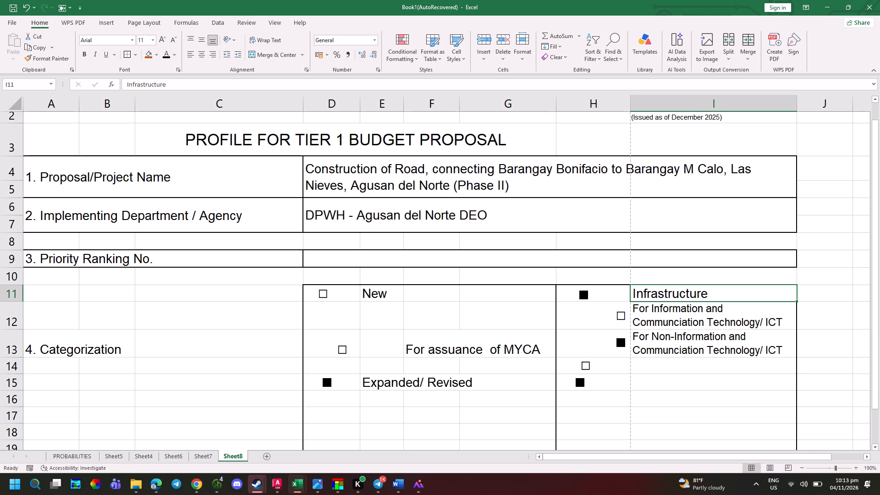
pyautogui.click(171, 43)
pyautogui.click(171, 43)
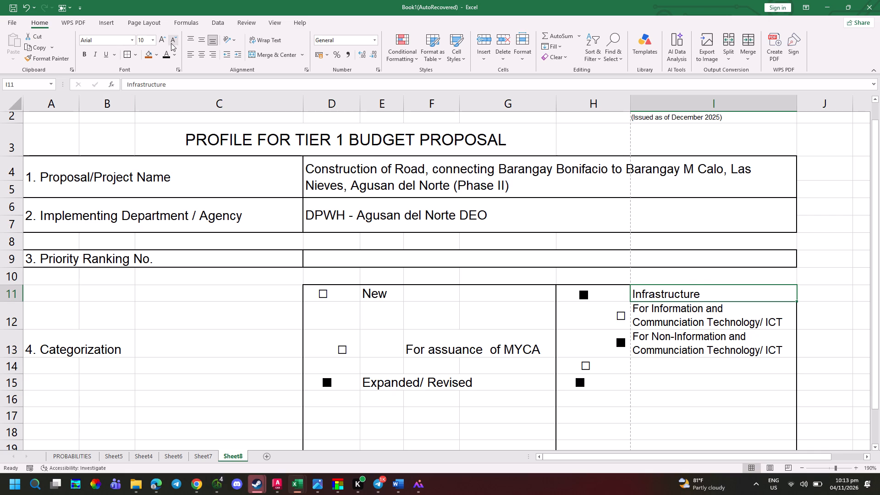
pyautogui.click(667, 311)
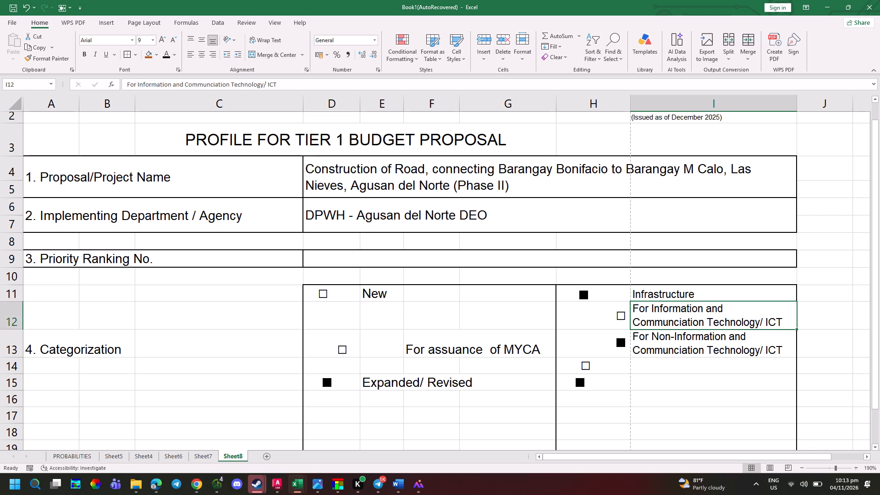
# Copy the "Infrastructure" label from I11 into I14 and change the copy to read "Non - Infrastructure".
pyautogui.click(660, 290)
pyautogui.hotkey('ctrl', 'c')
pyautogui.click(651, 372)
pyautogui.hotkey('ctrl', 'v')
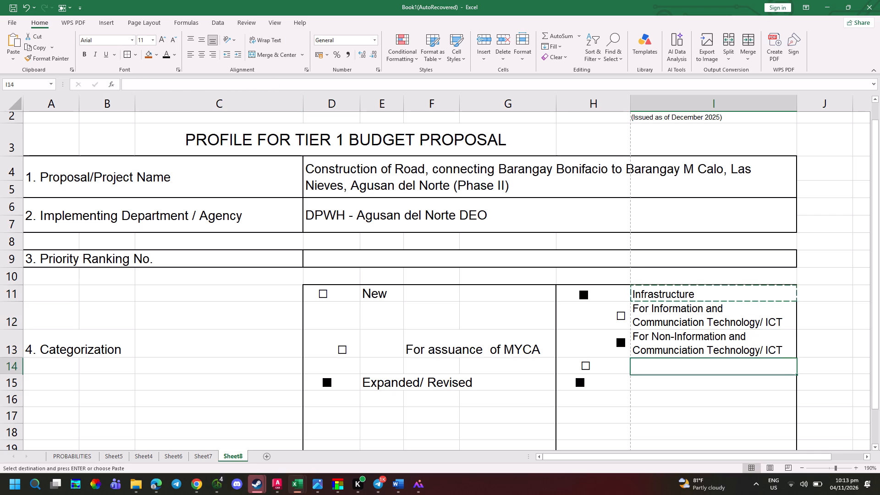
pyautogui.click(652, 370)
pyautogui.doubleClick(634, 368)
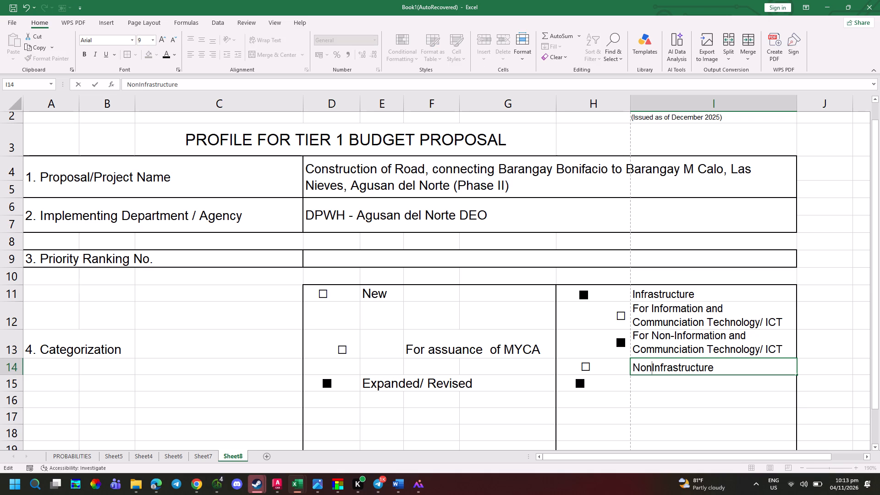
pyautogui.press('space')
pyautogui.write('-')
pyautogui.press('space')
pyautogui.click(690, 399)
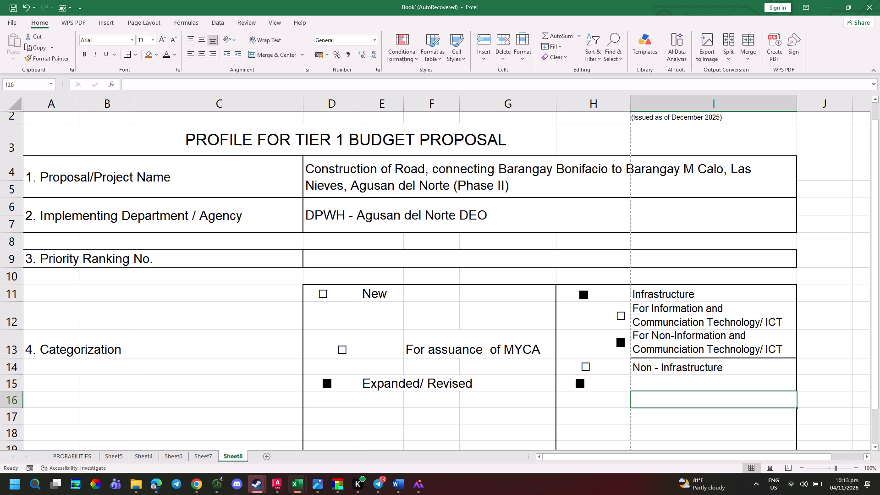
# Remove all borders from I13 to clear the line between the non-ICT label and the "Non - Infrastructure" label.
pyautogui.click(698, 348)
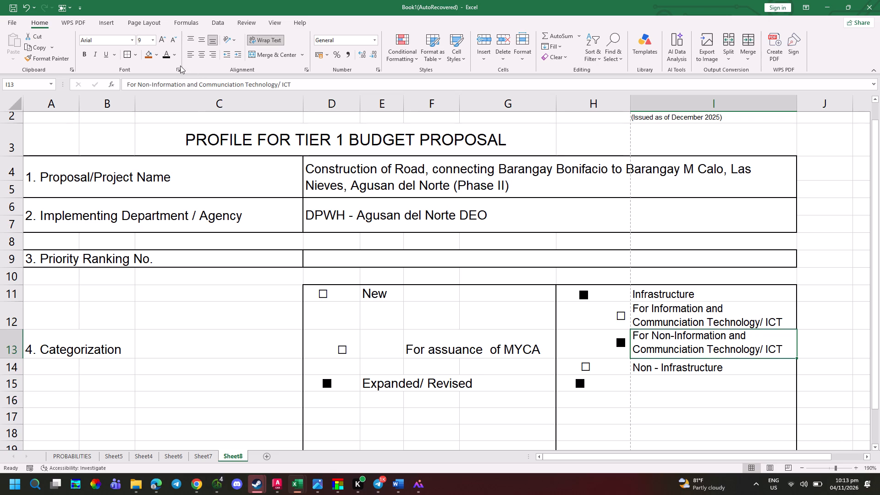
pyautogui.click(139, 55)
pyautogui.click(138, 57)
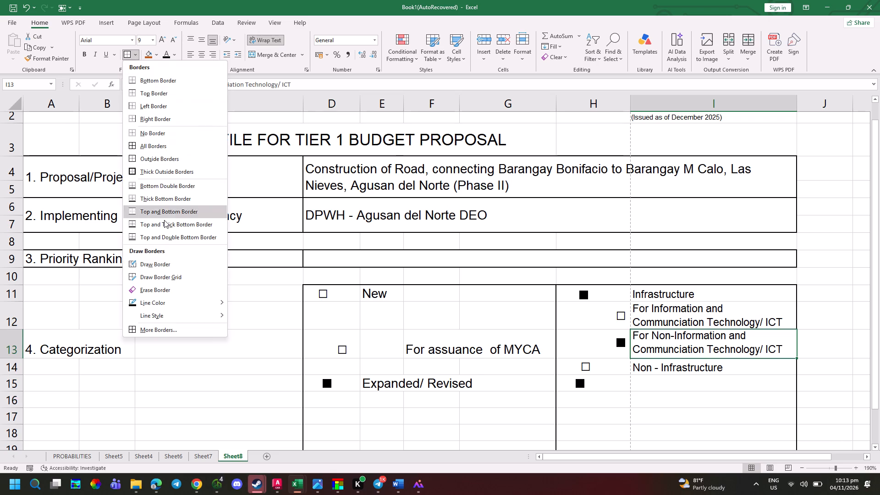
pyautogui.click(154, 136)
pyautogui.click(674, 340)
# Select the categorization section's infrastructure block, H11:I19.
pyautogui.scroll(-1, 748, 380)
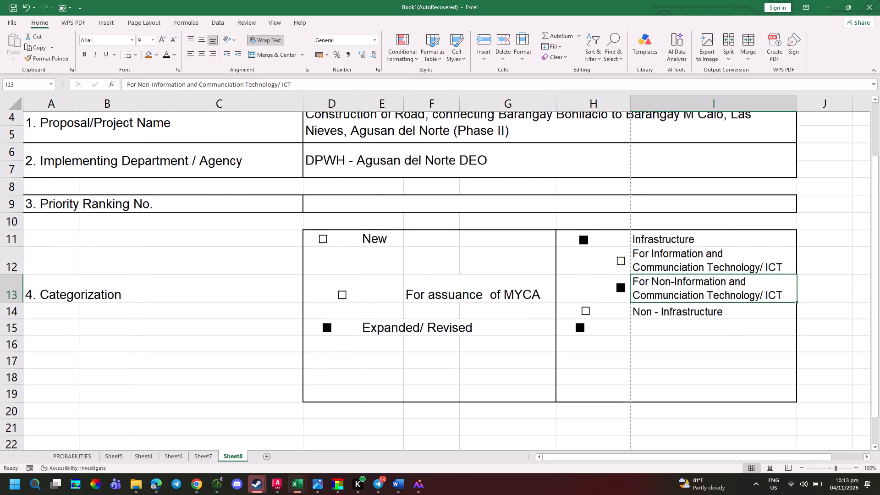
pyautogui.moveTo(739, 340); pyautogui.dragTo(607, 194)
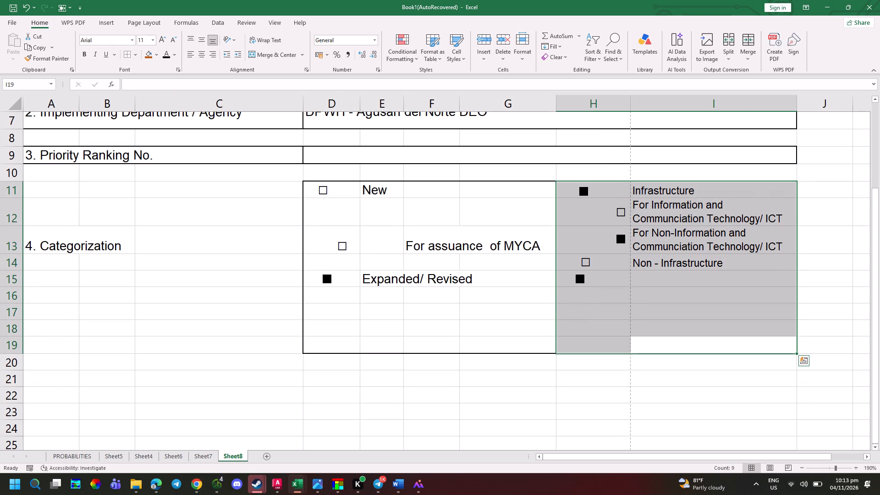
# Apply thick outside borders around the categorization section's infrastructure block, H11:I19.
pyautogui.click(136, 52)
pyautogui.click(138, 178)
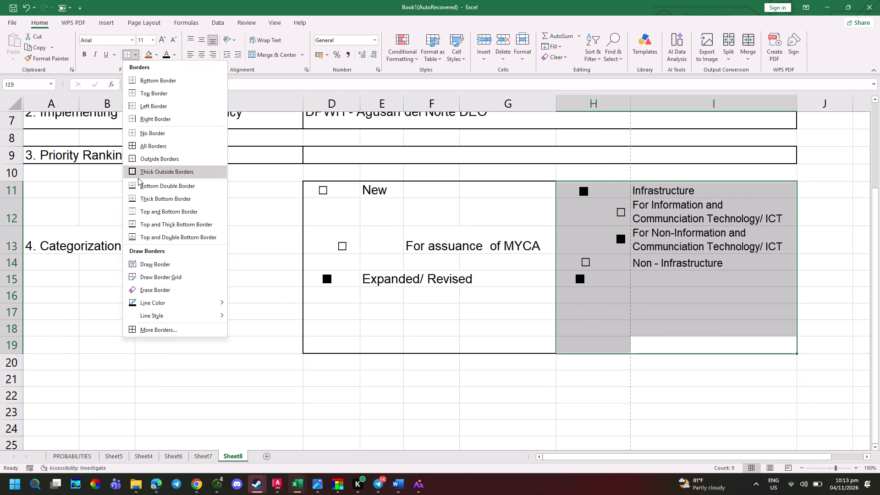
pyautogui.click(714, 372)
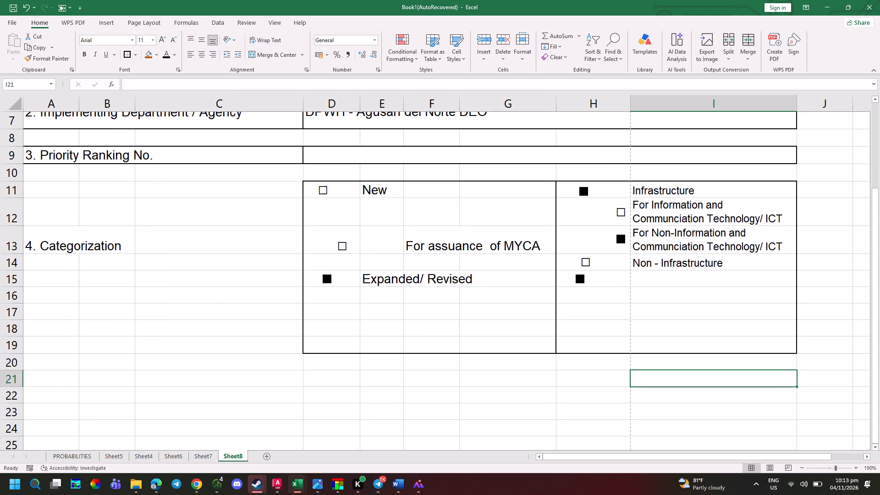
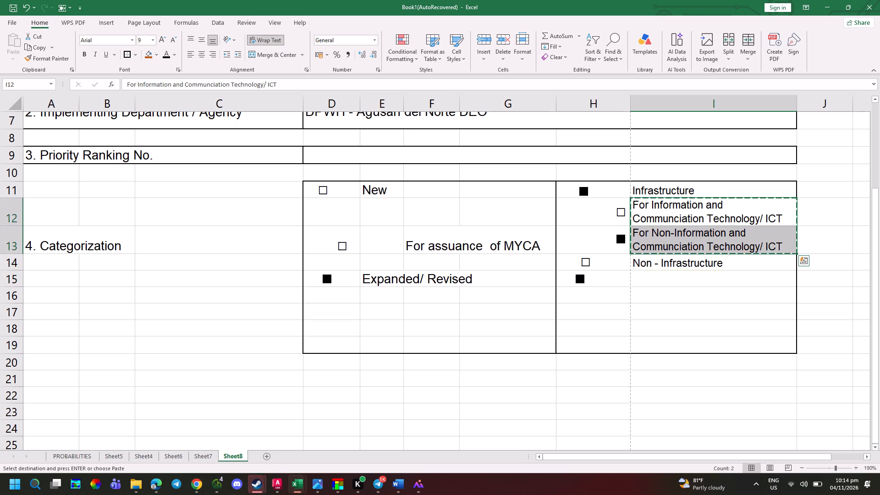
# Copy the two ICT and non-ICT check box rows, H12:I13, to H15 below the "Non - Infrastructure" label.
pyautogui.click(647, 282)
pyautogui.moveTo(620, 220); pyautogui.dragTo(637, 230)
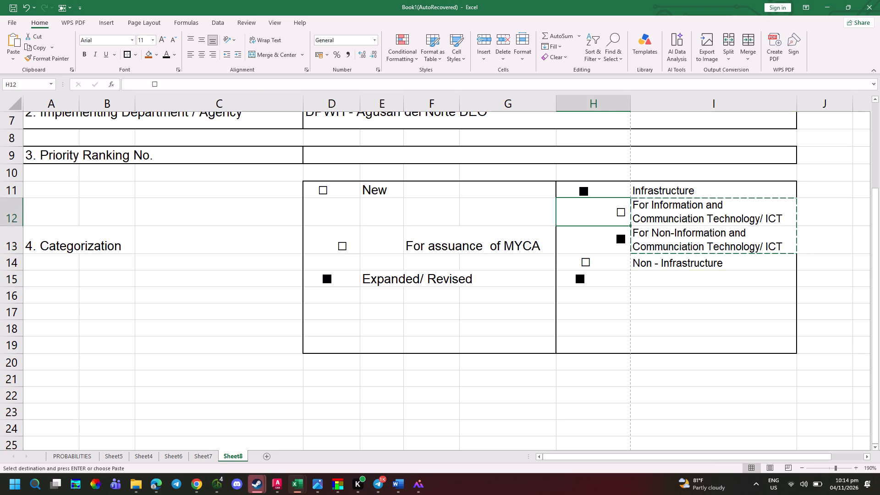
pyautogui.moveTo(637, 230); pyautogui.dragTo(643, 232)
pyautogui.hotkey('ctrl', 'c')
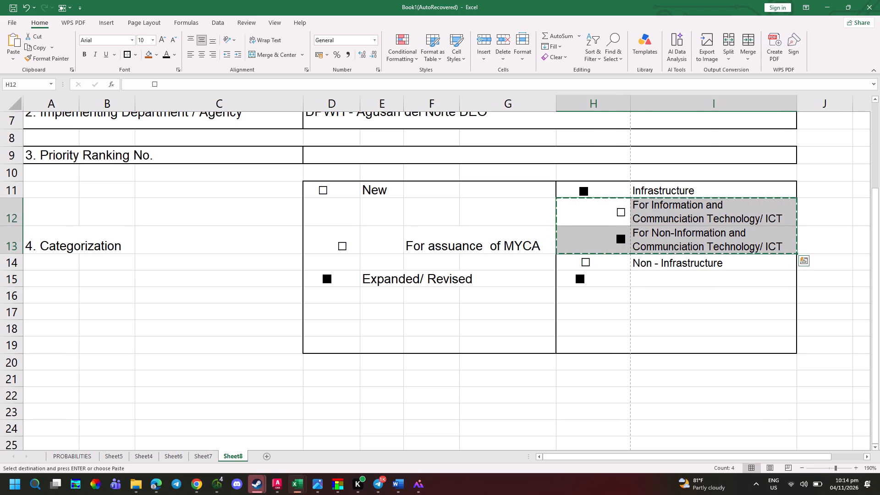
pyautogui.click(620, 282)
pyautogui.hotkey('ctrl', 'v')
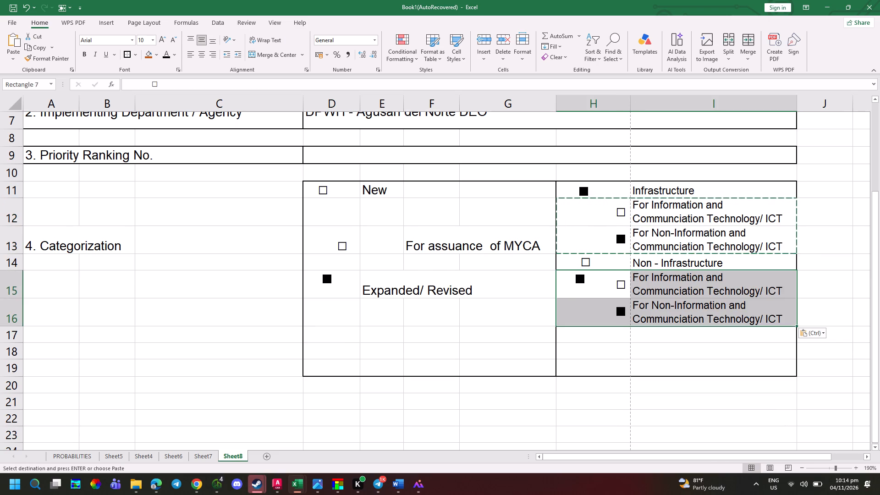
# Delete the leftover filled square beside the pasted ICT check box in H15.
pyautogui.click(587, 280)
pyautogui.click(582, 281)
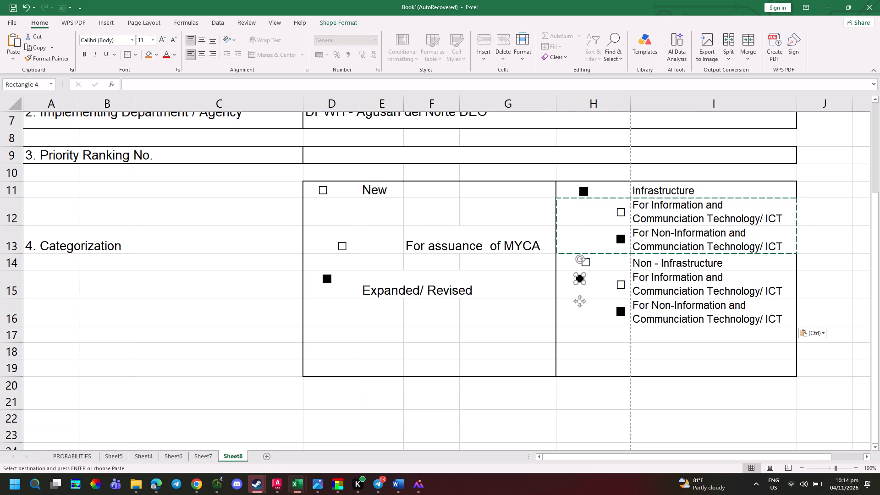
pyautogui.press('Delete')
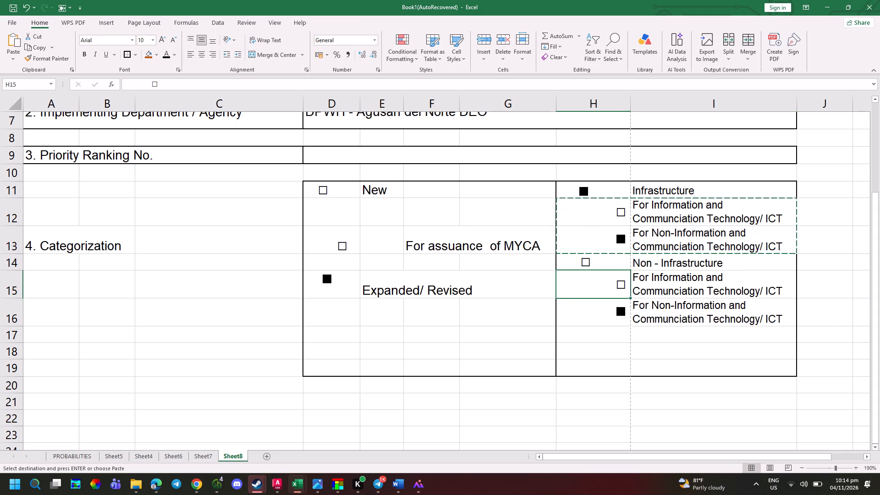
# Copy the empty check box from H15 into H16 and delete the filled square covering it.
pyautogui.click(622, 283)
pyautogui.hotkey('ctrl', 'c')
pyautogui.click(600, 315)
pyautogui.hotkey('ctrl', 'v')
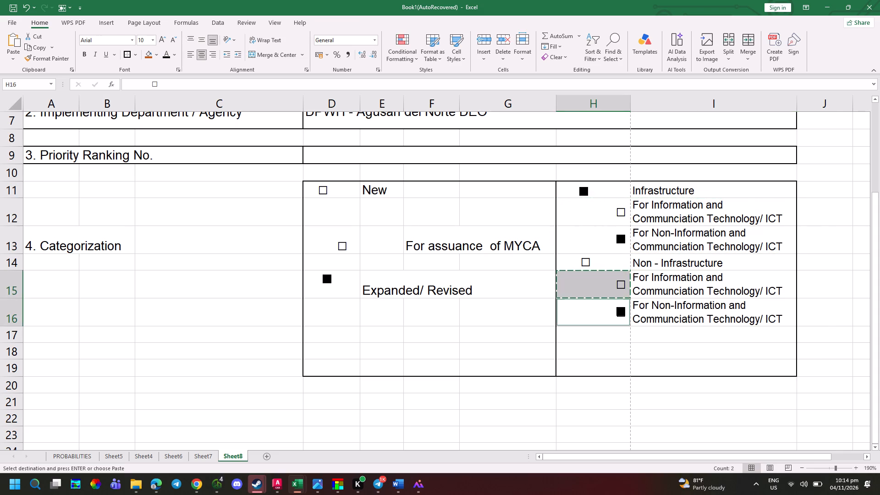
pyautogui.click(623, 311)
pyautogui.press('Delete')
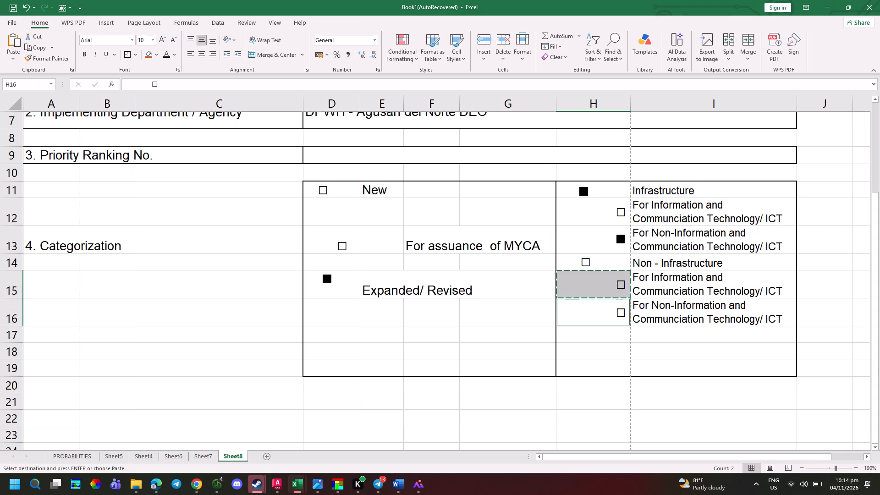
pyautogui.click(702, 368)
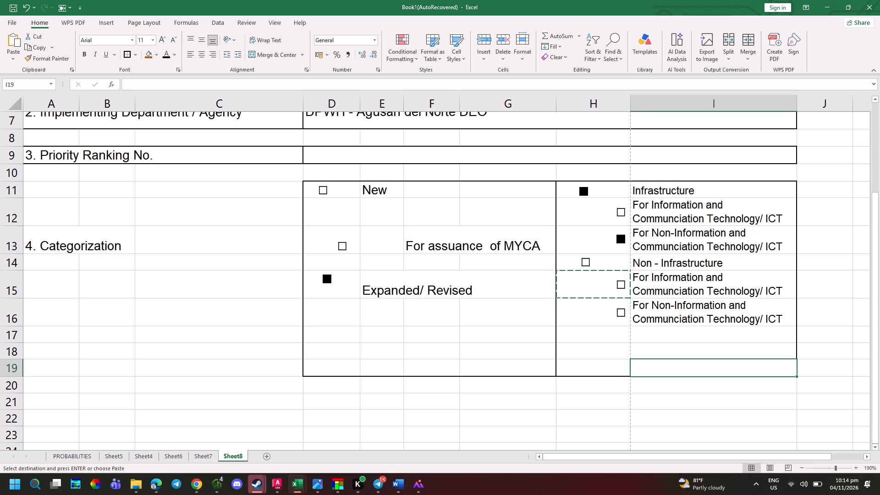
# Remove all borders from the unused rows below the categorization entries, D17:I21.
pyautogui.moveTo(687, 312); pyautogui.dragTo(120, 191)
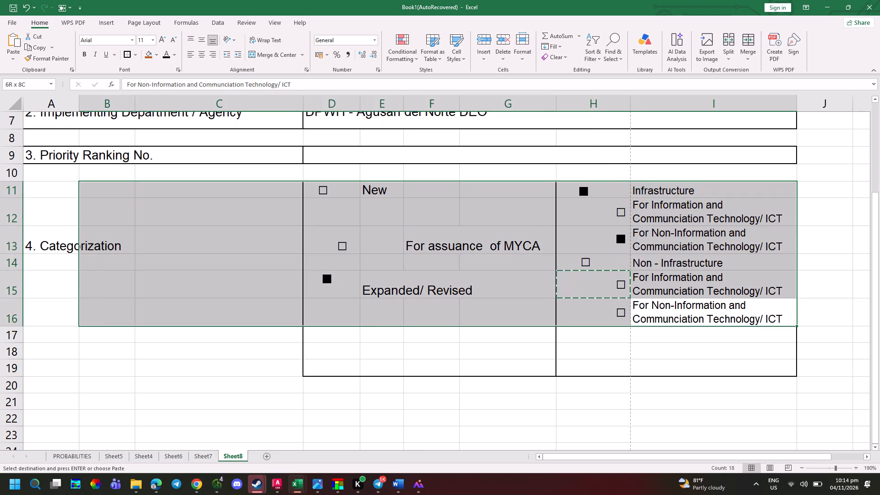
pyautogui.moveTo(120, 191); pyautogui.dragTo(362, 203)
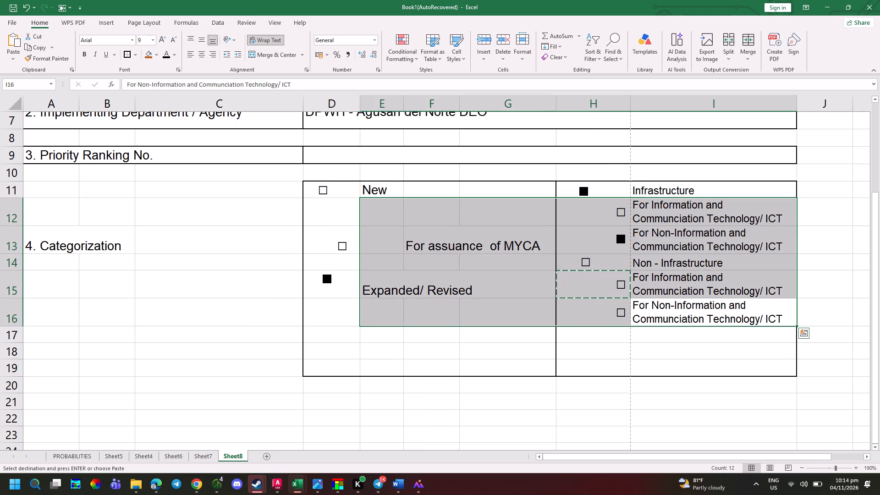
pyautogui.moveTo(753, 397); pyautogui.dragTo(330, 338)
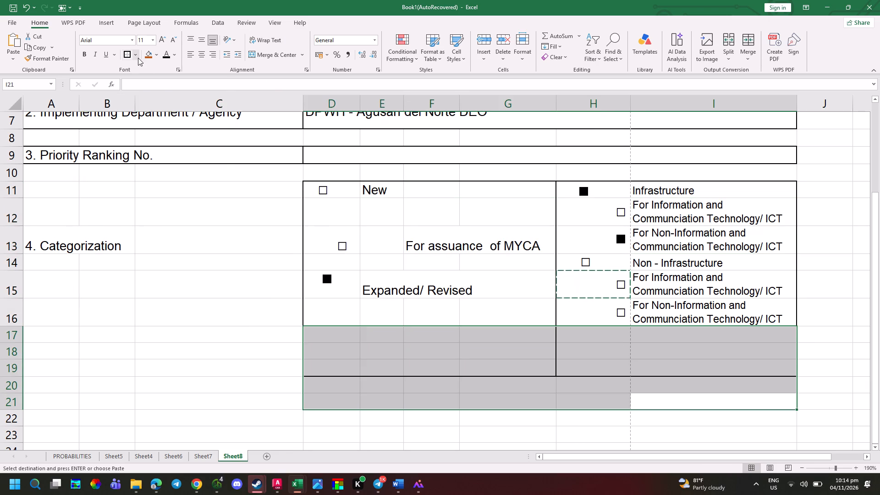
pyautogui.click(138, 58)
pyautogui.moveTo(168, 143); pyautogui.dragTo(166, 135)
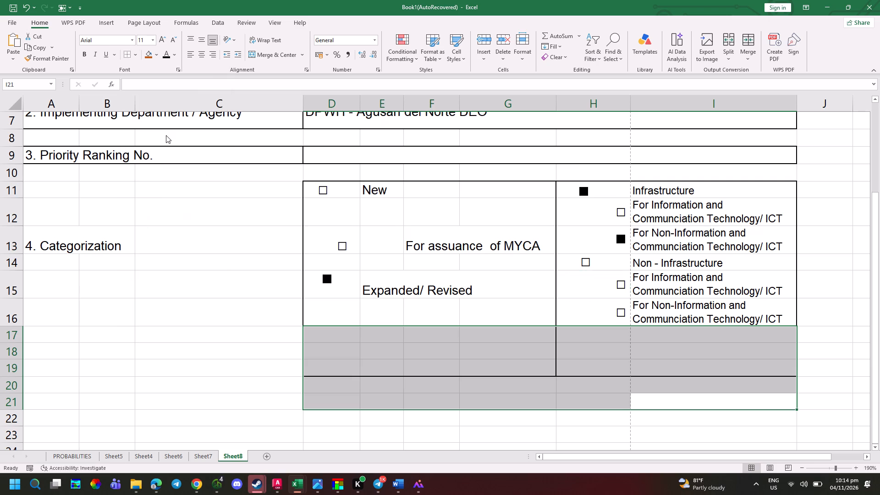
pyautogui.moveTo(484, 400); pyautogui.dragTo(488, 402)
# Apply thick outside borders around the whole categorization section, A11:I16.
pyautogui.moveTo(707, 319); pyautogui.dragTo(476, 215)
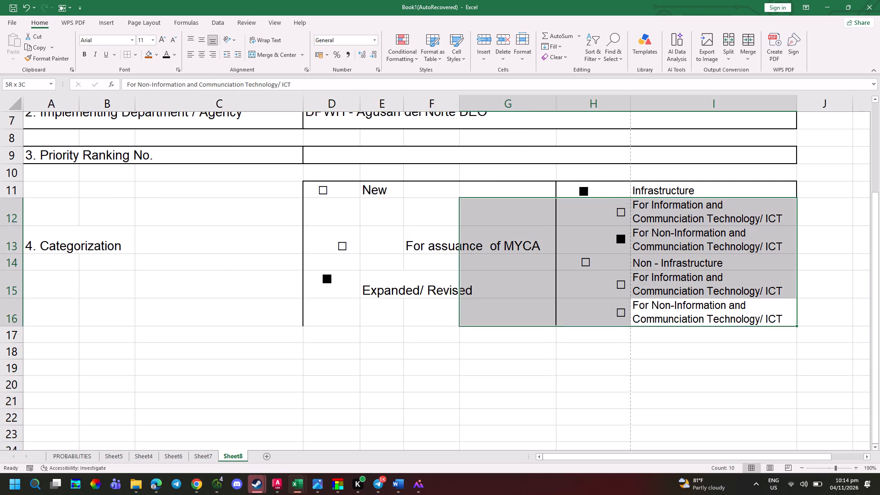
pyautogui.moveTo(476, 215); pyautogui.dragTo(67, 193)
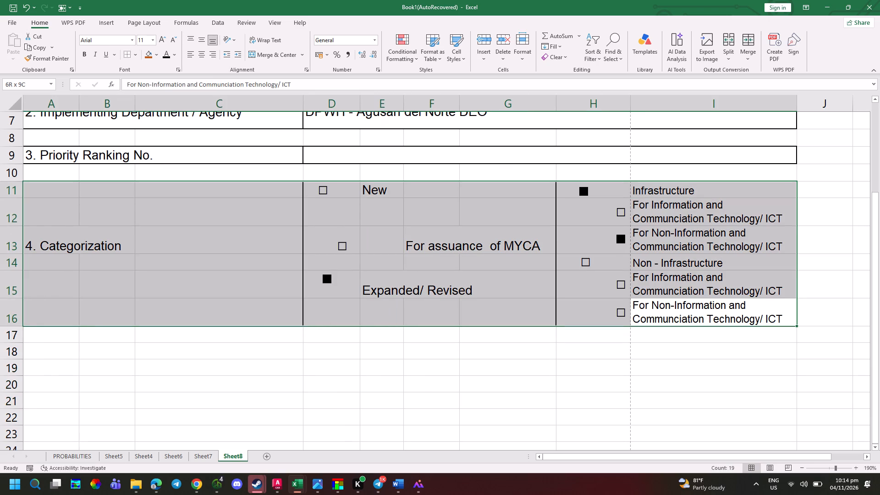
pyautogui.moveTo(67, 193); pyautogui.dragTo(84, 189)
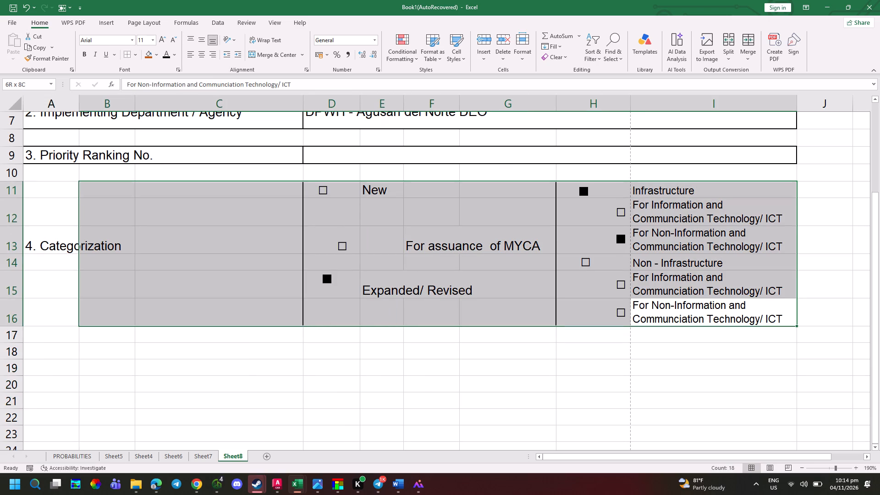
pyautogui.moveTo(84, 189); pyautogui.dragTo(55, 191)
pyautogui.click(136, 53)
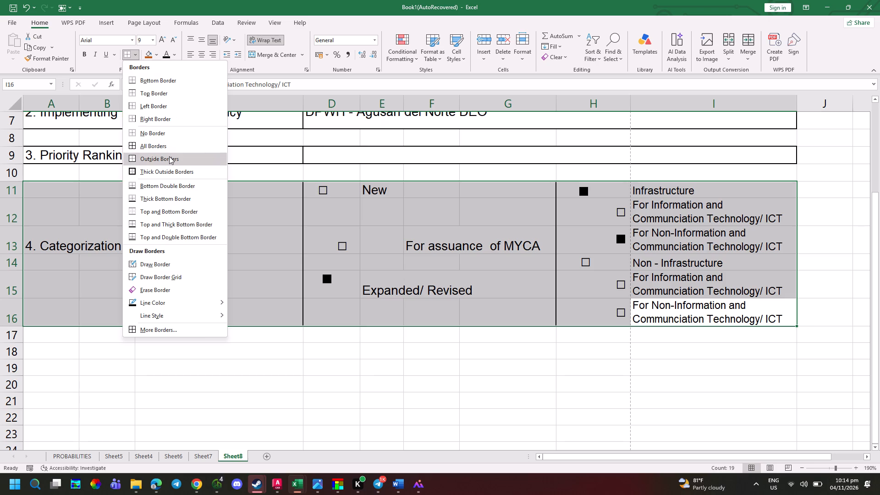
pyautogui.click(171, 169)
pyautogui.click(575, 454)
pyautogui.click(569, 396)
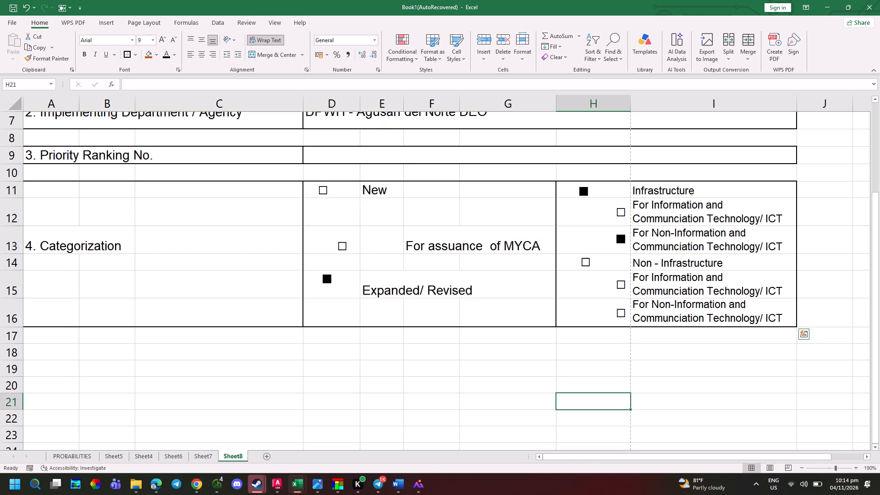
# Middle-align the MYCA check box and label row, D13:G13, vertically.
pyautogui.keyDown('ctrl'); pyautogui.scroll(-2, 565, 406); pyautogui.keyUp('ctrl')
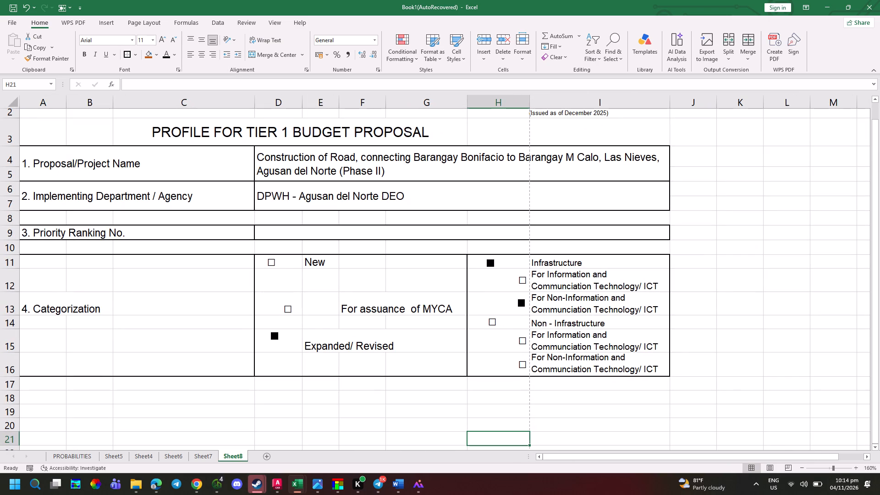
pyautogui.click(327, 307)
pyautogui.moveTo(291, 303); pyautogui.dragTo(415, 303)
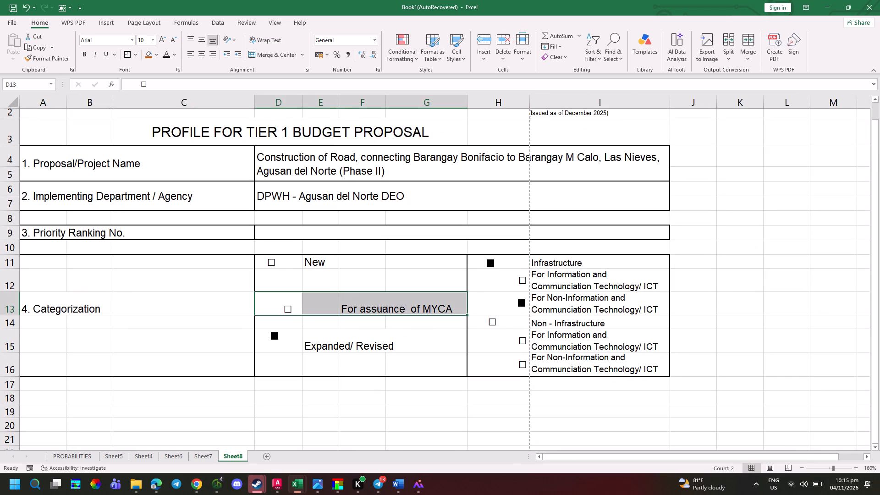
pyautogui.click(199, 49)
pyautogui.click(199, 52)
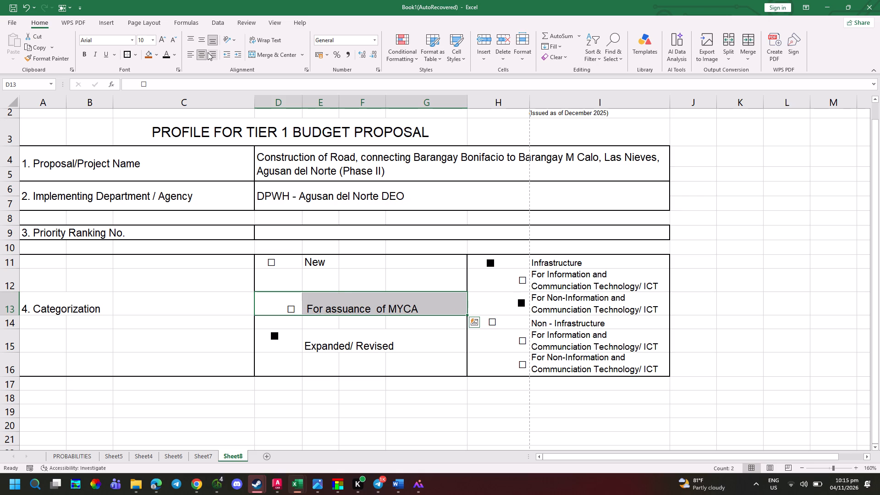
pyautogui.hotkey('ctrl', 'z')
pyautogui.click(202, 41)
pyautogui.moveTo(450, 323); pyautogui.dragTo(444, 335)
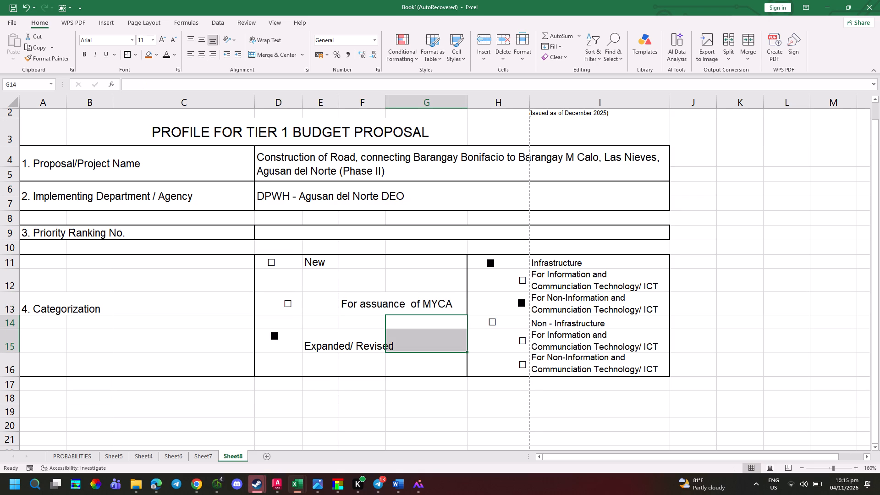
pyautogui.click(431, 396)
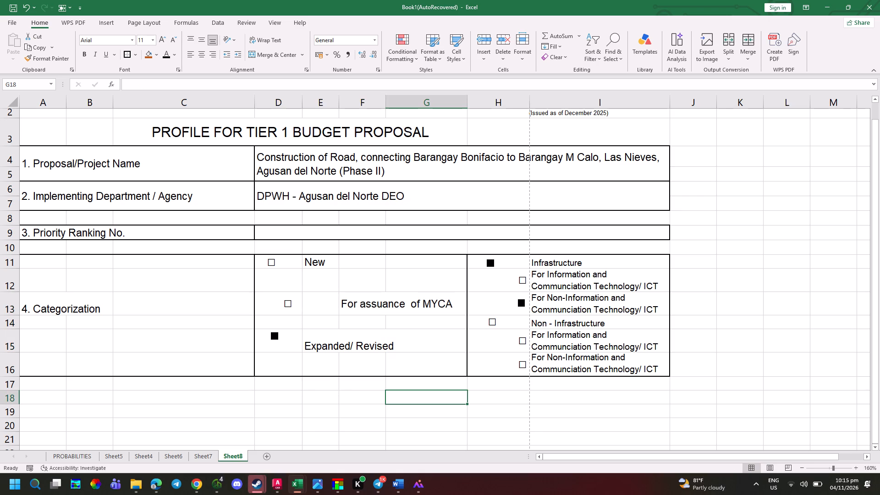
pyautogui.moveTo(419, 350); pyautogui.dragTo(418, 346)
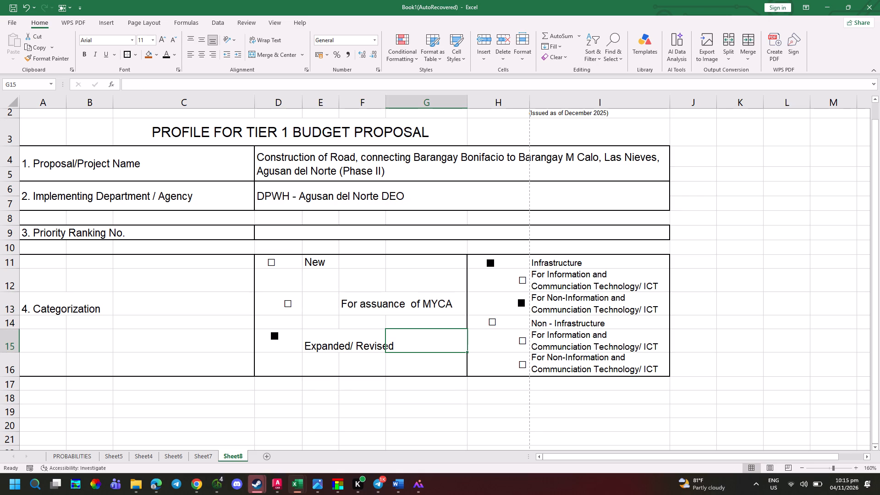
# Italicize the MYCA label in F13:G13.
pyautogui.moveTo(332, 309); pyautogui.dragTo(346, 302)
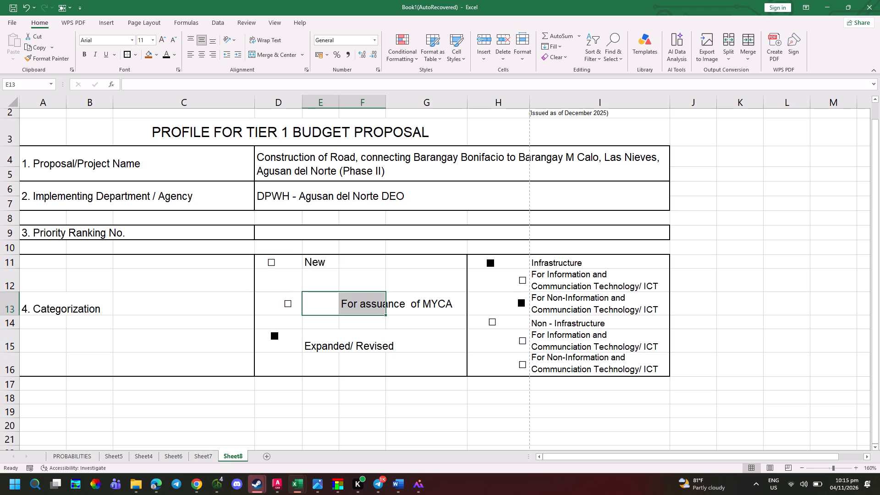
pyautogui.moveTo(365, 300); pyautogui.dragTo(429, 294)
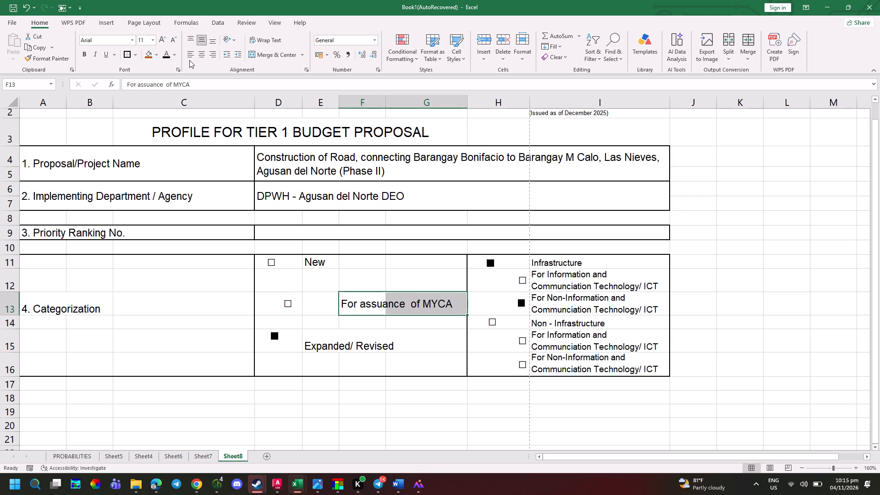
pyautogui.hotkey('ctrl', 'i')
pyautogui.click(321, 313)
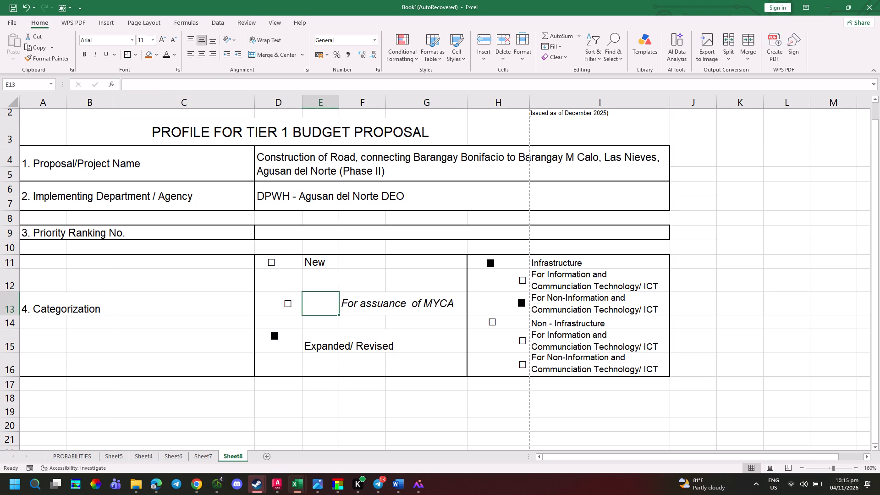
# Correct the wording of the MYCA label in F13 to "For issuance of MYCA".
pyautogui.click(289, 302)
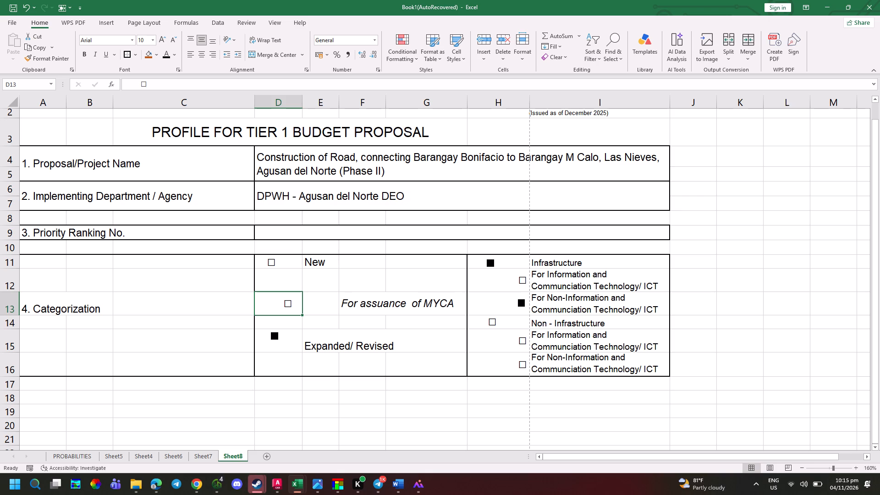
pyautogui.click(356, 306)
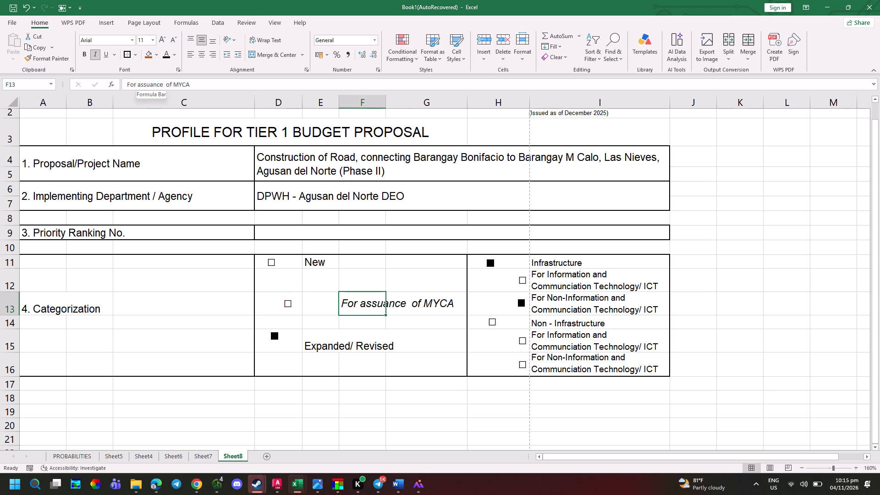
pyautogui.click(143, 85)
pyautogui.press('Left')
pyautogui.press('BackSpace')
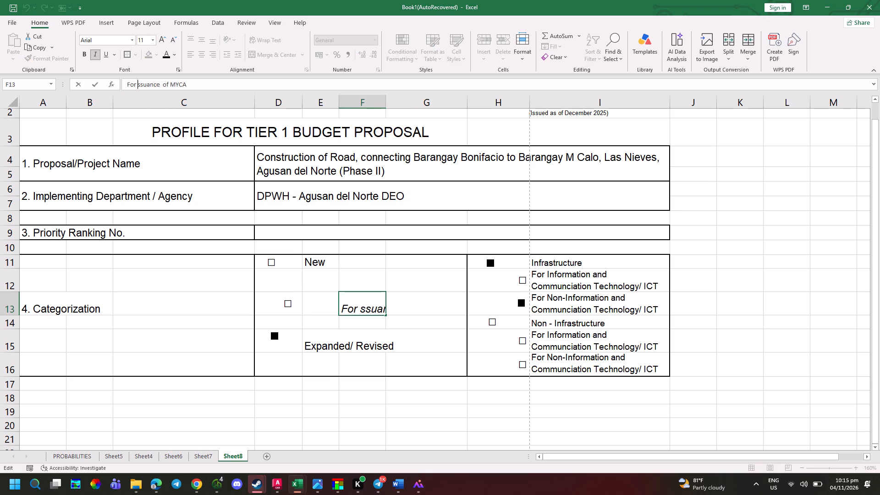
pyautogui.press('i')
pyautogui.click(305, 375)
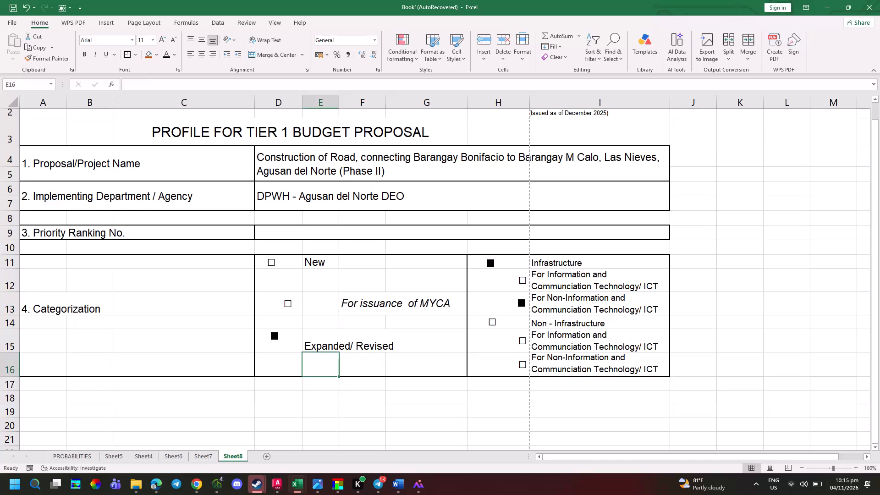
# Remove one leading space before the H14 check box to line it up with the filled "Infrastructure" box in H11.
pyautogui.keyDown('ctrl'); pyautogui.scroll(-2, 328, 388); pyautogui.keyUp('ctrl')
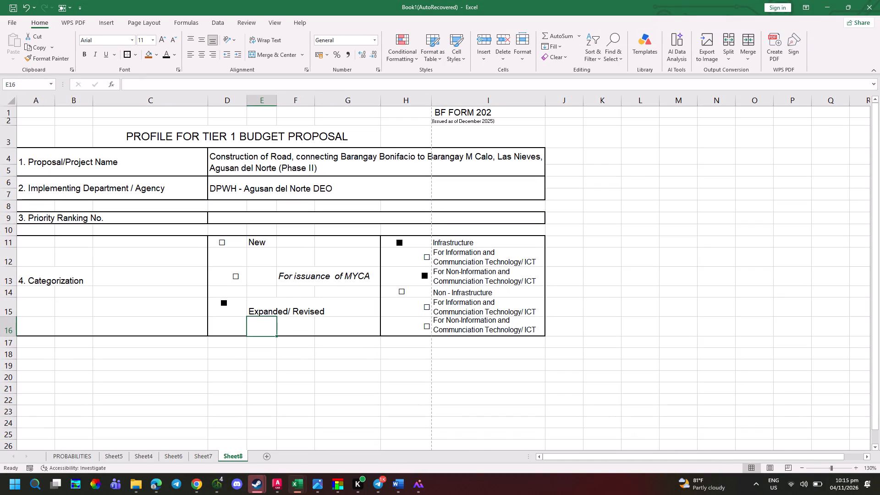
pyautogui.click(394, 291)
pyautogui.click(401, 294)
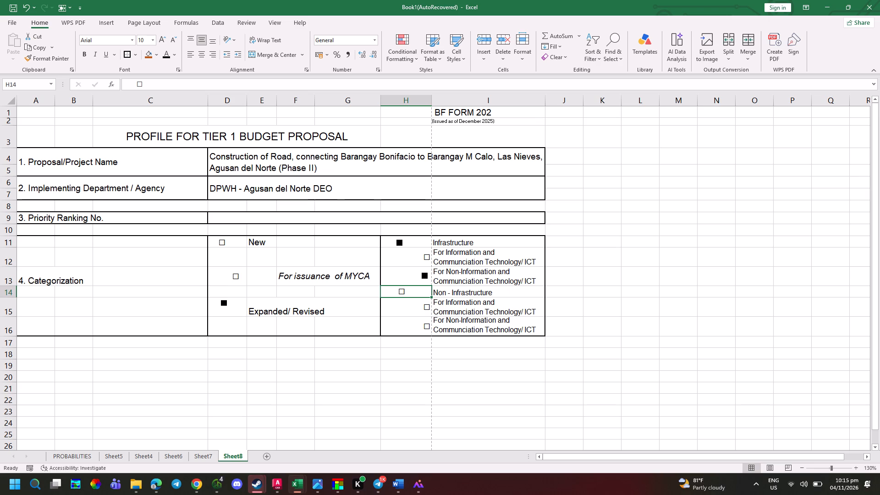
pyautogui.doubleClick(398, 292)
pyautogui.press('BackSpace')
pyautogui.press('BackSpace')
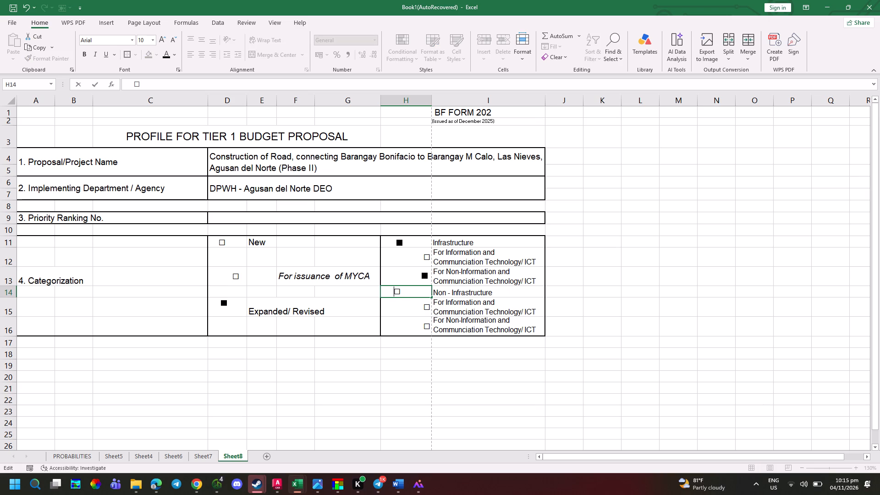
pyautogui.press('space')
pyautogui.click(502, 379)
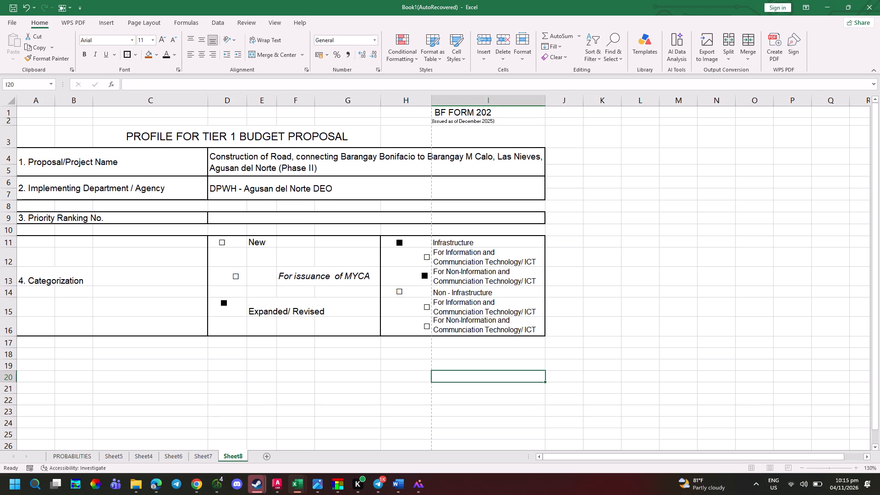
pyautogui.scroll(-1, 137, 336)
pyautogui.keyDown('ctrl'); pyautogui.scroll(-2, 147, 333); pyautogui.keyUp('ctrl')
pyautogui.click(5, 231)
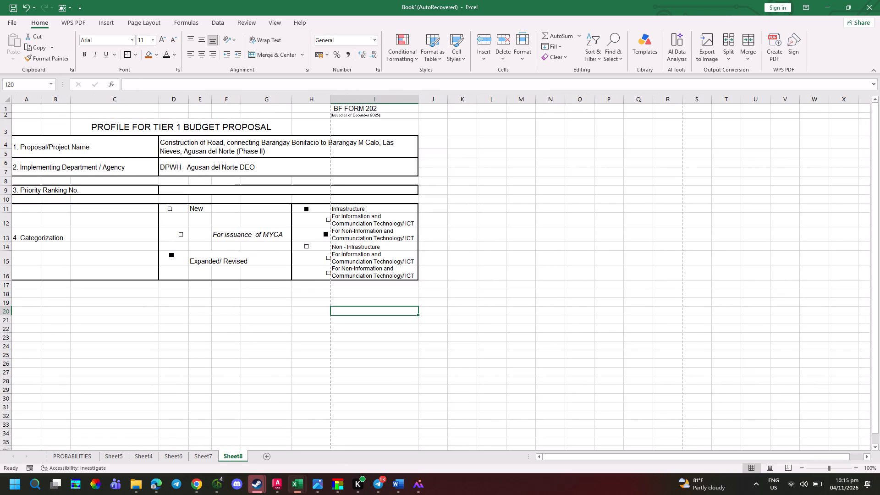
# Middle-align the "4. Categorization" label in A13 vertically and keep it left-aligned horizontally.
pyautogui.click(18, 232)
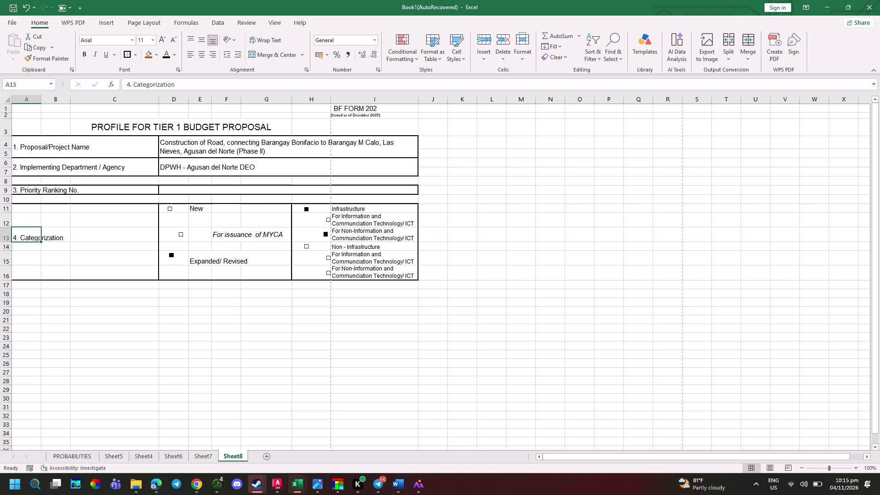
pyautogui.moveTo(23, 228); pyautogui.dragTo(23, 228)
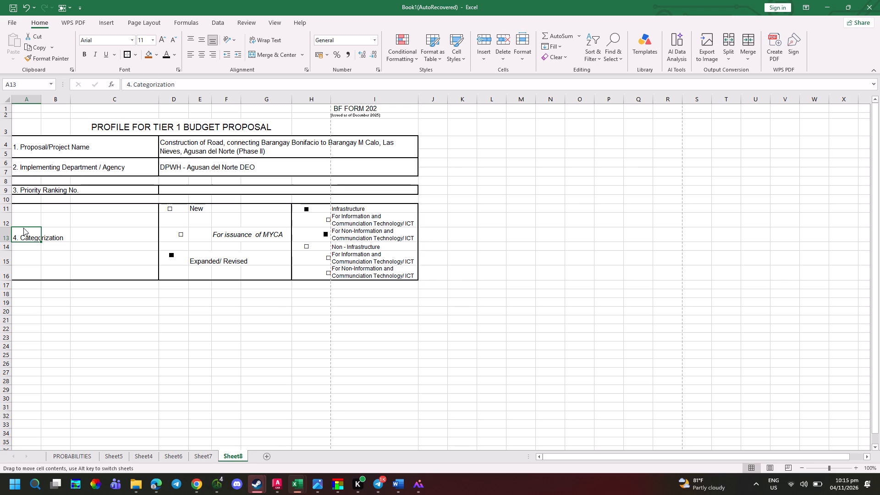
pyautogui.moveTo(23, 228); pyautogui.dragTo(24, 232)
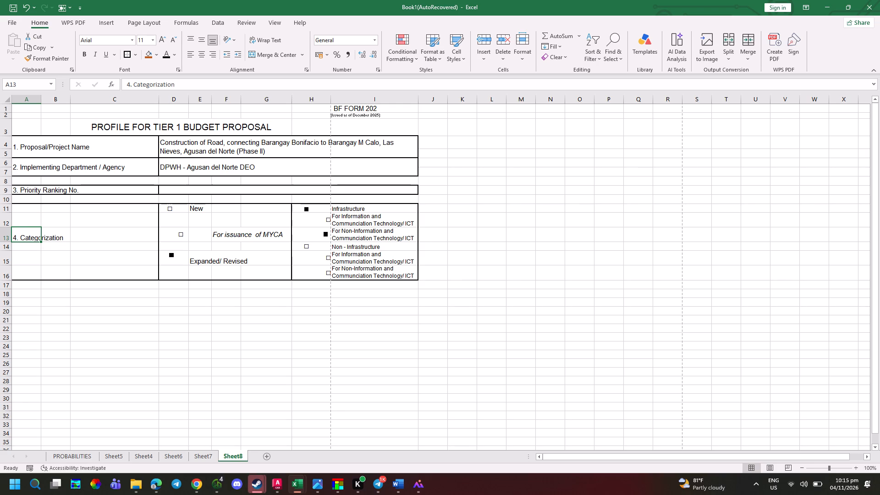
pyautogui.click(203, 51)
pyautogui.click(203, 39)
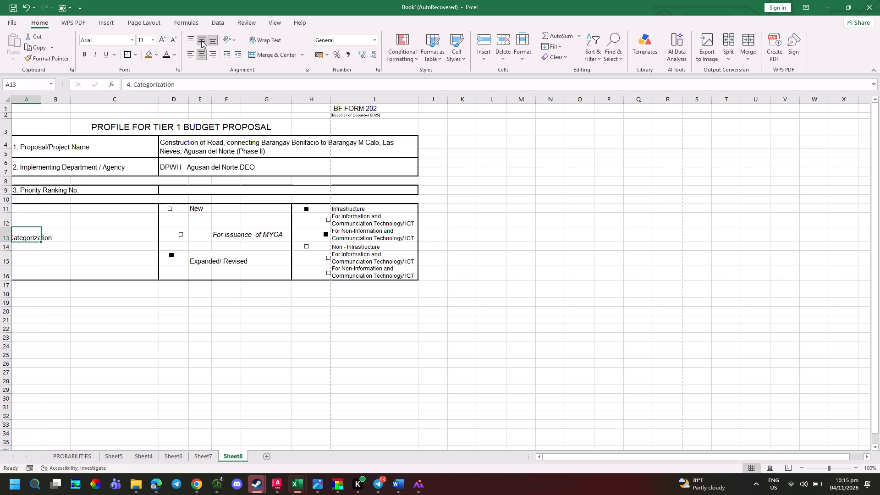
pyautogui.click(197, 57)
pyautogui.click(64, 337)
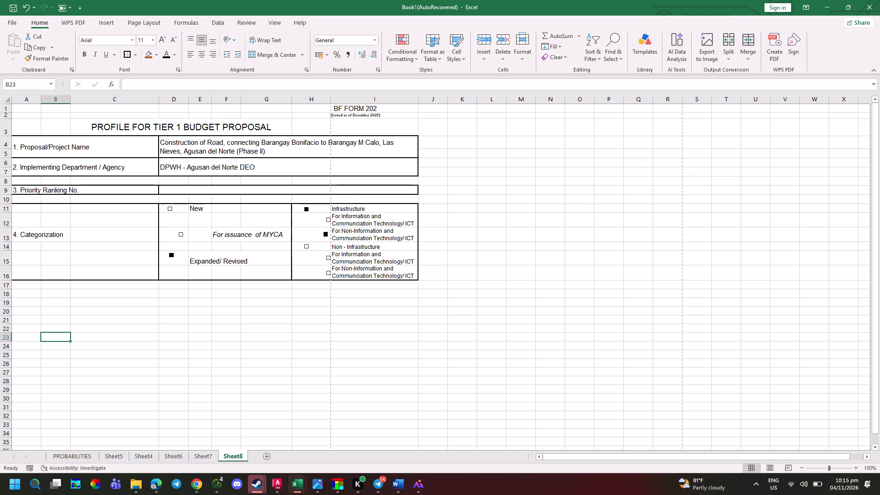
pyautogui.keyDown('ctrl'); pyautogui.scroll(1, 41, 303); pyautogui.keyUp('ctrl')
pyautogui.click(50, 261)
pyautogui.click(36, 256)
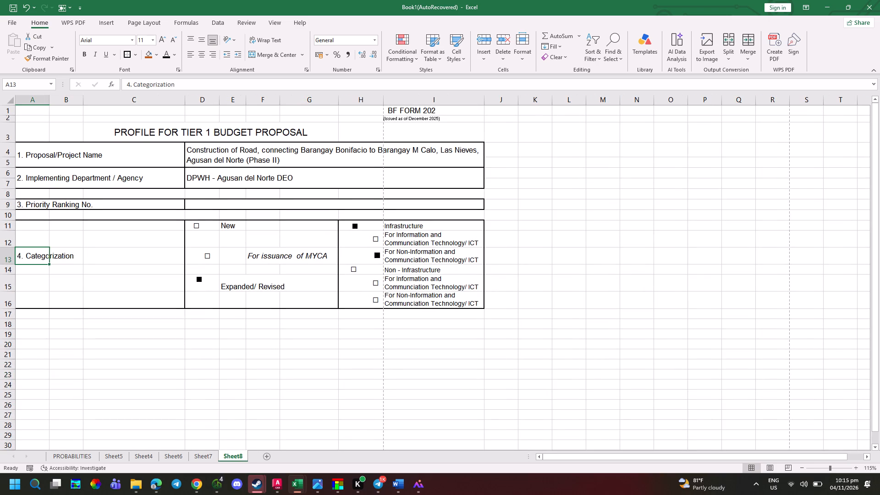
pyautogui.click(189, 54)
pyautogui.click(125, 333)
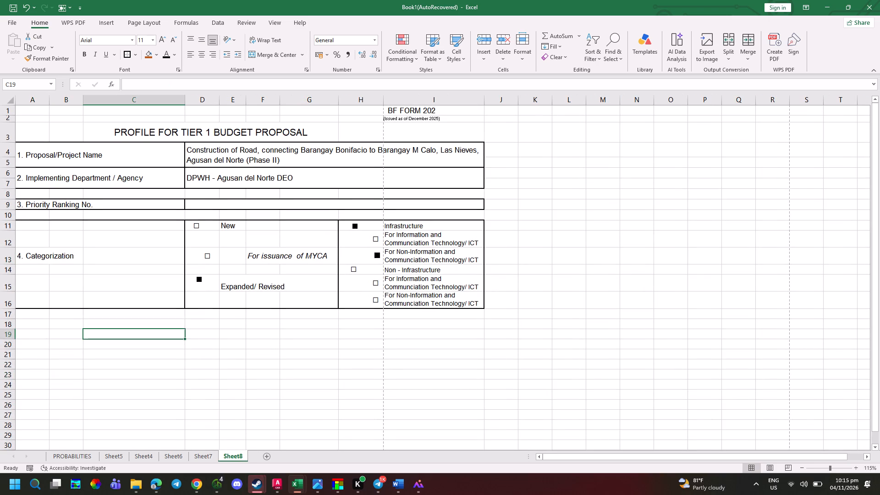
pyautogui.click(32, 252)
pyautogui.click(13, 355)
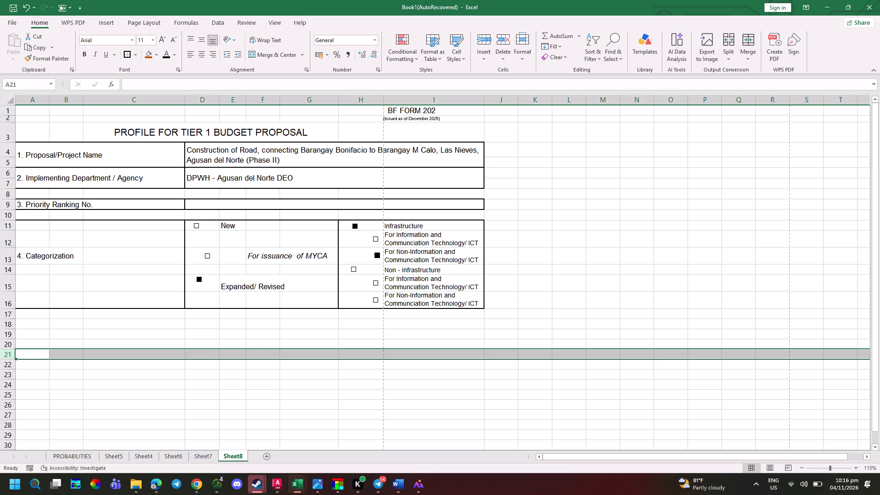
# Enter the label "5. DEPDev PIP Code:" in A18.
pyautogui.click(28, 324)
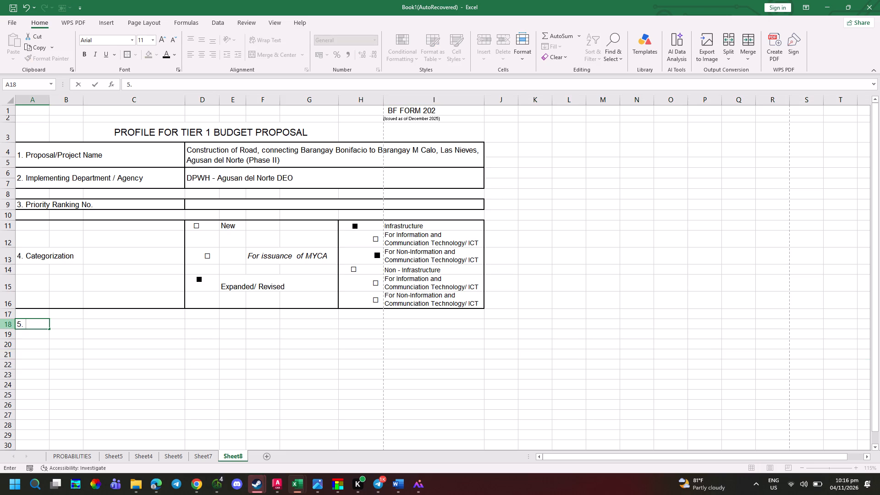
pyautogui.write('DEP')
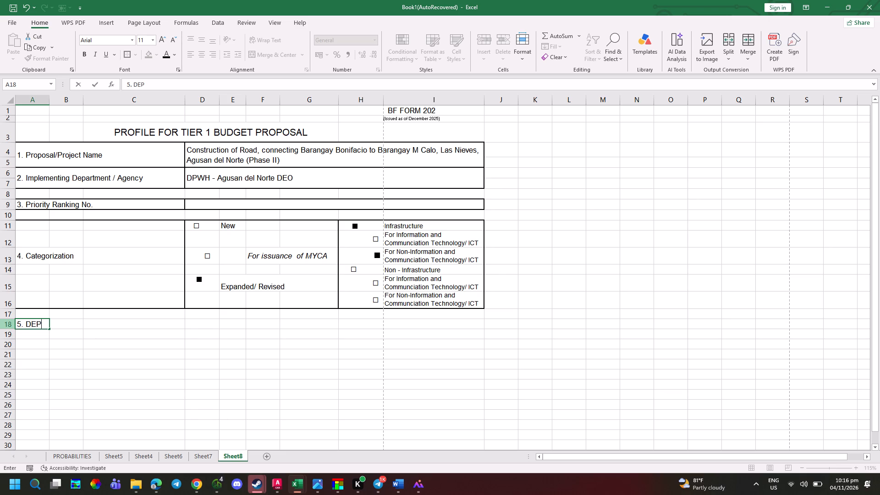
pyautogui.press('d')
pyautogui.press('space')
pyautogui.write('ode')
pyautogui.hotkey('shift', ':')
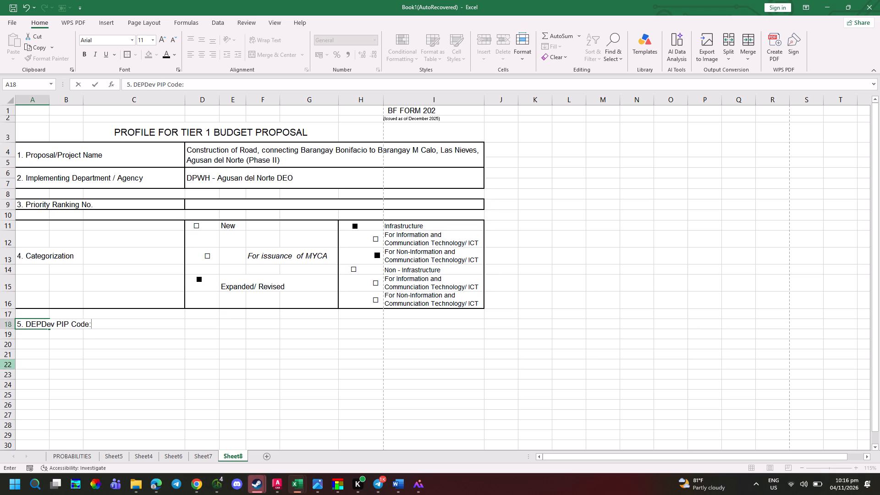
# Enter "6. Total Project Cost:" in A20, with "Original" in A21 and "Revised" in A22.
pyautogui.click(40, 348)
pyautogui.write('6. to')
pyautogui.press('BackSpace')
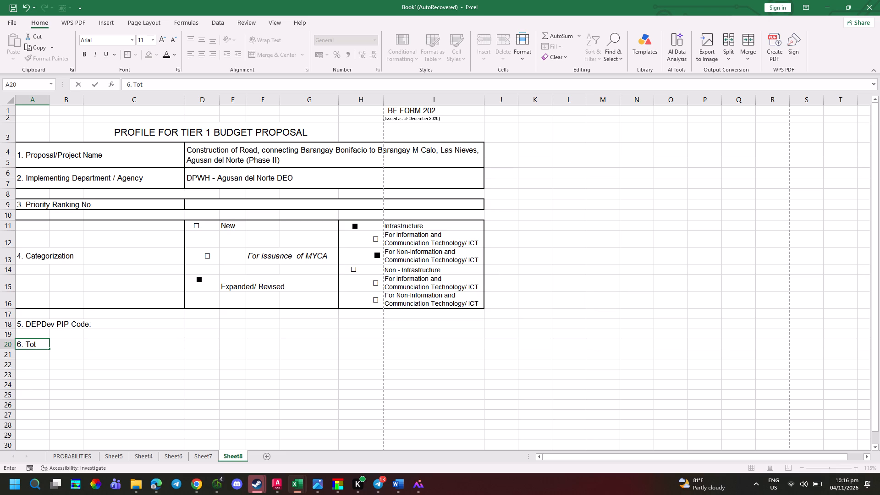
pyautogui.press('BackSpace')
pyautogui.press('BackSpace')
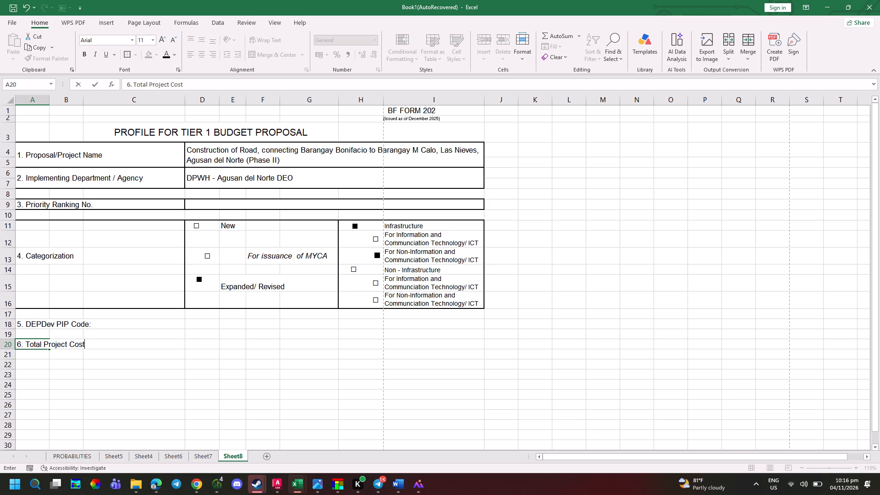
pyautogui.hotkey('shift', ':')
pyautogui.press('Return')
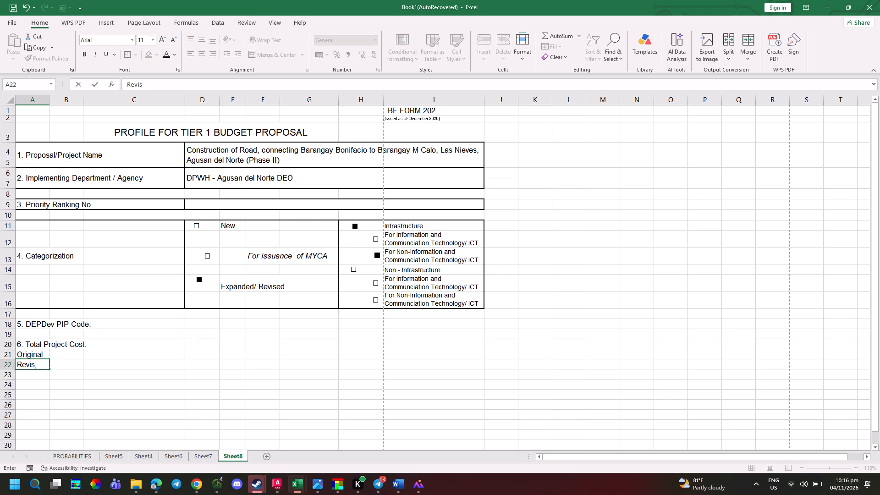
pyautogui.press('Return')
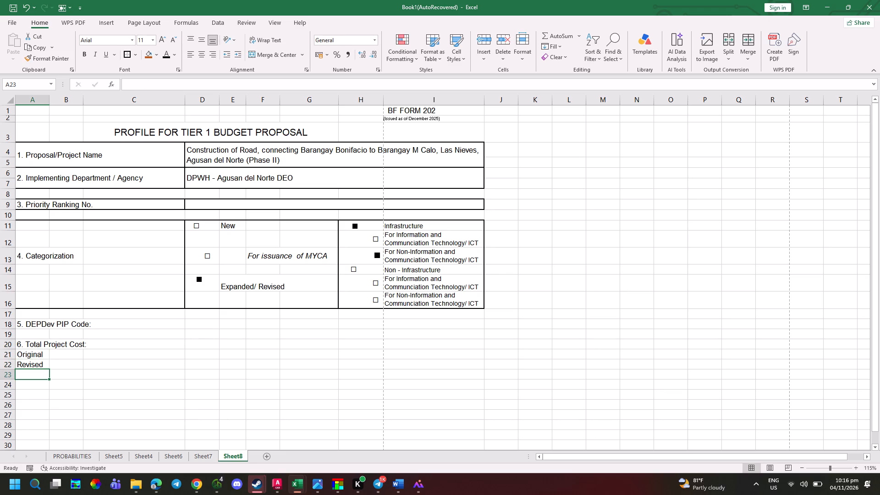
# Apply an outside border around D20:I20 beside the Total Project Cost label.
pyautogui.click(155, 344)
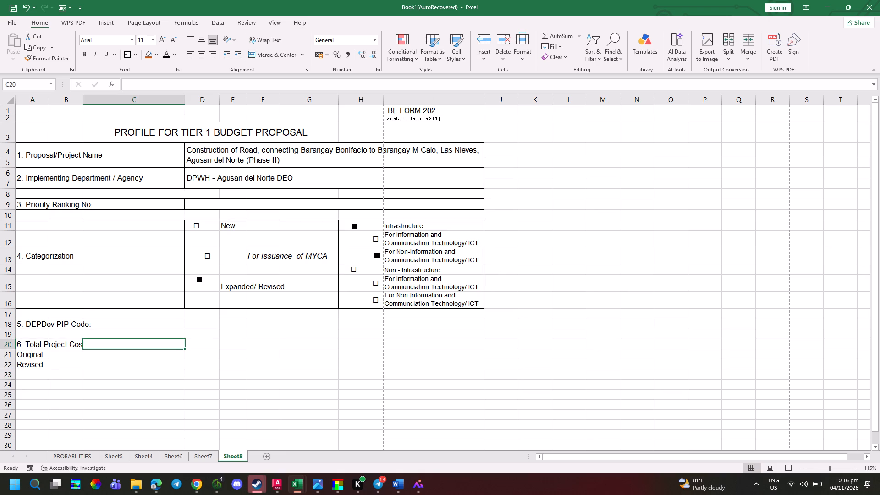
pyautogui.click(205, 345)
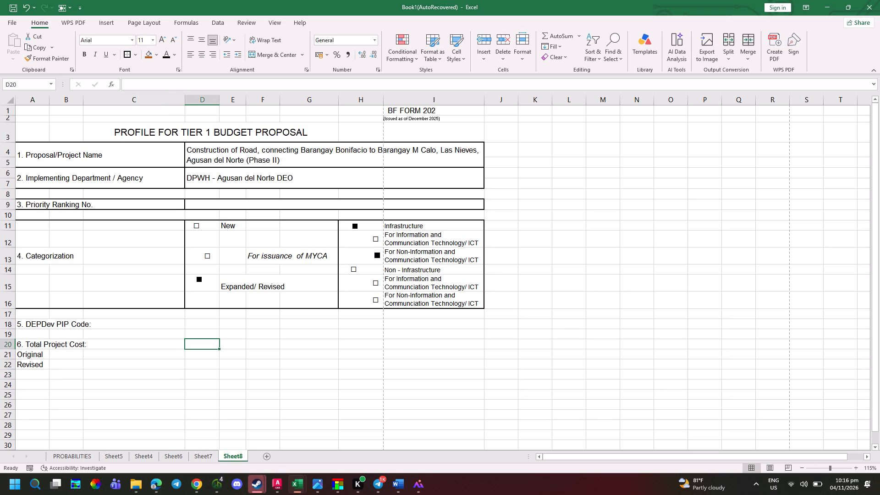
pyautogui.moveTo(205, 346); pyautogui.dragTo(304, 349)
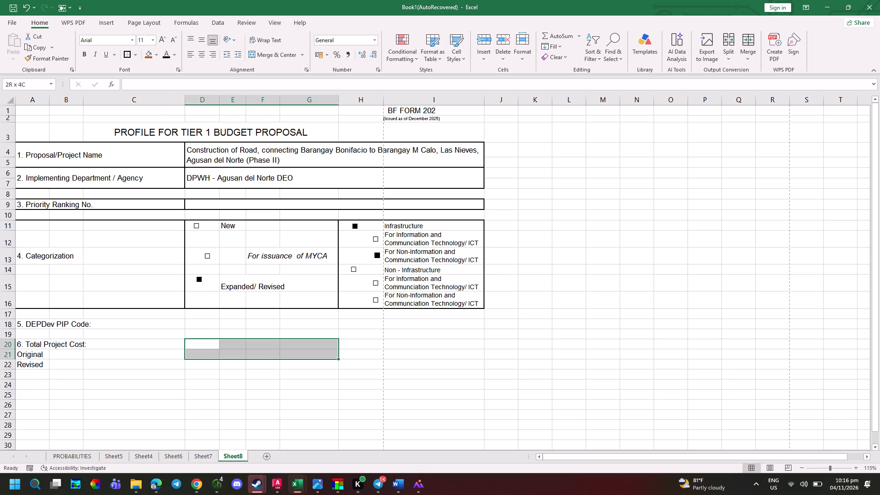
pyautogui.moveTo(304, 349); pyautogui.dragTo(441, 348)
pyautogui.click(131, 54)
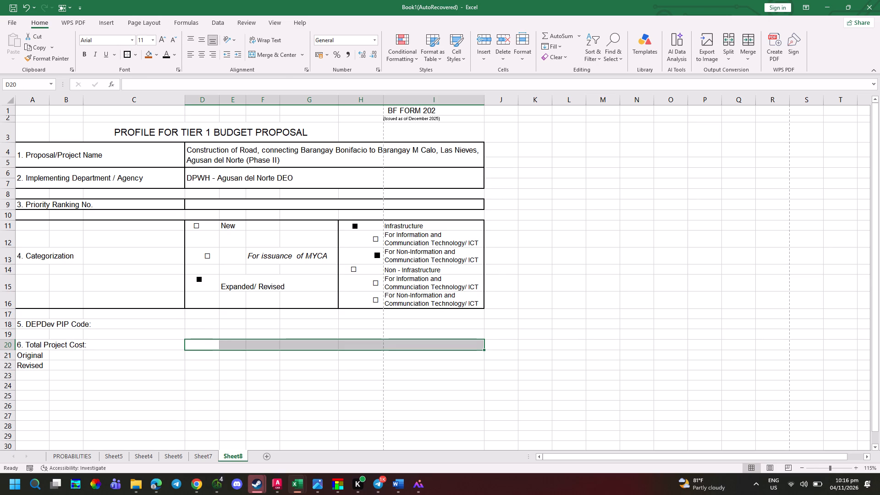
# Merge and center D20:I20 into one cell for the Total Project Cost entry.
pyautogui.click(198, 346)
pyautogui.moveTo(207, 344); pyautogui.dragTo(402, 365)
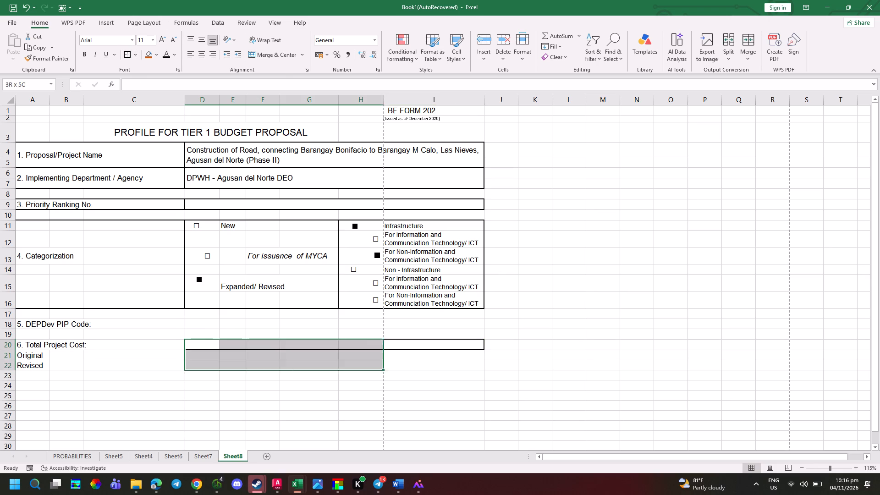
pyautogui.moveTo(402, 365); pyautogui.dragTo(423, 346)
pyautogui.click(260, 54)
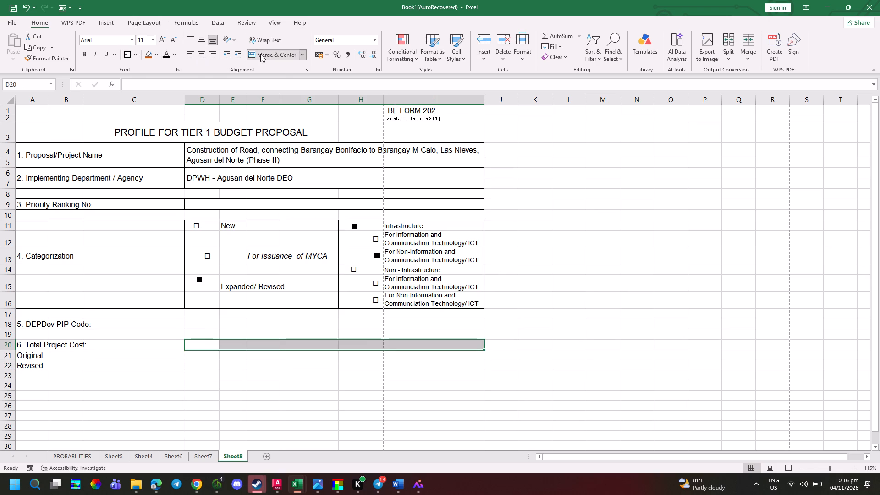
# Copy the merged, bordered cell D20:I20 into the Original and Revised rows, starting at D21 and D22.
pyautogui.hotkey('ctrl', 'c')
pyautogui.click(199, 356)
pyautogui.hotkey('ctrl', 'v')
pyautogui.click(195, 367)
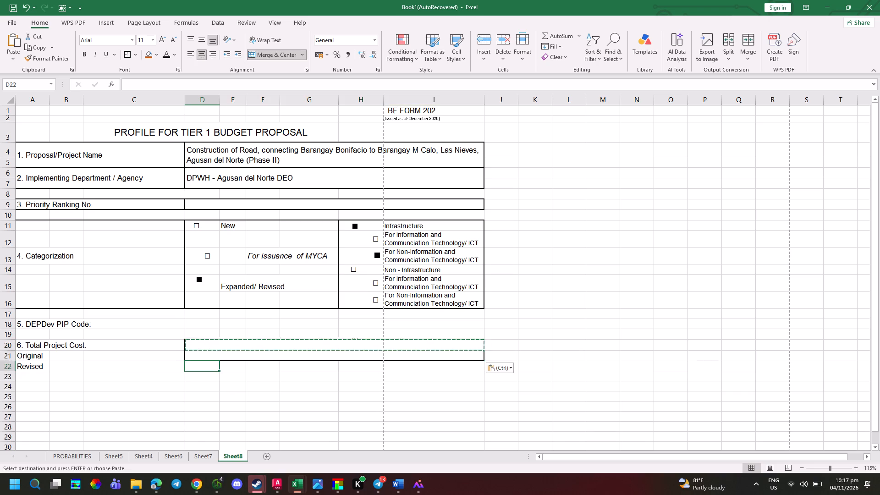
pyautogui.hotkey('ctrl', 'v')
# Merge A20:C20 and left-align the "6. Total Project Cost:" label.
pyautogui.moveTo(151, 341); pyautogui.dragTo(66, 341)
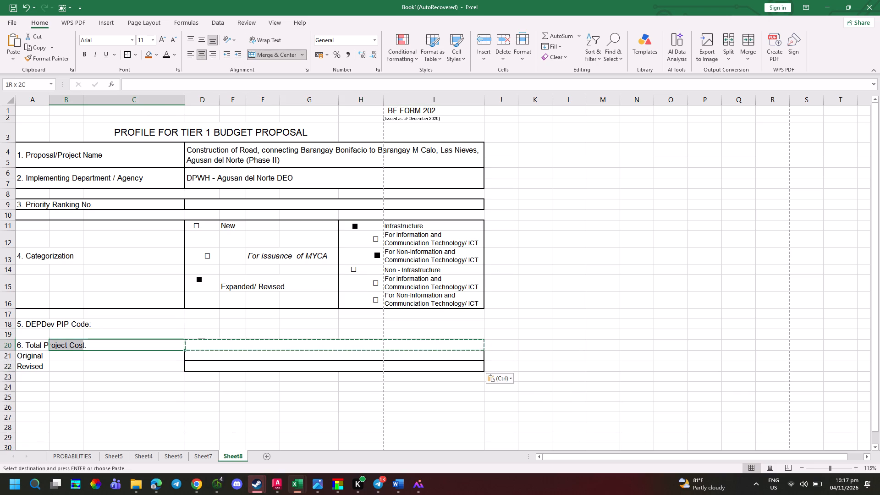
pyautogui.moveTo(66, 341); pyautogui.dragTo(40, 343)
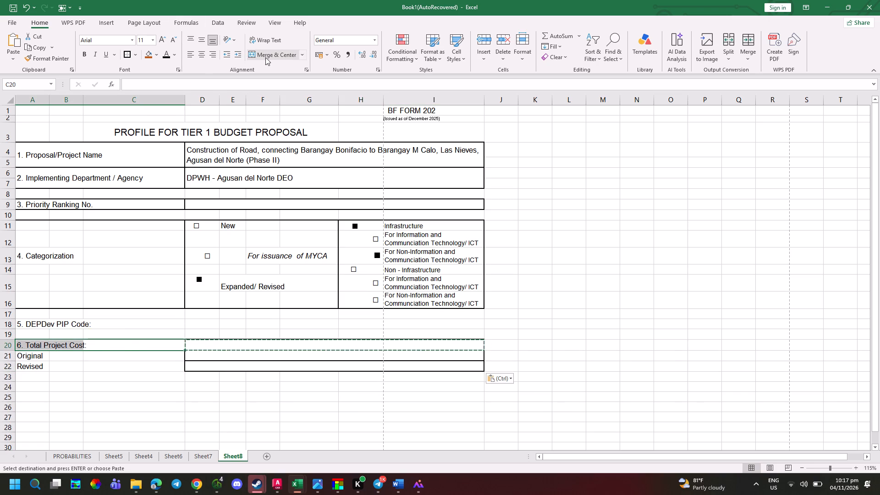
pyautogui.click(265, 57)
pyautogui.click(192, 53)
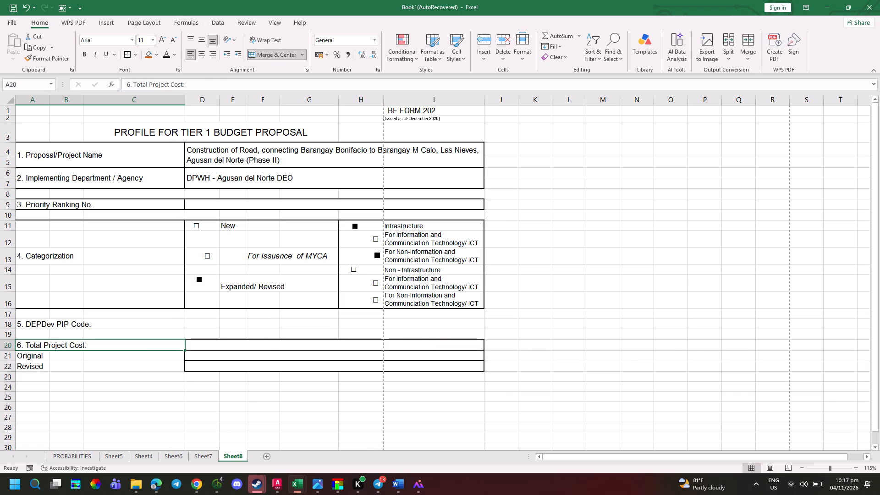
# Merge A21:C21 and A22:C22 as separate rows, and left-align the "Original" and "Revised" labels.
pyautogui.moveTo(44, 357); pyautogui.dragTo(138, 353)
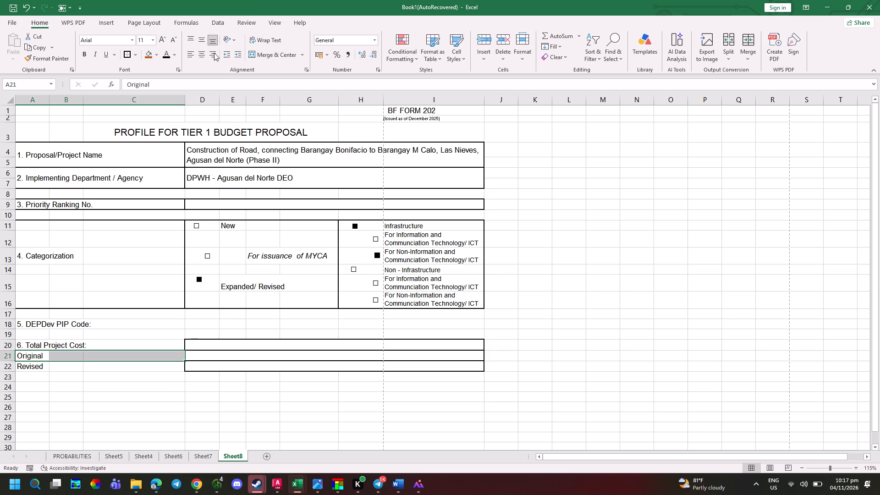
pyautogui.click(279, 57)
pyautogui.moveTo(37, 371); pyautogui.dragTo(140, 363)
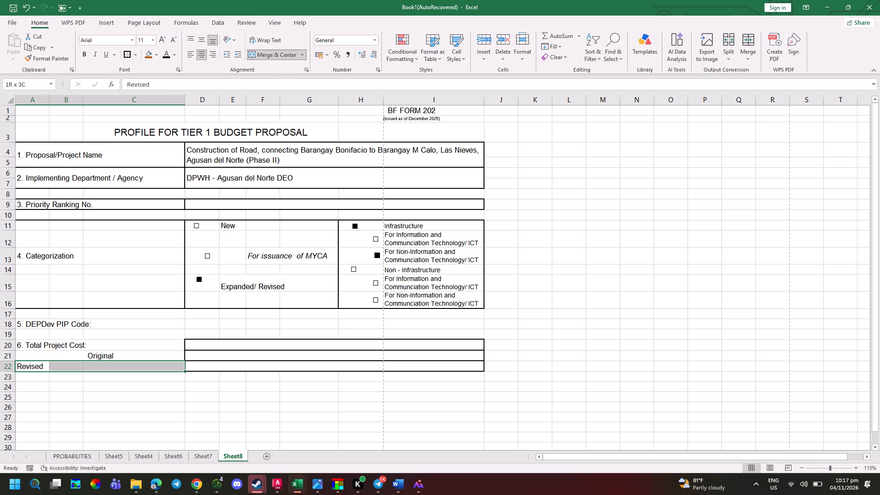
pyautogui.moveTo(140, 363); pyautogui.dragTo(142, 362)
pyautogui.click(258, 58)
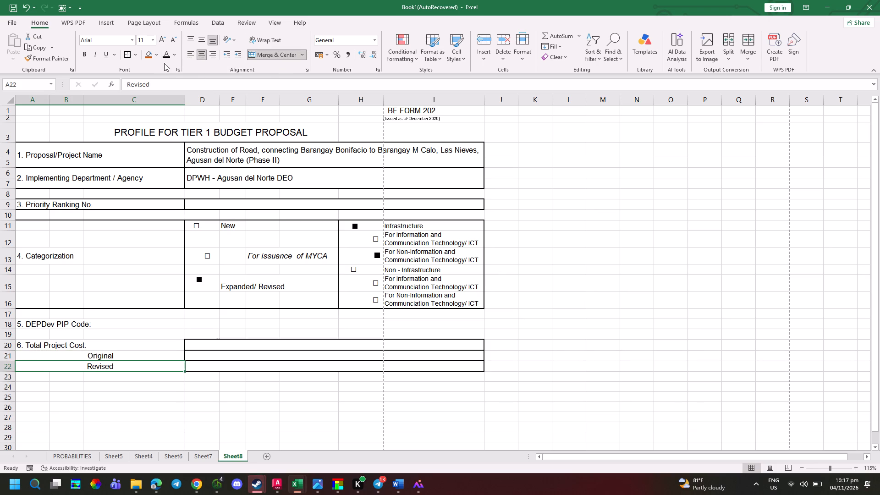
pyautogui.click(189, 56)
pyautogui.click(96, 344)
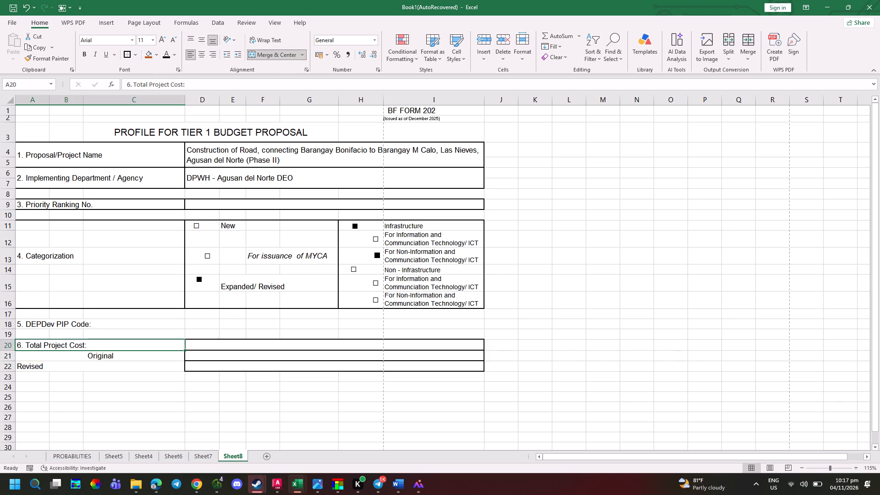
pyautogui.click(97, 356)
pyautogui.click(194, 57)
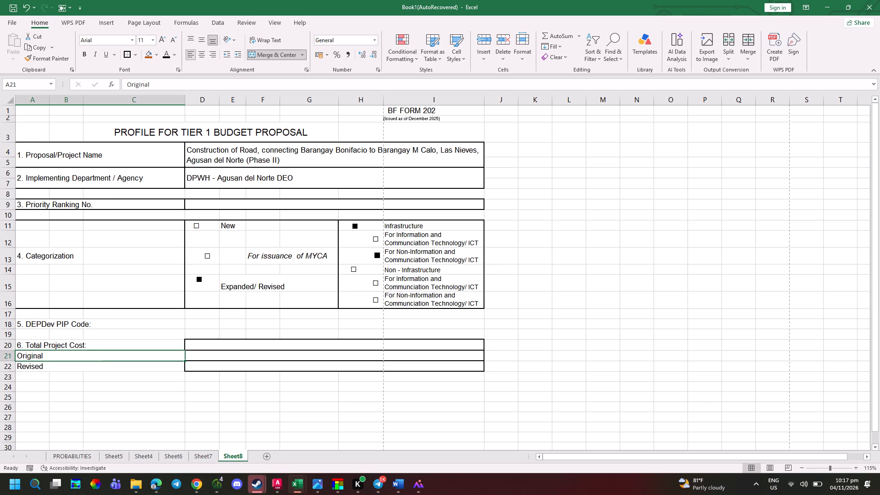
# Apply an outside border around the Total Project Cost and Original label cells, A20:C21.
pyautogui.moveTo(55, 343); pyautogui.dragTo(85, 352)
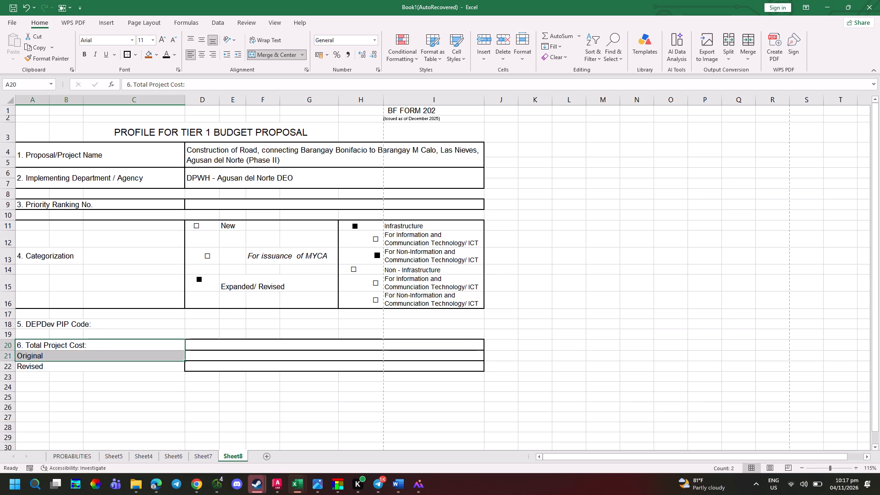
pyautogui.click(127, 50)
pyautogui.press('Up')
pyautogui.click(127, 50)
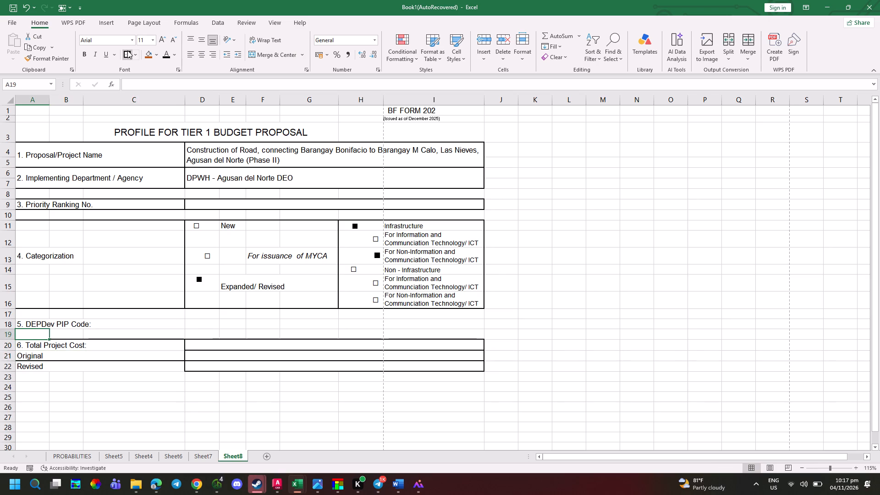
# Apply an outside border to the "6. Total Project Cost:" label cell in row 20 and the "Revised" label cell in row 22.
pyautogui.press('Down')
pyautogui.click(125, 55)
pyautogui.press('Down')
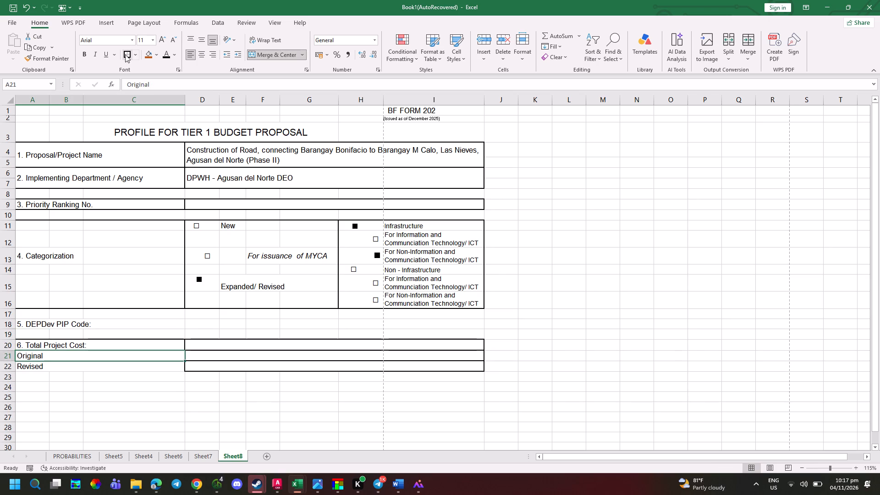
pyautogui.press('Down')
pyautogui.click(125, 55)
pyautogui.press('Up')
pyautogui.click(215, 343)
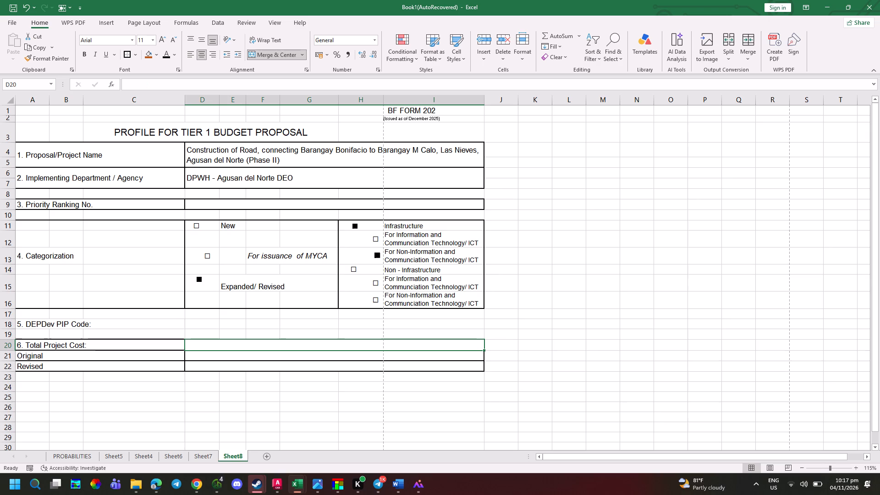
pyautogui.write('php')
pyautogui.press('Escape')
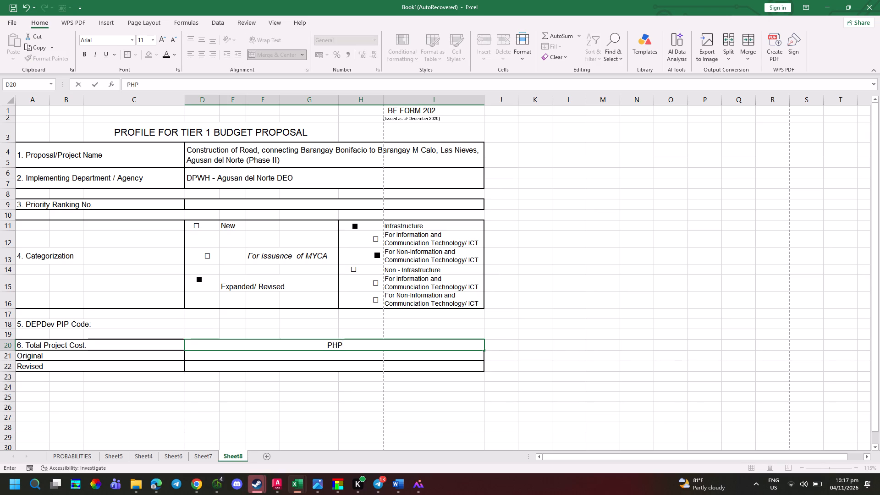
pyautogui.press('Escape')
# Left-align the three merged value cells D20:I22 of the Total Project Cost section.
pyautogui.click(245, 356)
pyautogui.moveTo(245, 348); pyautogui.dragTo(248, 365)
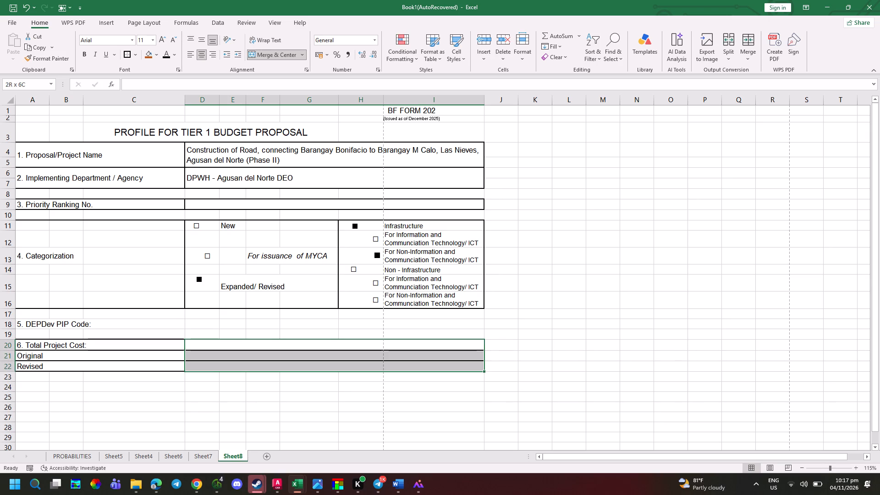
pyautogui.moveTo(248, 365); pyautogui.dragTo(248, 366)
pyautogui.click(191, 60)
pyautogui.moveTo(191, 60); pyautogui.dragTo(191, 55)
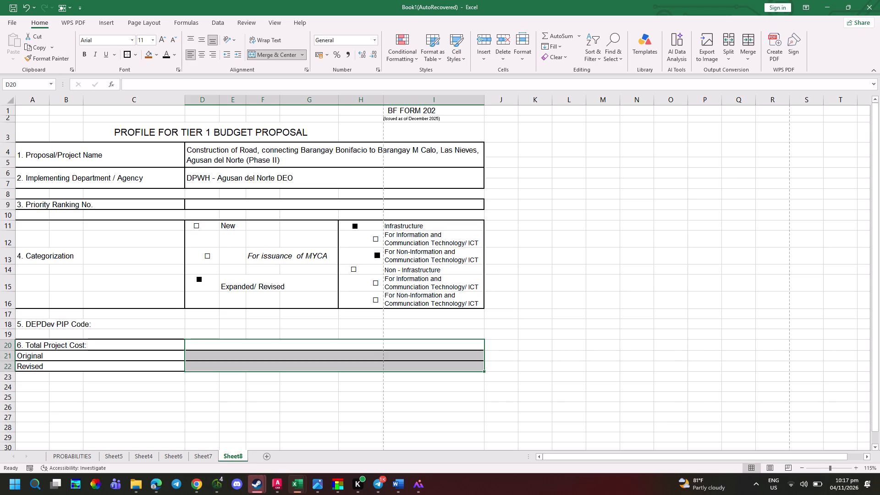
# Enter "PHP 100,000,000.00" as the total project cost in D20.
pyautogui.click(212, 345)
pyautogui.write('PHP')
pyautogui.press('space')
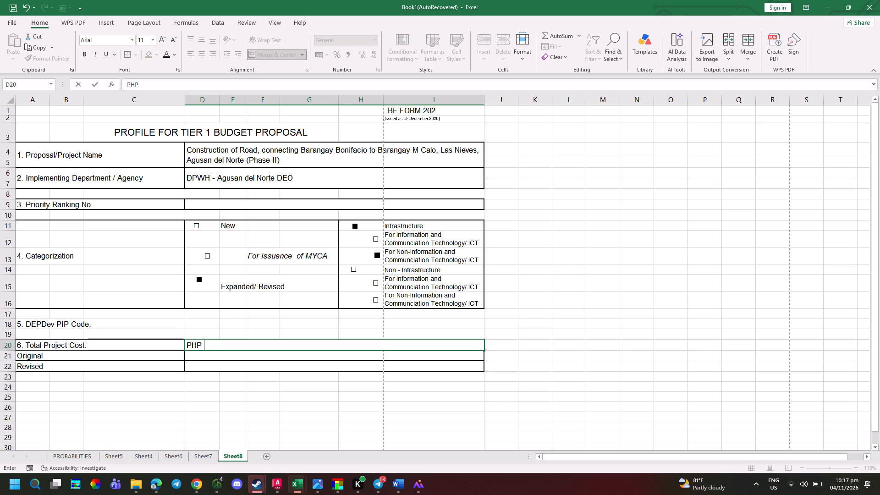
pyautogui.press('1')
pyautogui.write('00,000,000')
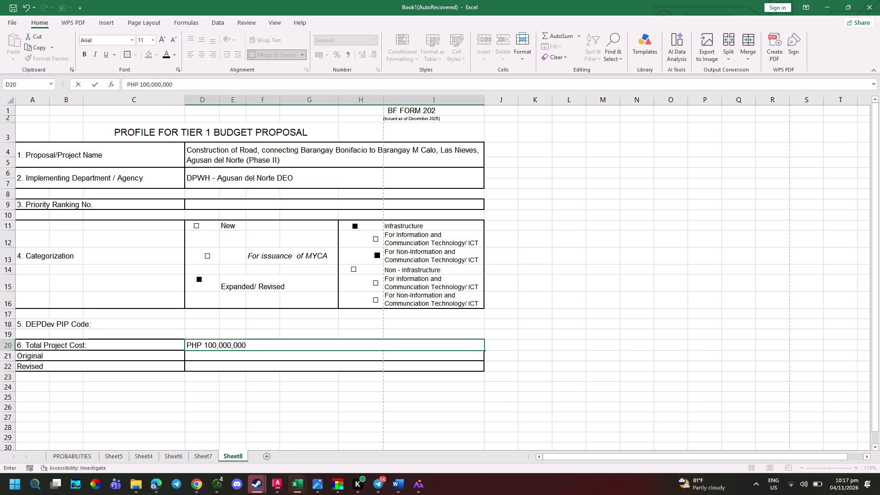
pyautogui.write('.00')
pyautogui.click(202, 367)
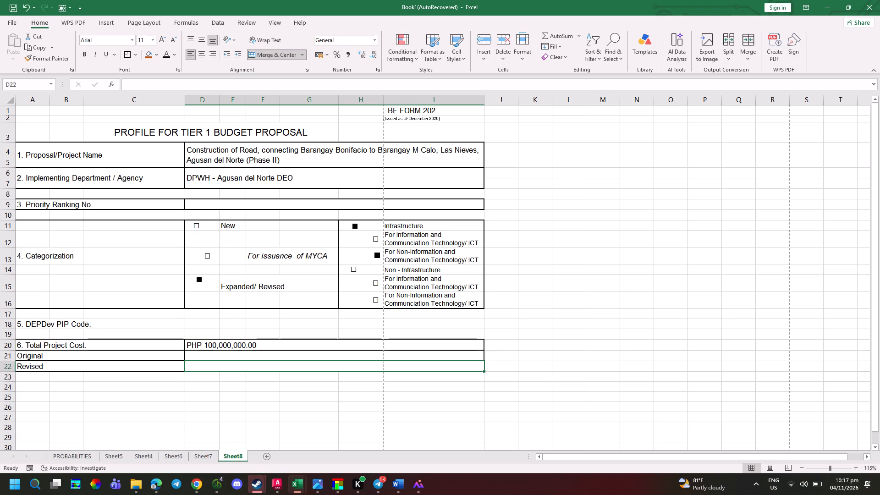
# Fill the amount from D20 down into the Original row's value cell, D21.
pyautogui.click(196, 354)
pyautogui.hotkey('ctrl', 'd')
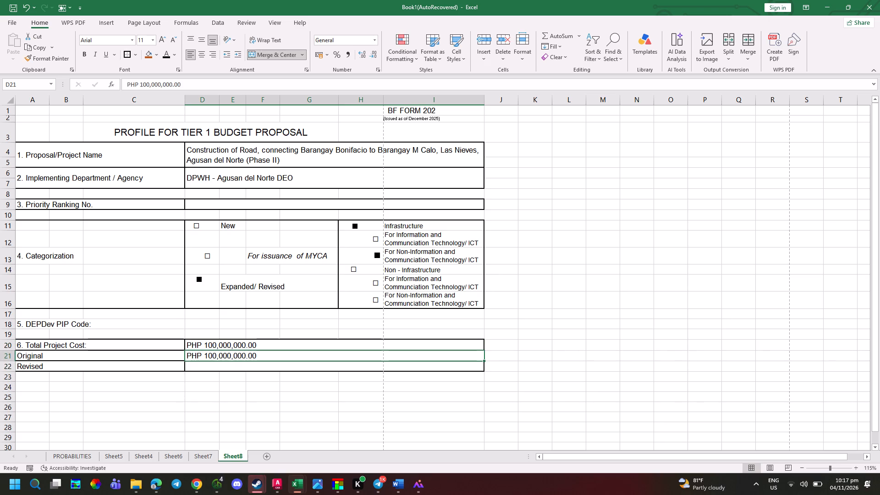
# Apply separate outside borders around the "5. DEPDev PIP Code:" label range A18:C18 and its value range D18:I18.
pyautogui.click(40, 320)
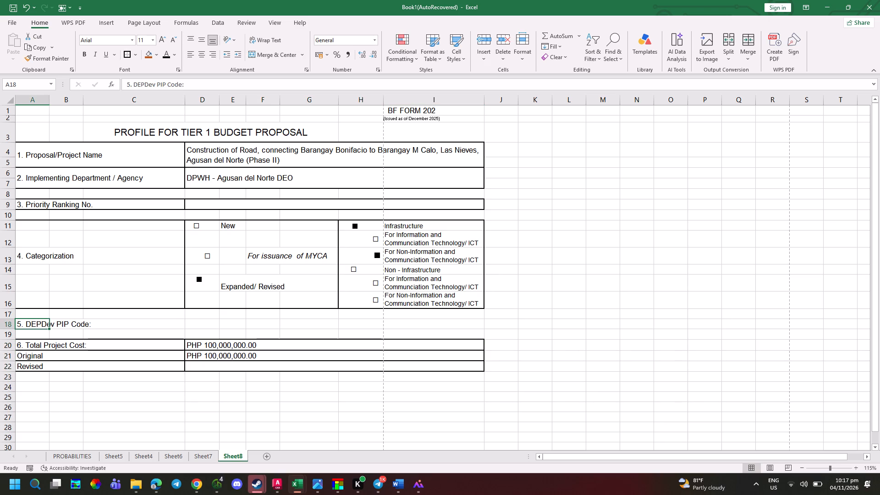
pyautogui.moveTo(167, 324); pyautogui.dragTo(32, 326)
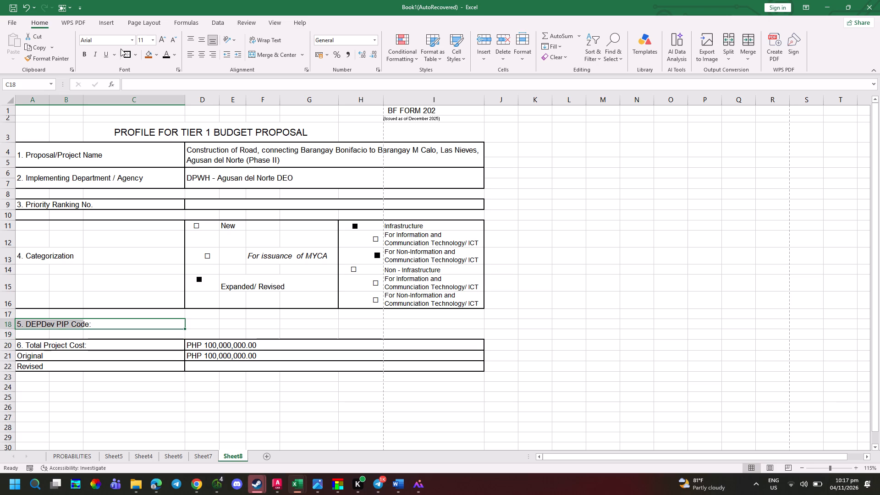
pyautogui.click(126, 54)
pyautogui.moveTo(191, 325); pyautogui.dragTo(466, 327)
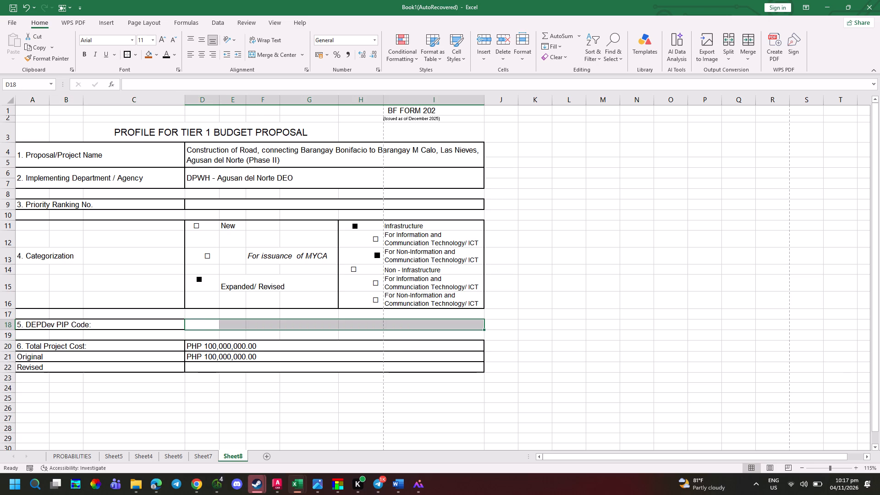
pyautogui.click(129, 57)
# Enter the section label "7. Total Proposal Cost:" in A24.
pyautogui.scroll(-1, 171, 345)
pyautogui.click(158, 373)
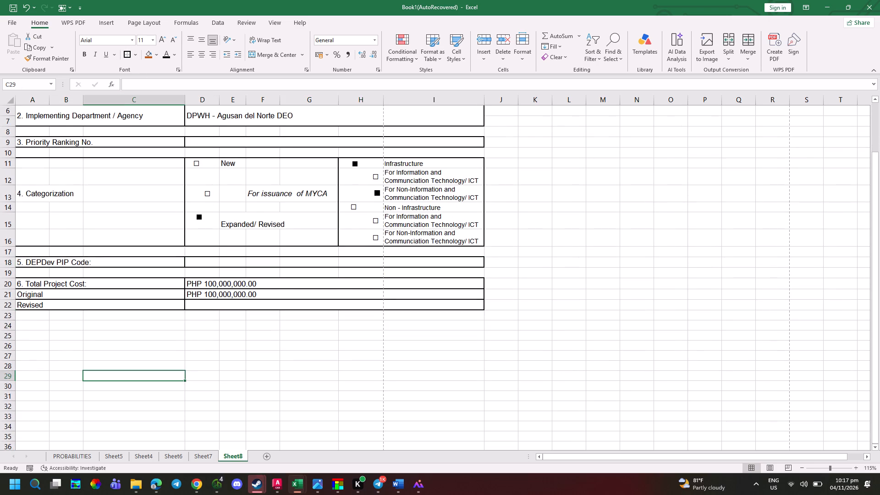
pyautogui.click(37, 333)
pyautogui.moveTo(32, 323); pyautogui.dragTo(70, 324)
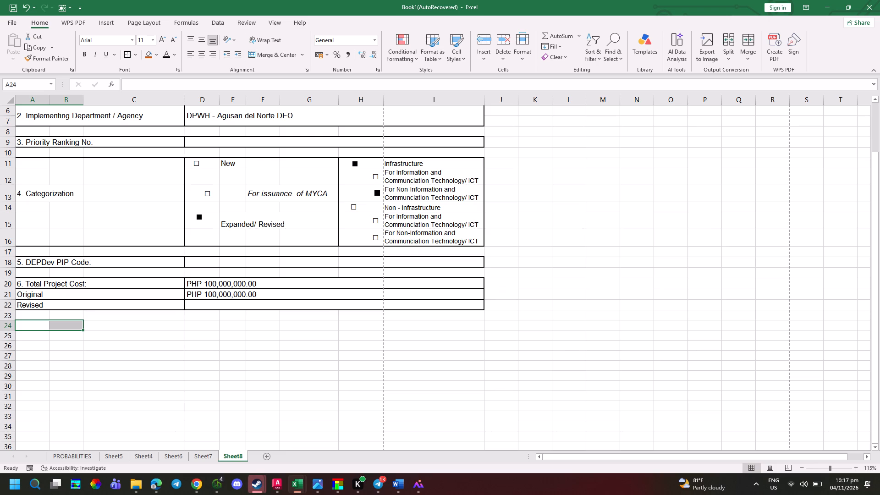
pyautogui.write('7.')
pyautogui.press('space')
pyautogui.press('BackSpace')
pyautogui.press('BackSpace')
pyautogui.press('t')
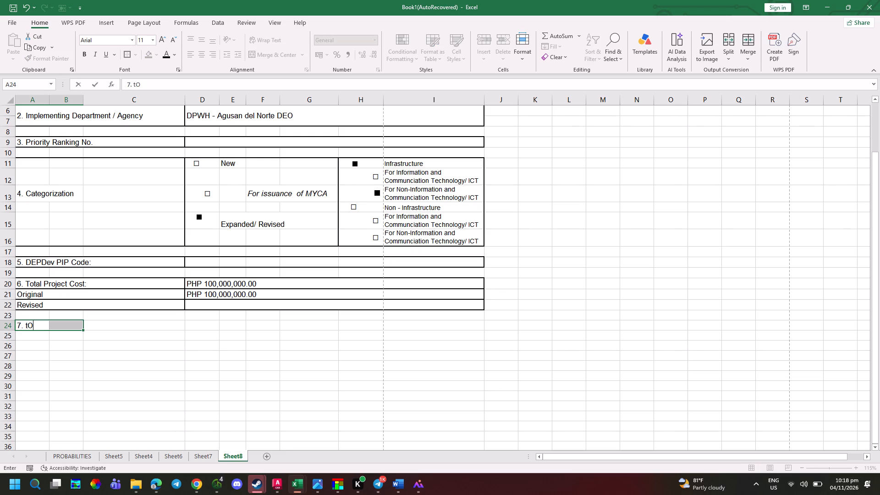
pyautogui.press('BackSpace')
pyautogui.press('BackSpace')
pyautogui.write('TO')
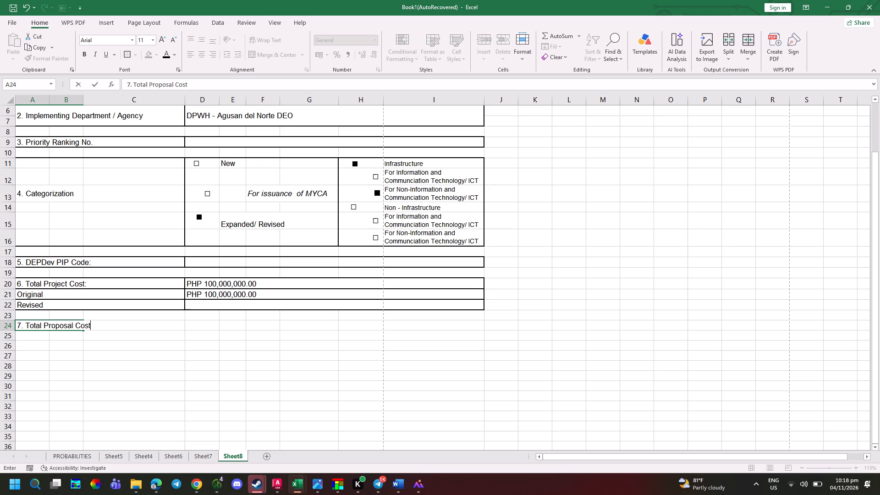
pyautogui.hotkey('shift', '"')
pyautogui.press('BackSpace')
pyautogui.write(':')
pyautogui.press('space')
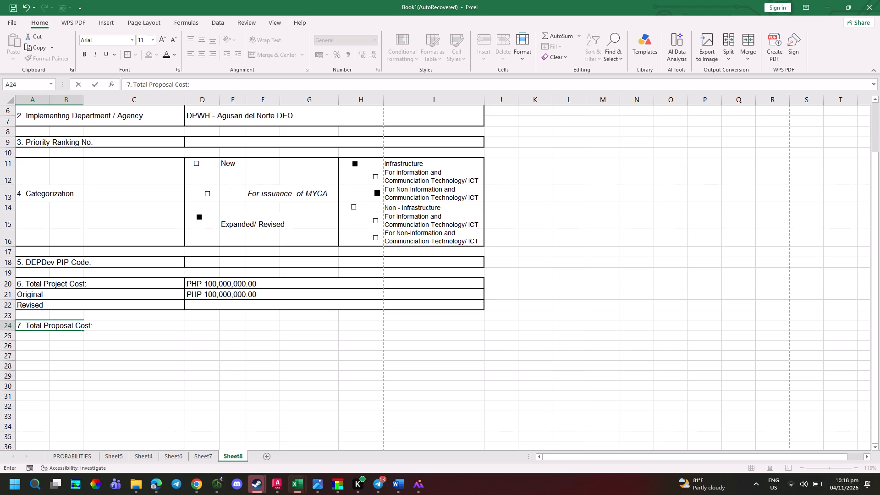
# Copy the Original row's merged, bordered amount cell D21 to D24 as the total proposal cost.
pyautogui.click(199, 291)
pyautogui.hotkey('ctrl', 'c')
pyautogui.click(199, 327)
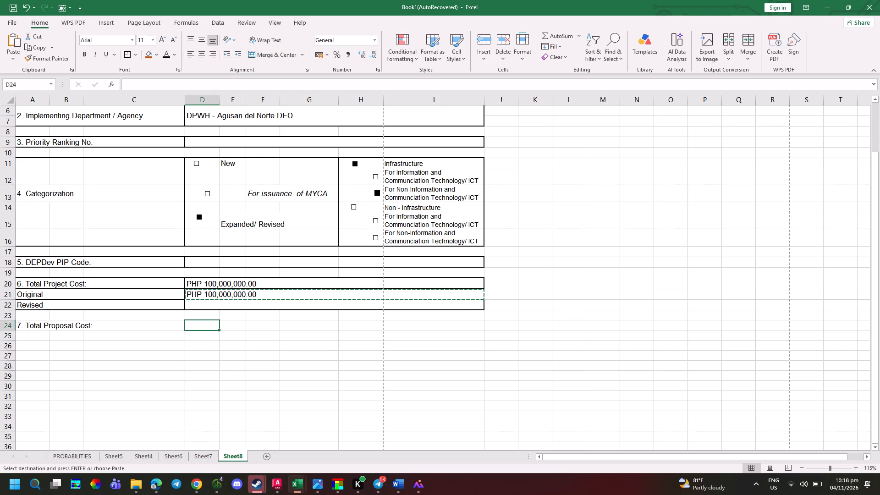
pyautogui.hotkey('ctrl', 'v')
# Apply an outside border around the "7. Total Proposal Cost:" label range A24:C24.
pyautogui.click(153, 365)
pyautogui.moveTo(49, 328); pyautogui.dragTo(147, 326)
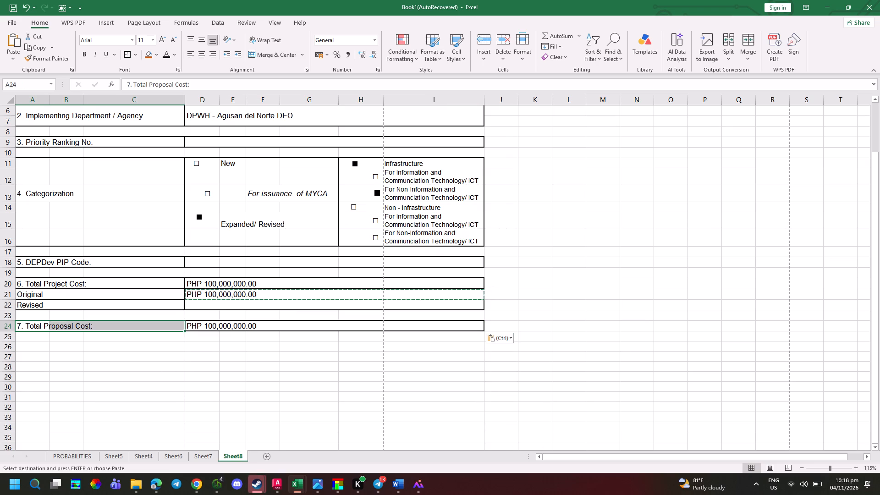
pyautogui.click(125, 56)
pyautogui.click(176, 363)
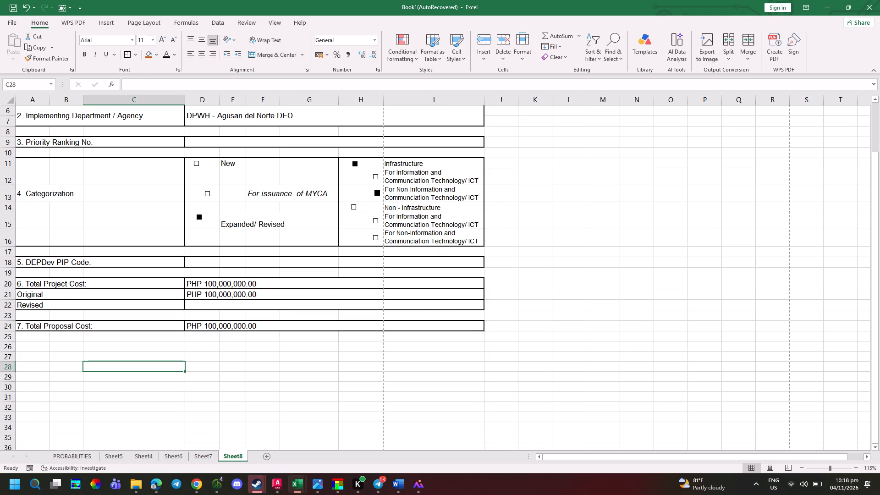
# Enter the section label "8. Description:" in A26.
pyautogui.click(33, 345)
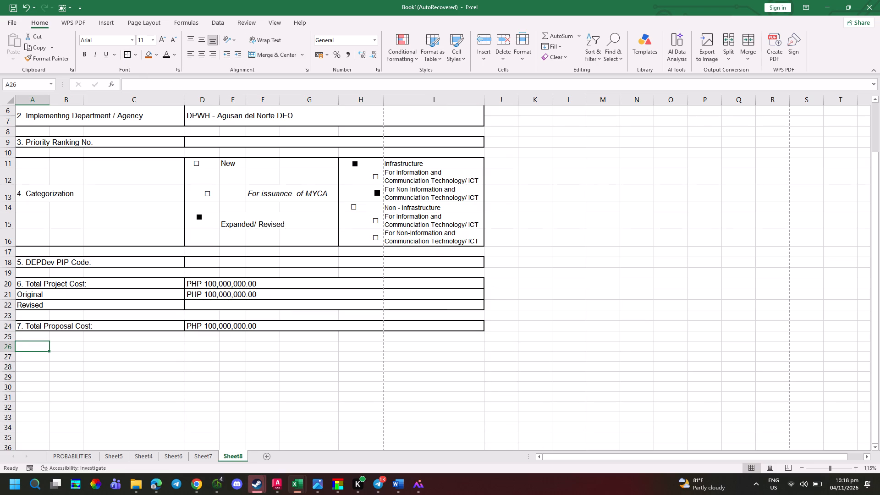
pyautogui.press('8')
pyautogui.write('. d')
pyautogui.press('BackSpace')
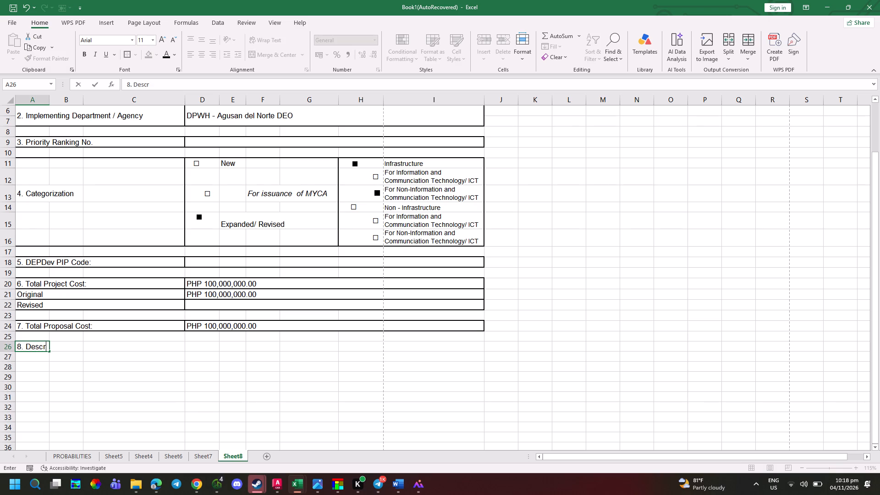
pyautogui.click(132, 374)
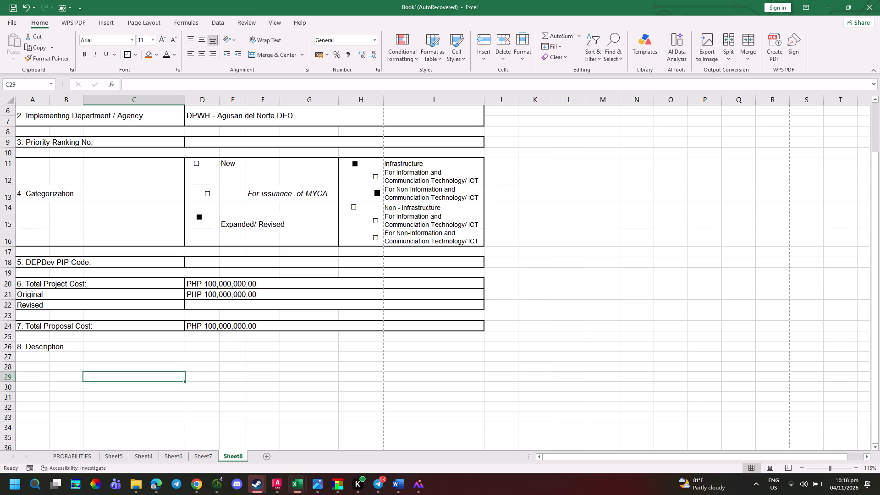
pyautogui.click(37, 346)
pyautogui.click(180, 82)
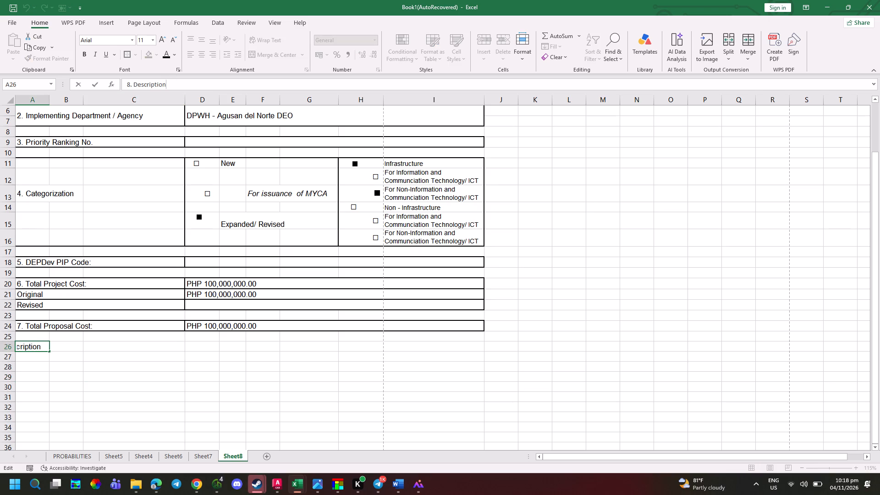
pyautogui.hotkey('shift', ':')
pyautogui.click(228, 187)
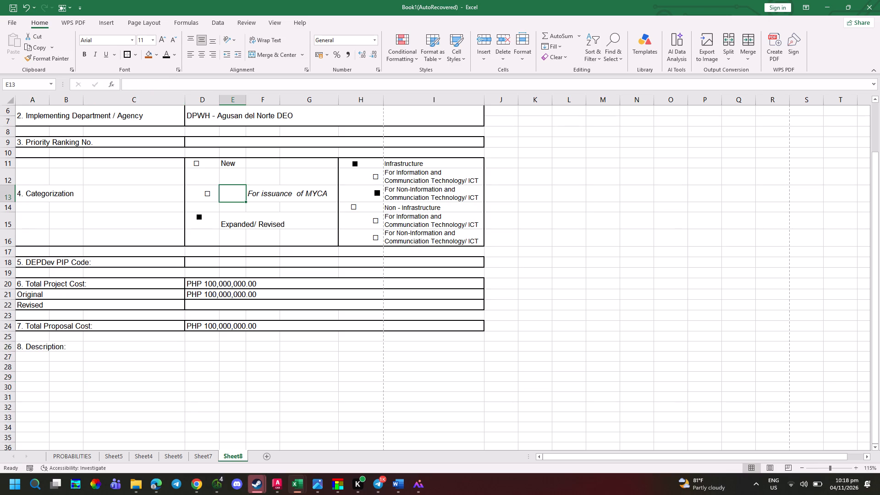
# Enter "This project will involve Construction of Road connecting Barangay Bonifacio to Barangay M. Calo" in D26 as the description.
pyautogui.click(57, 349)
pyautogui.keyDown('ctrl'); pyautogui.scroll(-1, 176, 347); pyautogui.keyUp('ctrl')
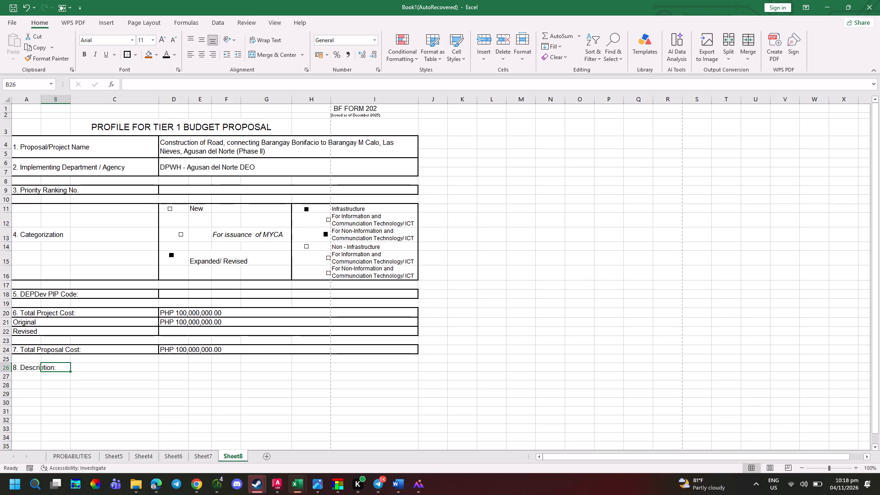
pyautogui.click(170, 368)
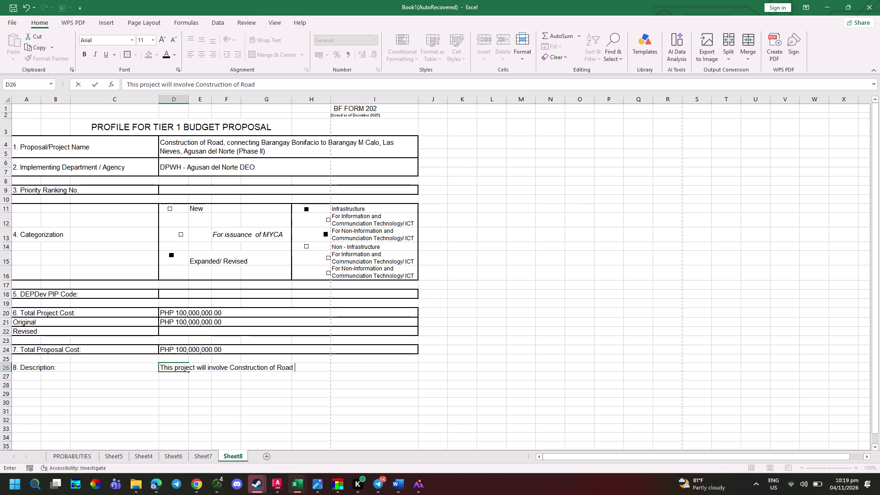
pyautogui.press('BackSpace')
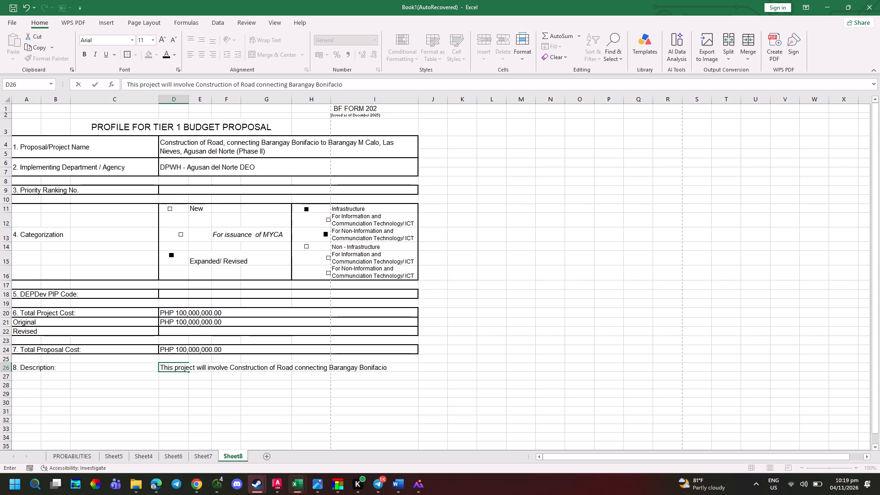
pyautogui.press('t')
pyautogui.press('BackSpace')
pyautogui.press('space')
pyautogui.write('t')
pyautogui.write('o')
pyautogui.press('space')
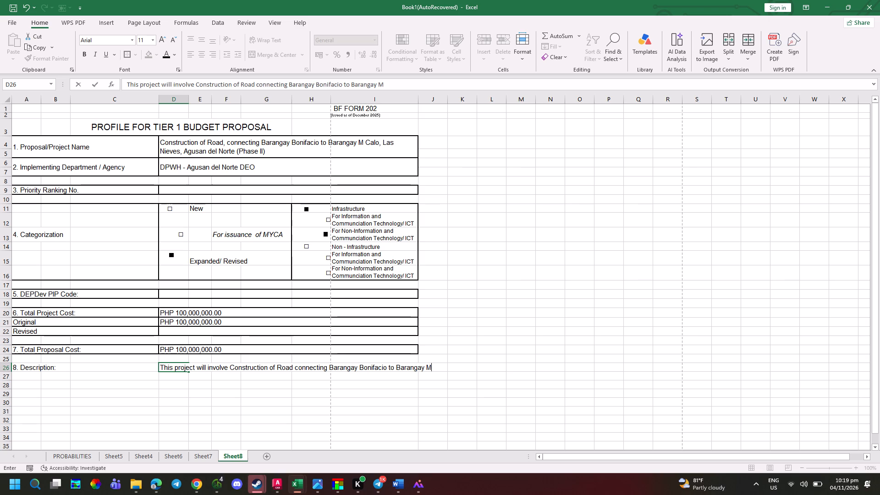
pyautogui.write('.')
pyautogui.press('space')
pyautogui.press('BackSpace')
pyautogui.press('BackSpace')
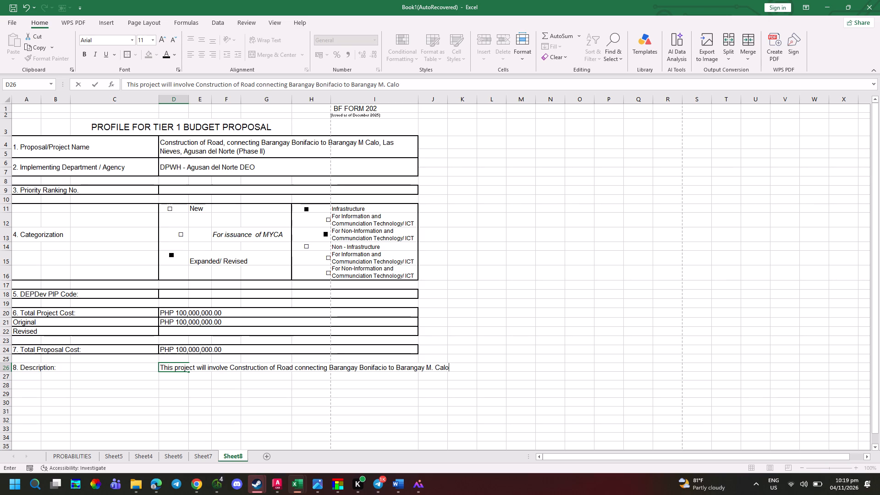
pyautogui.click(168, 372)
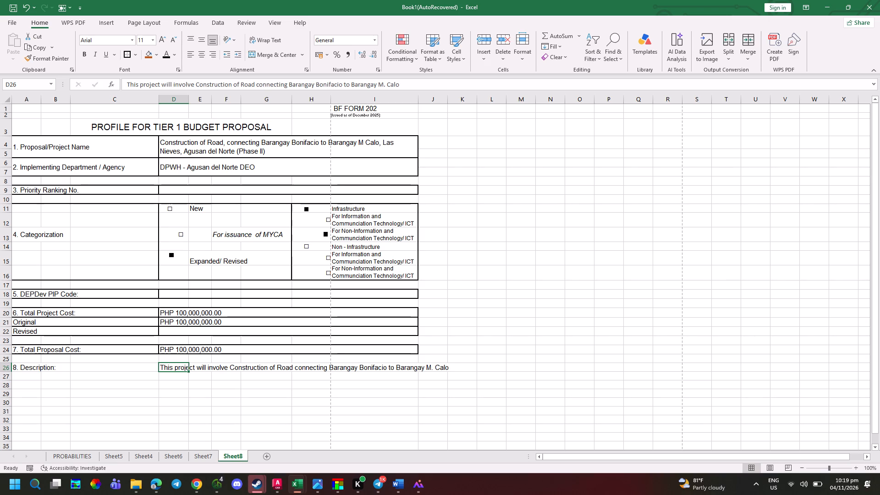
# Extend the description in D26 with "LasNieves, Agusan del Norte (Phase II)" after "Barangay M. Calo".
pyautogui.click(451, 85)
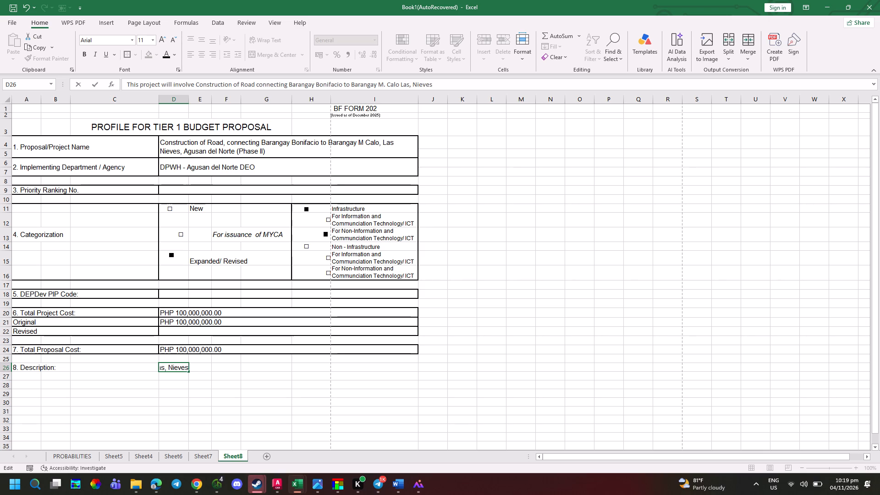
pyautogui.press('BackSpace')
pyautogui.press('s')
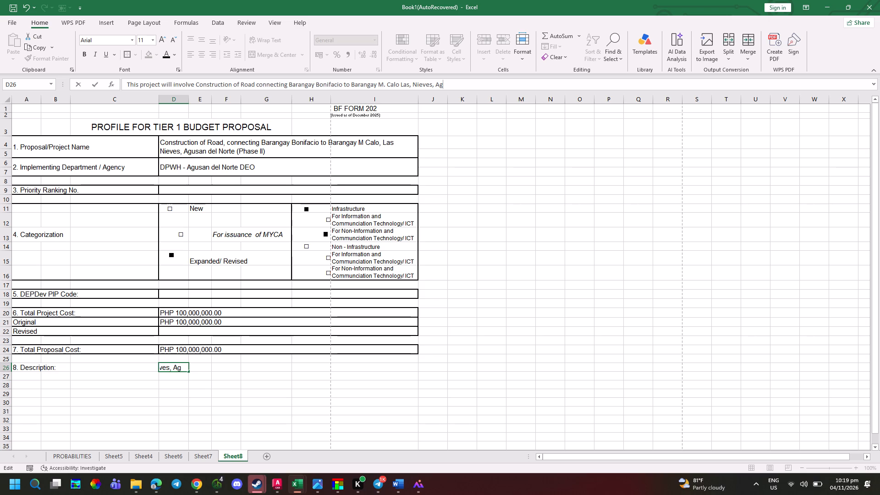
pyautogui.click(412, 87)
pyautogui.press('BackSpace')
pyautogui.press('BackSpace')
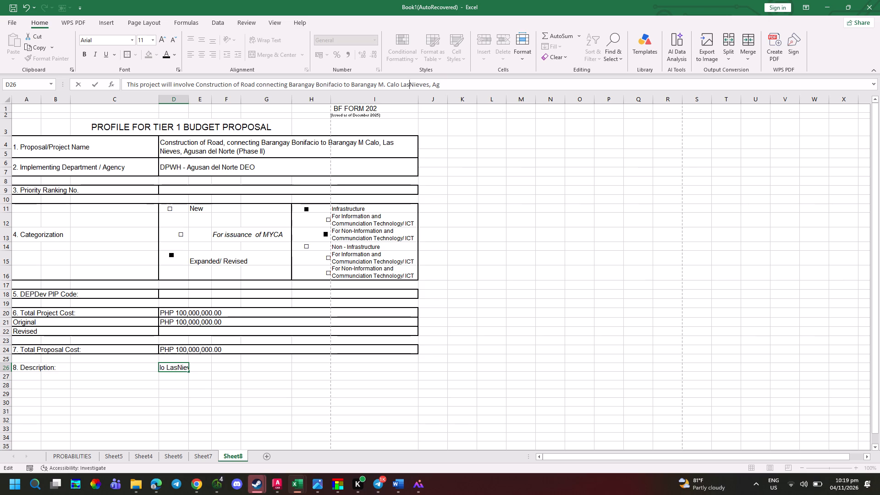
pyautogui.press('Left')
pyautogui.press('Left')
pyautogui.press('Left')
pyautogui.press('Left')
pyautogui.press('Left')
pyautogui.press('Left')
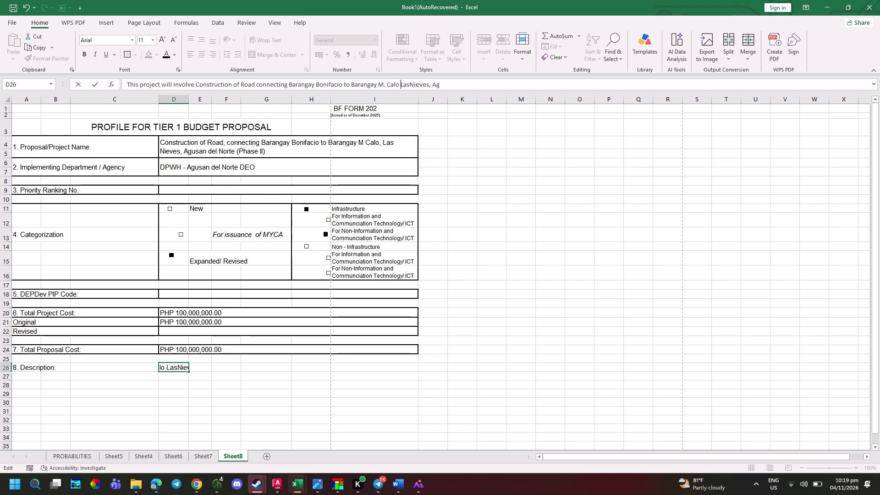
pyautogui.press('Left')
pyautogui.press('Left')
pyautogui.press('Right')
pyautogui.press('Right')
pyautogui.press('Right')
pyautogui.press('Right')
pyautogui.press('Right')
pyautogui.press('Right')
pyautogui.press('Right')
pyautogui.press('Right')
pyautogui.press('Right')
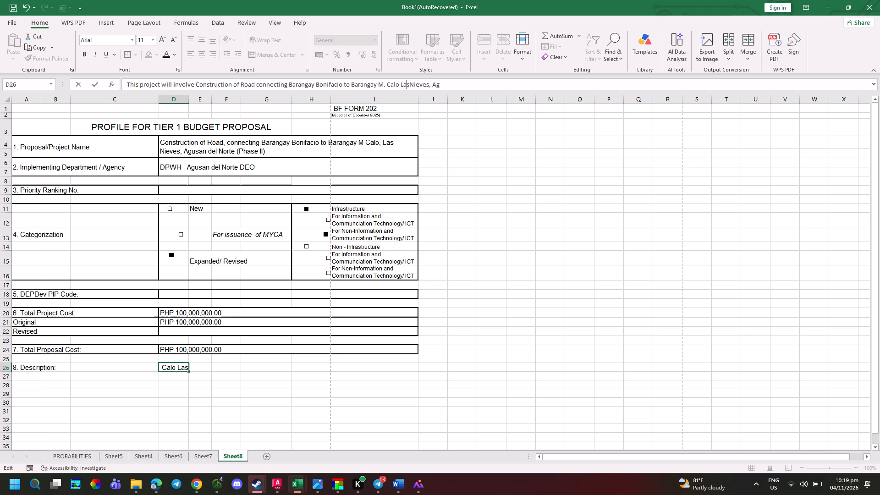
pyautogui.press('Right')
pyautogui.press('Right')
pyautogui.press('Right')
pyautogui.press('Right')
pyautogui.press('Right')
pyautogui.press('Right')
pyautogui.press('Right')
pyautogui.press('Right')
pyautogui.press('Right')
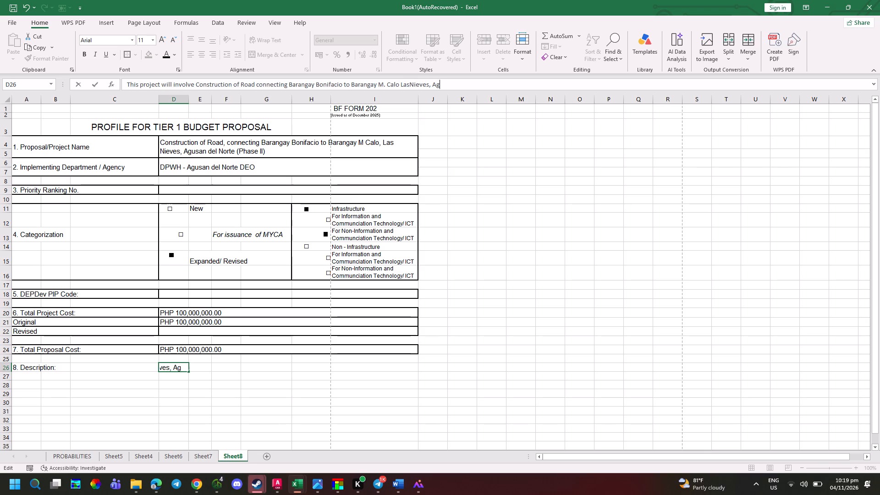
pyautogui.write('usan de')
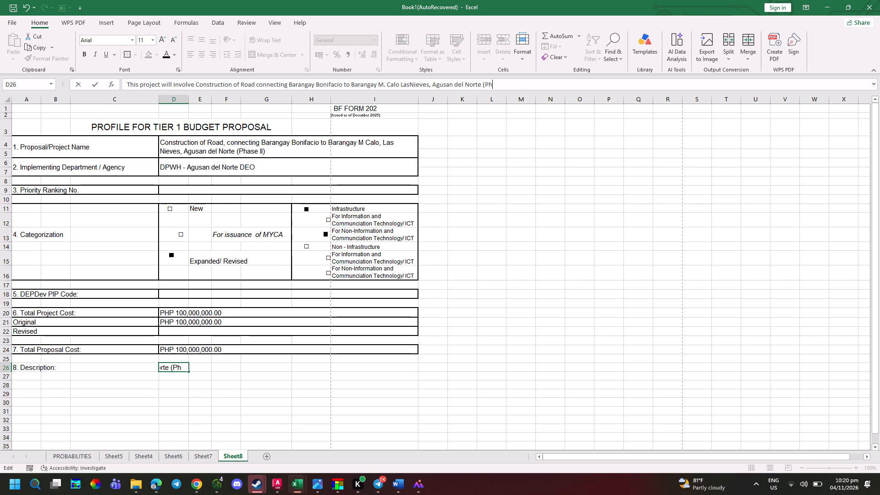
pyautogui.press('BackSpace')
pyautogui.click(561, 425)
# Wrap the description text in D26 and merge and center it across D26:I26.
pyautogui.click(165, 366)
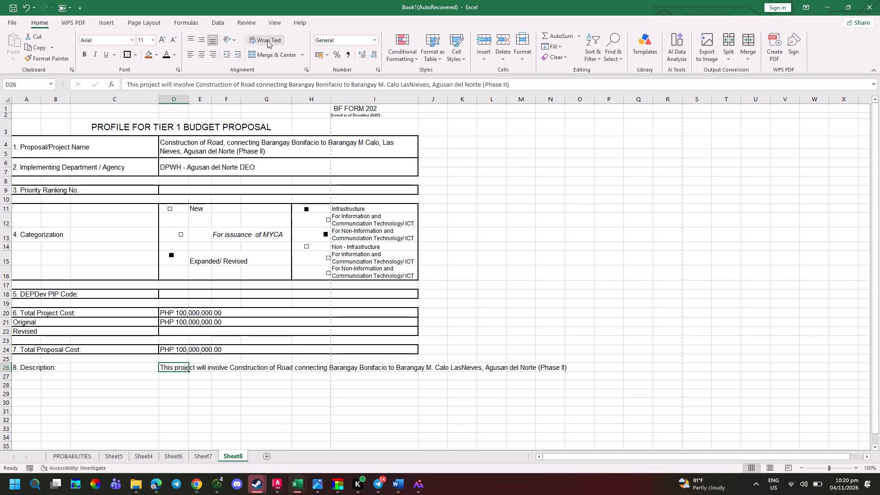
pyautogui.click(267, 40)
pyautogui.scroll(-2, 189, 408)
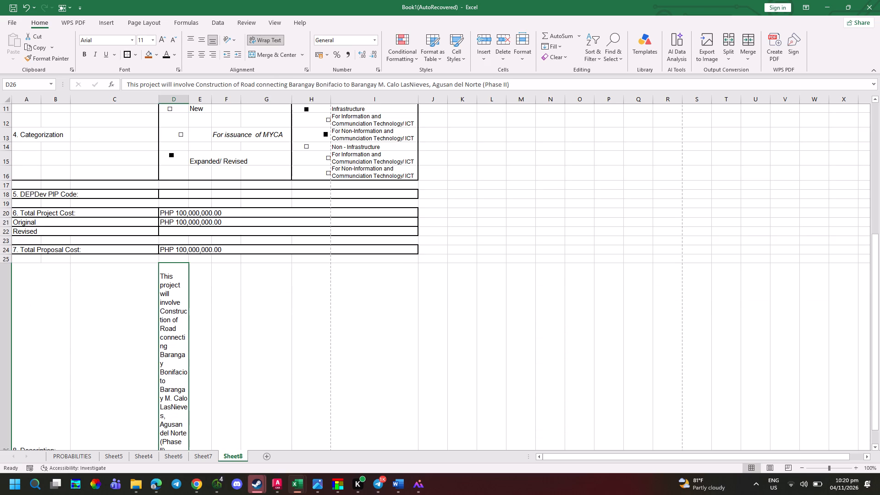
pyautogui.moveTo(183, 305); pyautogui.dragTo(380, 290)
pyautogui.click(283, 52)
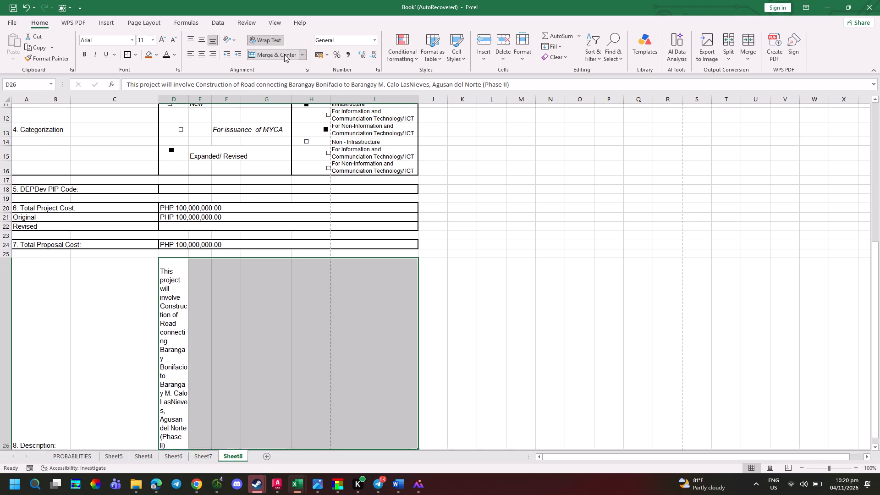
# Align the "8. Description:" label and the description text in A26:I26 to the top of their cells.
pyautogui.scroll(-1, 65, 361)
pyautogui.moveTo(51, 311); pyautogui.dragTo(154, 303)
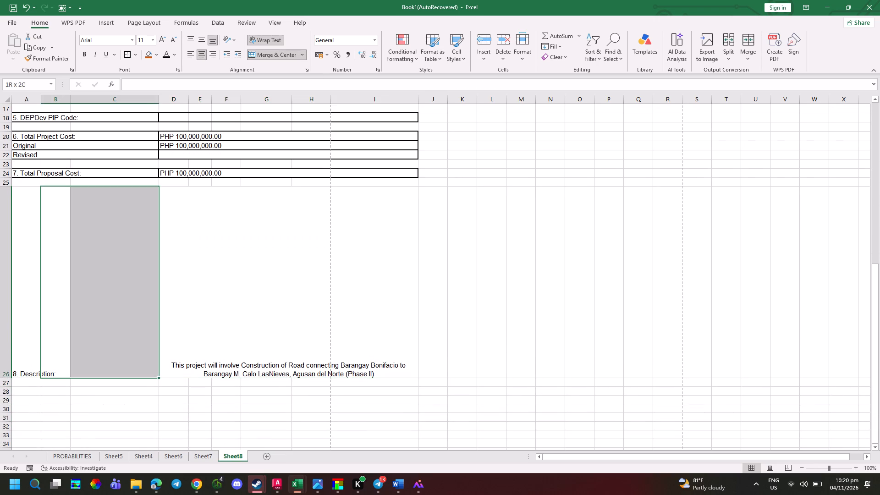
pyautogui.moveTo(154, 303); pyautogui.dragTo(165, 303)
pyautogui.moveTo(23, 270); pyautogui.dragTo(274, 279)
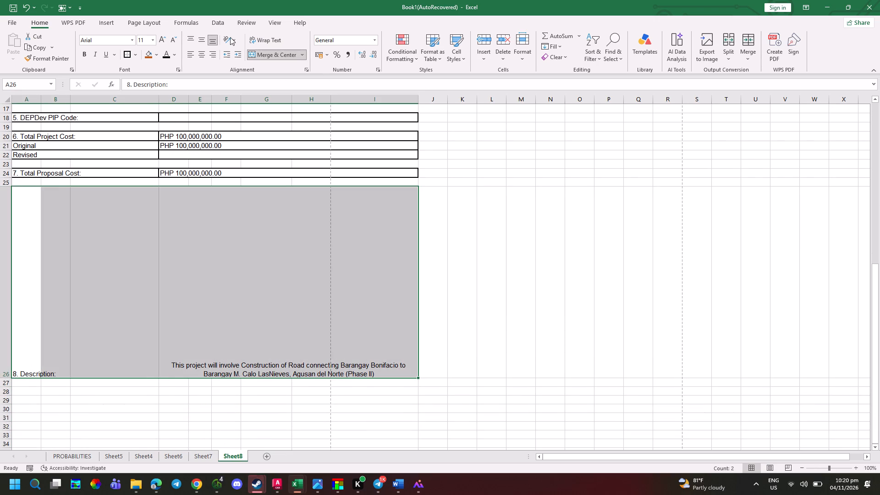
pyautogui.click(197, 35)
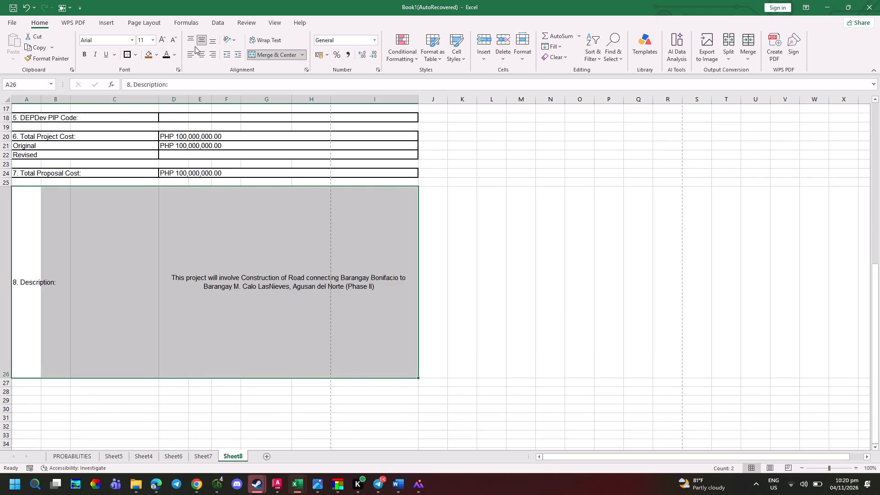
pyautogui.click(193, 40)
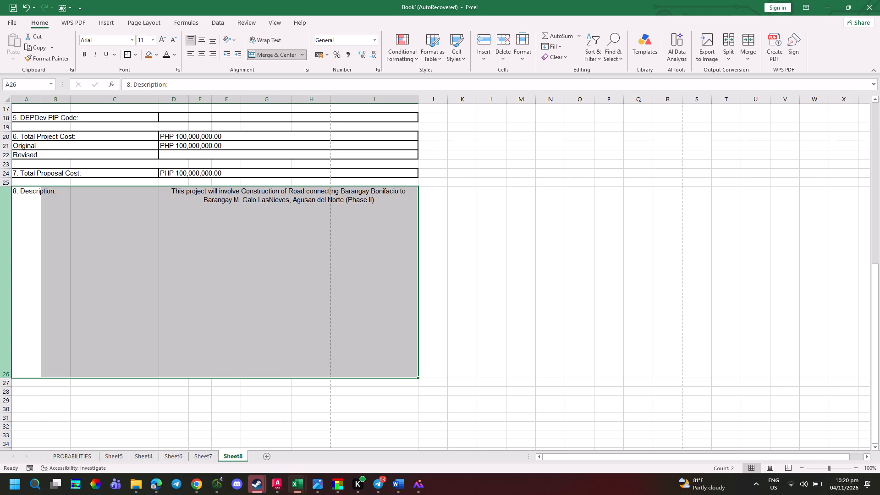
# Reduce the height of row 26 to fit the two-line description.
pyautogui.moveTo(10, 378); pyautogui.dragTo(17, 217)
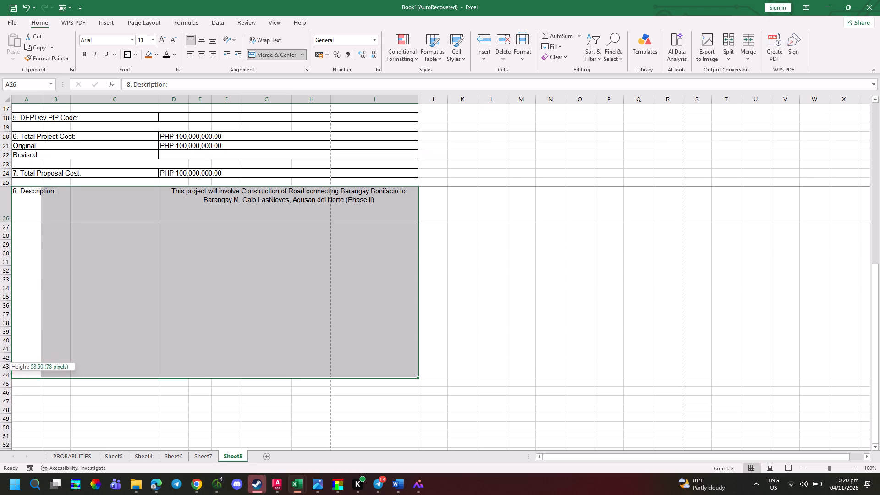
pyautogui.moveTo(17, 217); pyautogui.dragTo(18, 209)
# Left-align the description text in the merged cell D26.
pyautogui.click(209, 203)
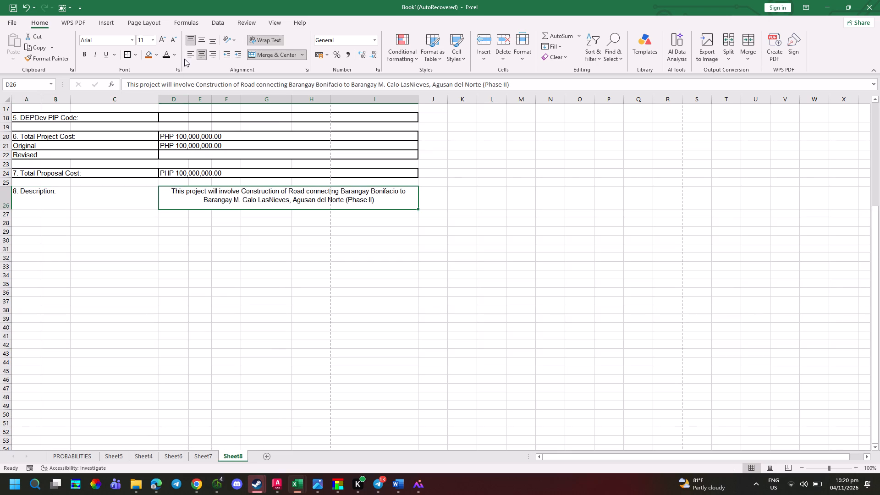
pyautogui.click(188, 55)
# Widen column I so the form's value cells extend farther.
pyautogui.scroll(1, 161, 218)
pyautogui.keyDown('ctrl'); pyautogui.scroll(1, 181, 235); pyautogui.keyUp('ctrl')
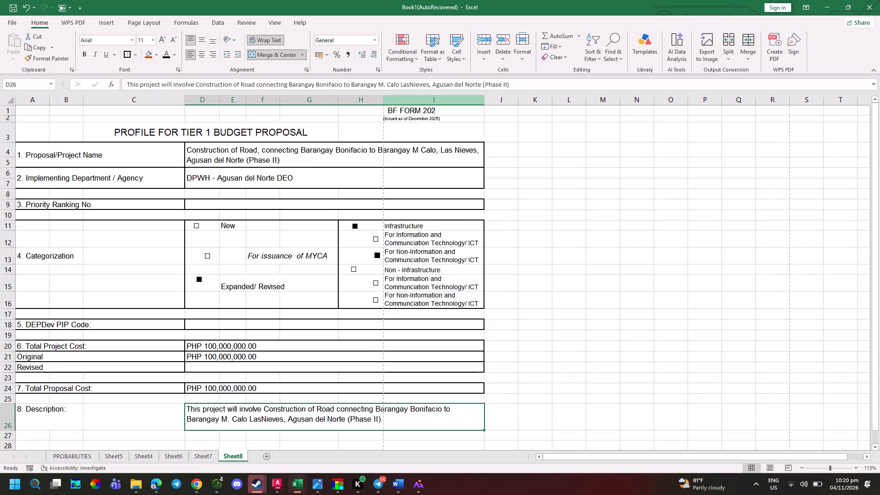
pyautogui.moveTo(483, 100); pyautogui.dragTo(511, 104)
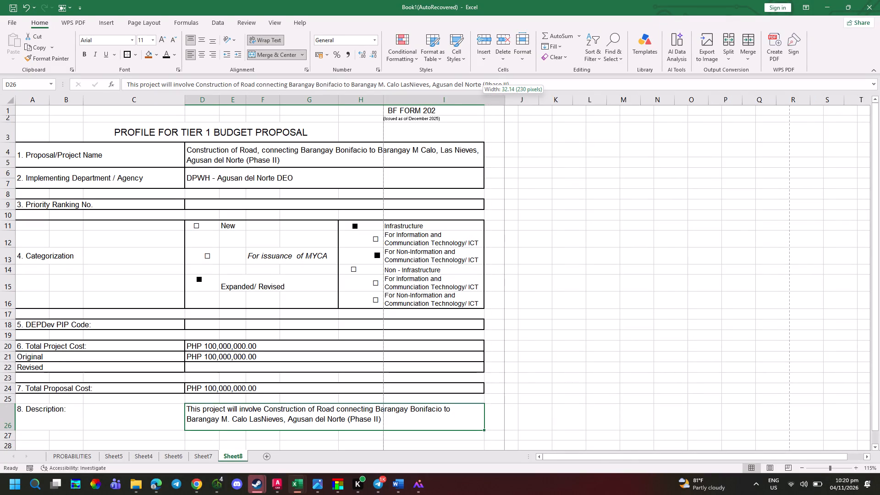
pyautogui.moveTo(511, 104); pyautogui.dragTo(521, 105)
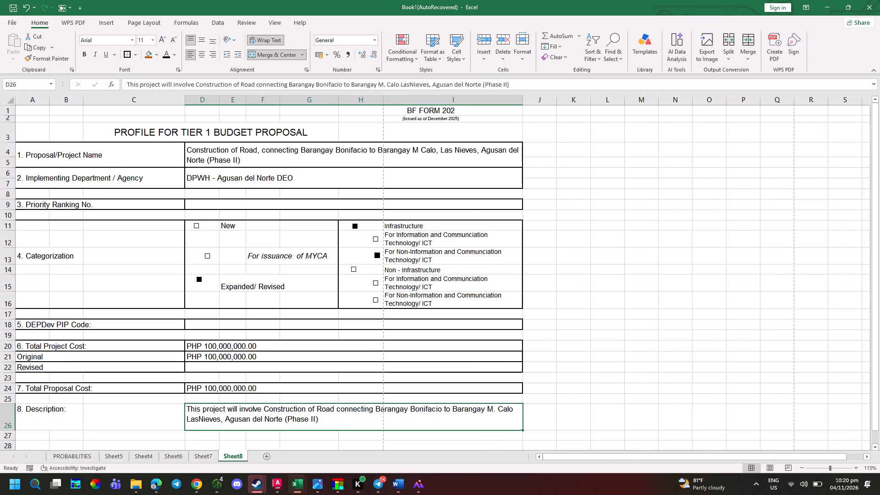
# Vertically center the "8. Description:" label range A26:C26, keeping it left-aligned.
pyautogui.scroll(-1, 402, 347)
pyautogui.keyDown('ctrl'); pyautogui.scroll(-1, 270, 383); pyautogui.keyUp('ctrl')
pyautogui.click(75, 385)
pyautogui.moveTo(39, 372); pyautogui.dragTo(112, 364)
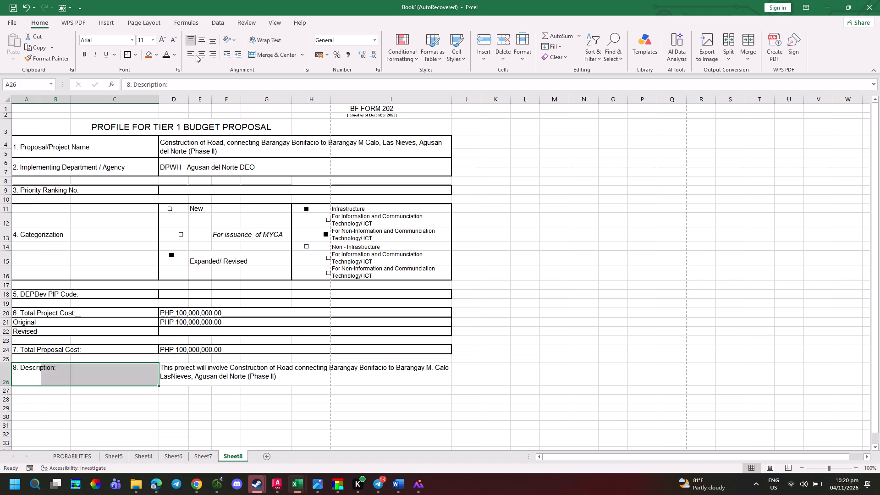
pyautogui.click(200, 55)
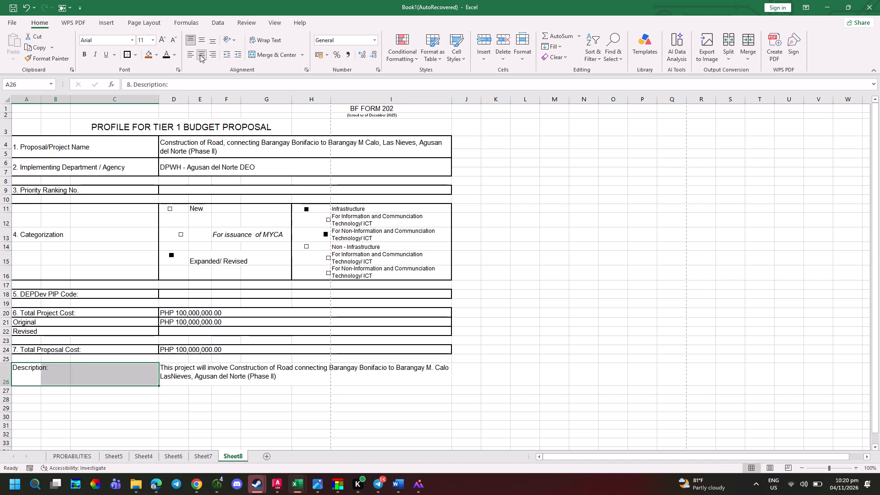
pyautogui.click(192, 56)
pyautogui.click(201, 39)
# Copy the description row's label and merged text cell A26:I26 to row 28.
pyautogui.moveTo(170, 368); pyautogui.dragTo(189, 374)
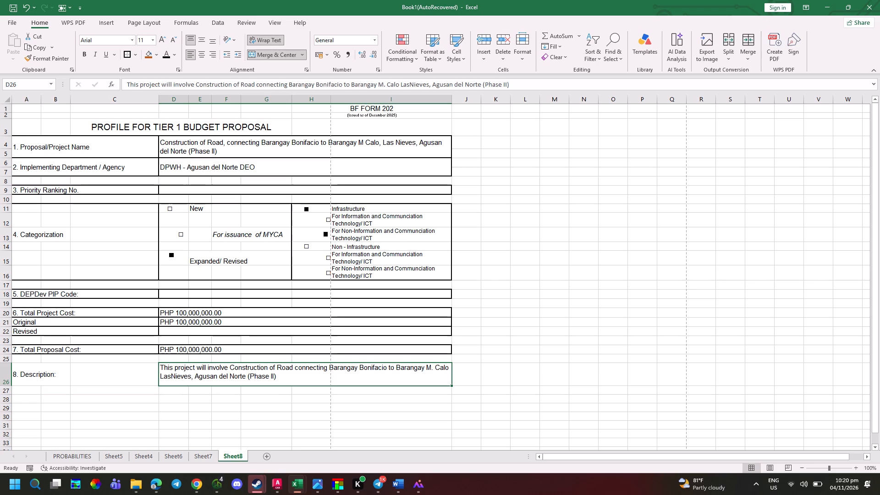
pyautogui.click(22, 393)
pyautogui.moveTo(33, 377); pyautogui.dragTo(198, 376)
pyautogui.hotkey('ctrl', 'c')
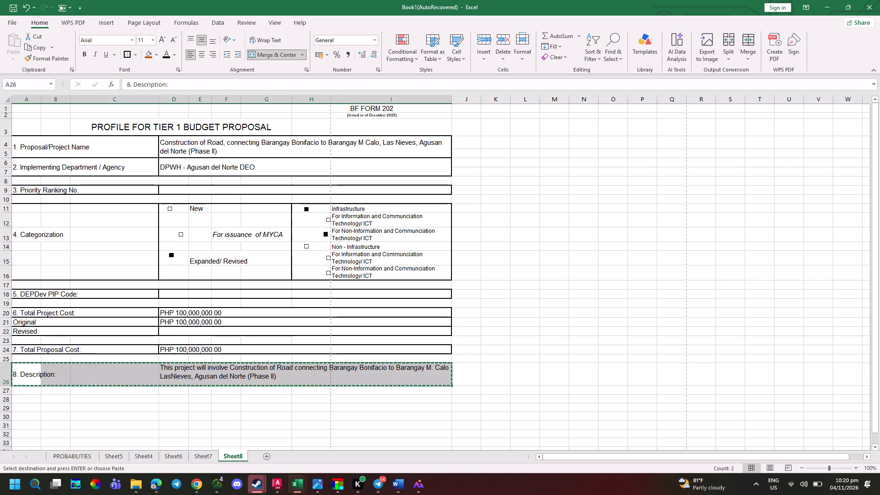
pyautogui.click(19, 398)
pyautogui.hotkey('ctrl', 'v')
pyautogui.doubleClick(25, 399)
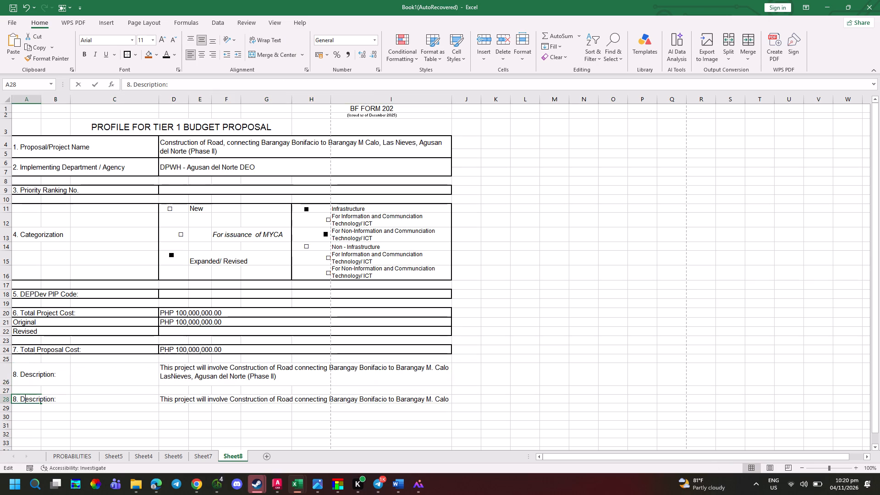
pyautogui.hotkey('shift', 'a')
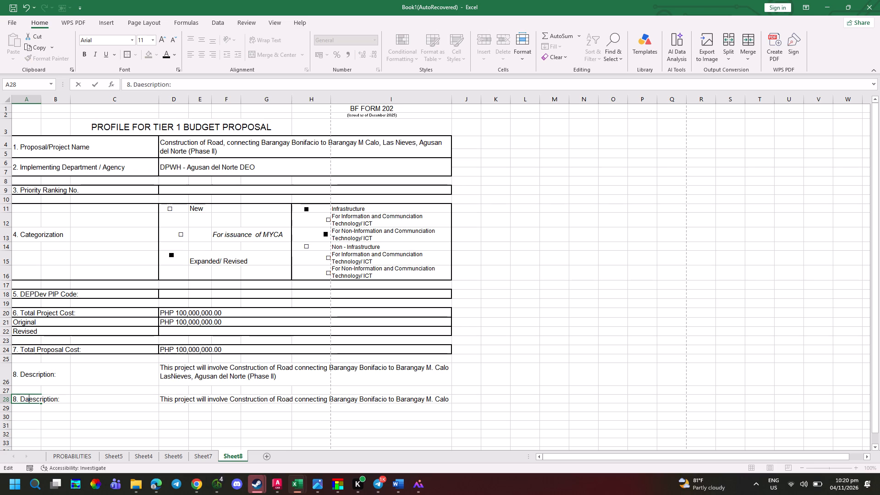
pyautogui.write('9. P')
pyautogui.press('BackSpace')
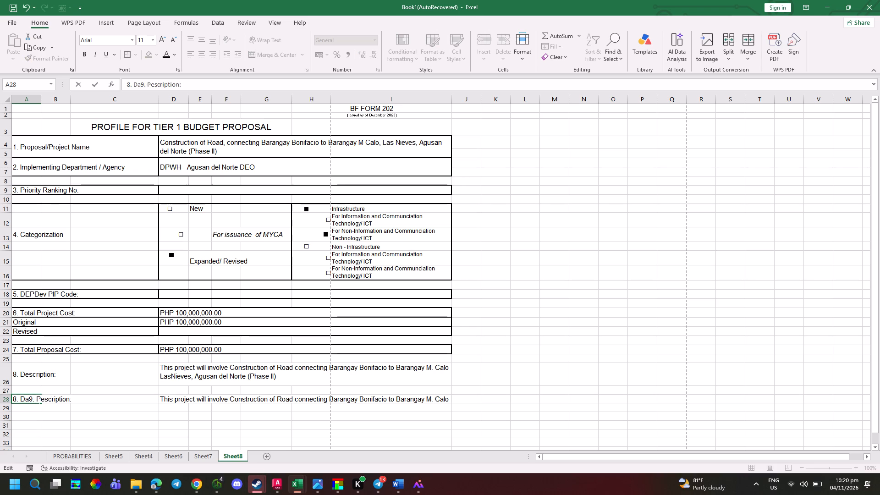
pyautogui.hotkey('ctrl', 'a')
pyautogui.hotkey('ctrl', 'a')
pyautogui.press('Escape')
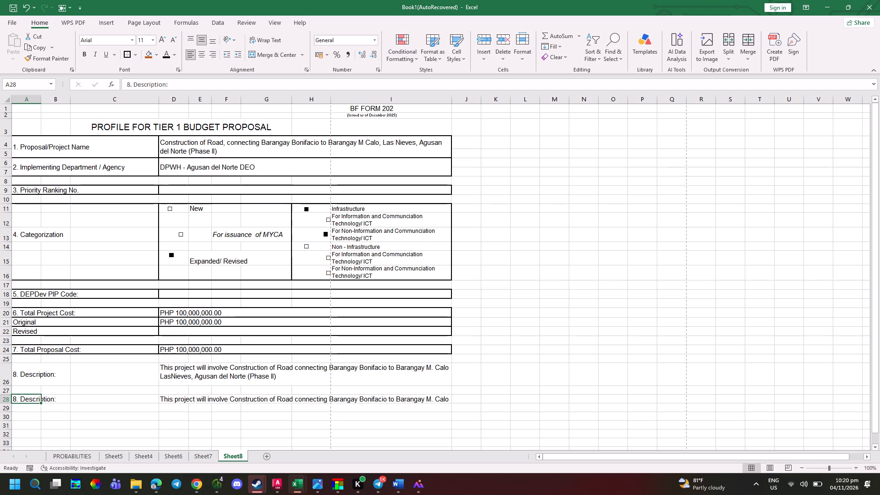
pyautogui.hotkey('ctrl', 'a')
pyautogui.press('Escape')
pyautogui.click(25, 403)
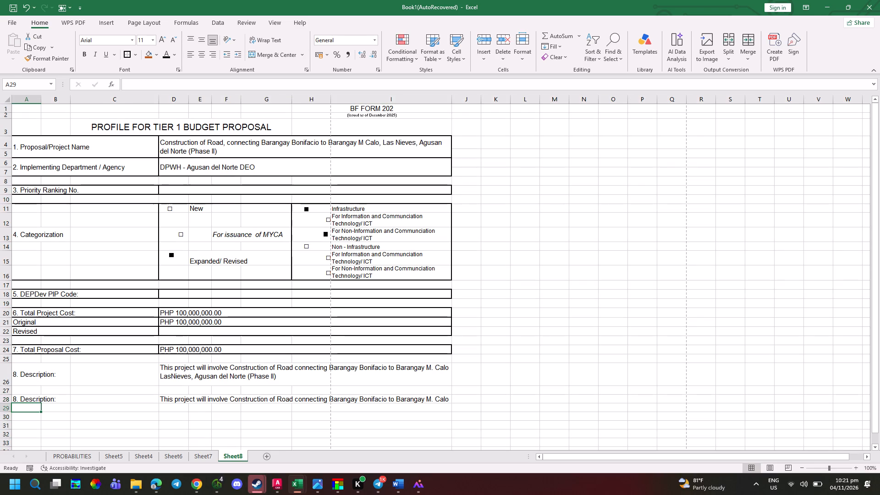
# Replace the copied label in A28 with "9. Purpose".
pyautogui.click(25, 398)
pyautogui.press('0')
pyautogui.press('BackSpace')
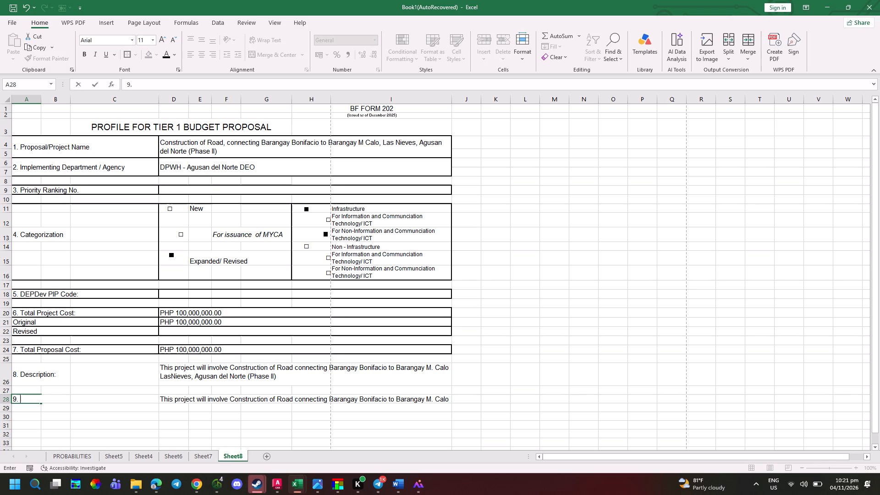
pyautogui.press('BackSpace')
pyautogui.press('BackSpace')
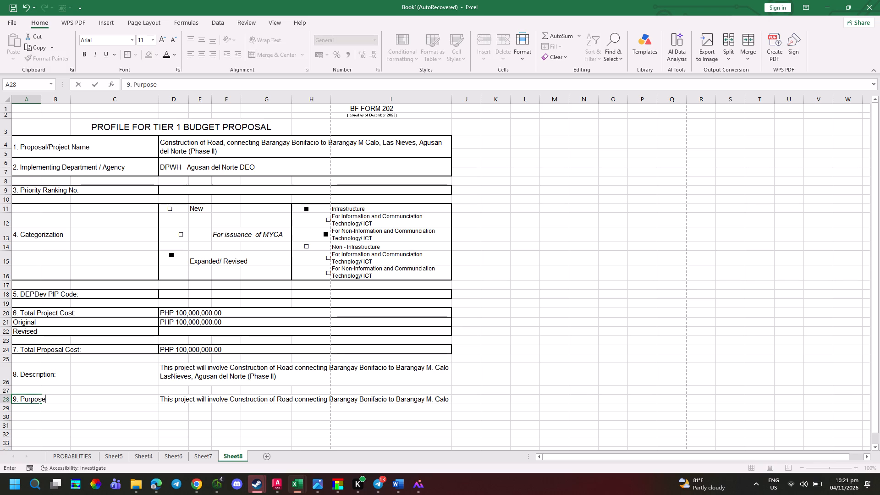
# Replace the copied text in D28 with "This project is expected to provide safer, better, faster and easier access to and from the adjacent".
pyautogui.click(169, 396)
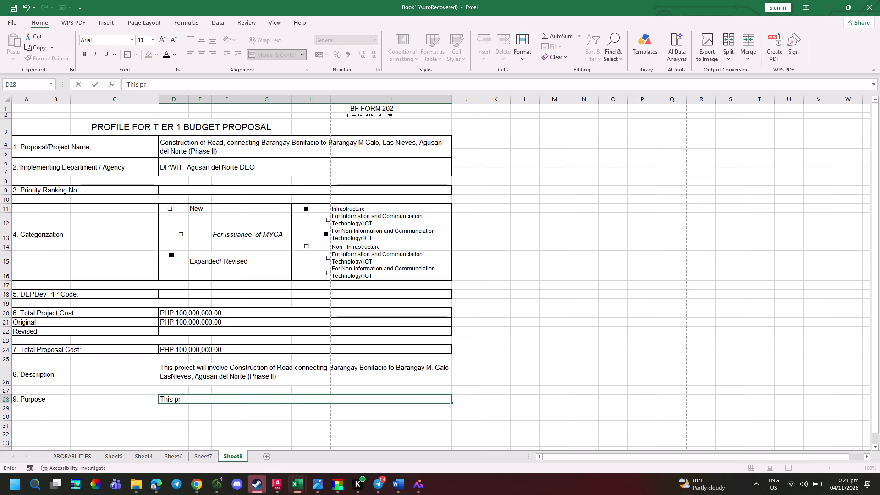
pyautogui.press('BackSpace')
pyautogui.write('ject is expected to')
pyautogui.press('space')
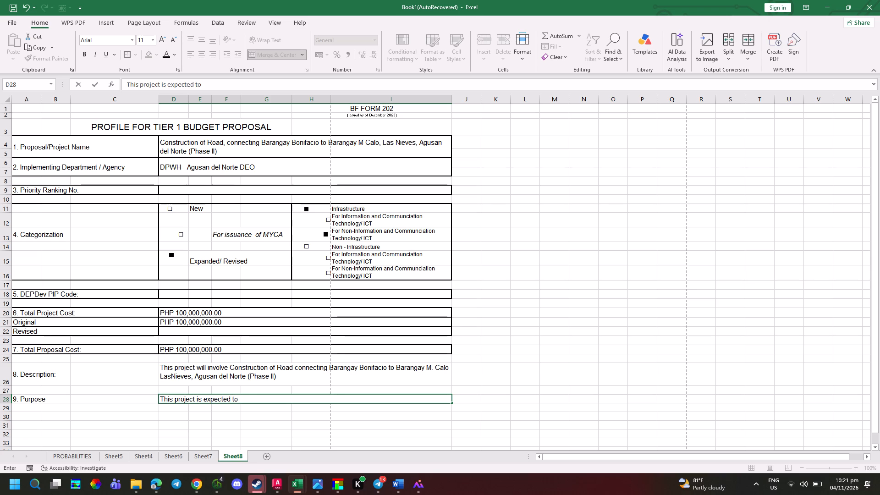
pyautogui.write('prove')
pyautogui.press('BackSpace')
pyautogui.write('ide safer, better')
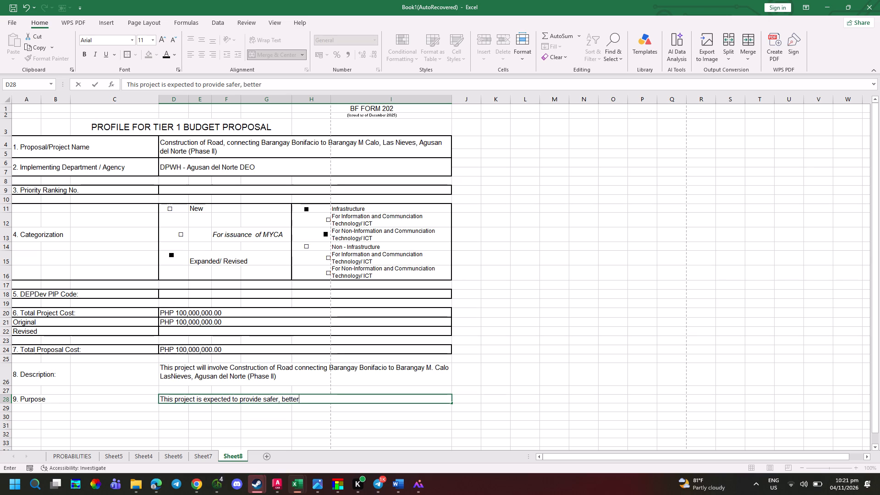
pyautogui.press(',')
pyautogui.press('space')
pyautogui.write('faster amd')
pyautogui.press('BackSpace')
pyautogui.press('BackSpace')
pyautogui.write('nd easier')
pyautogui.press('space')
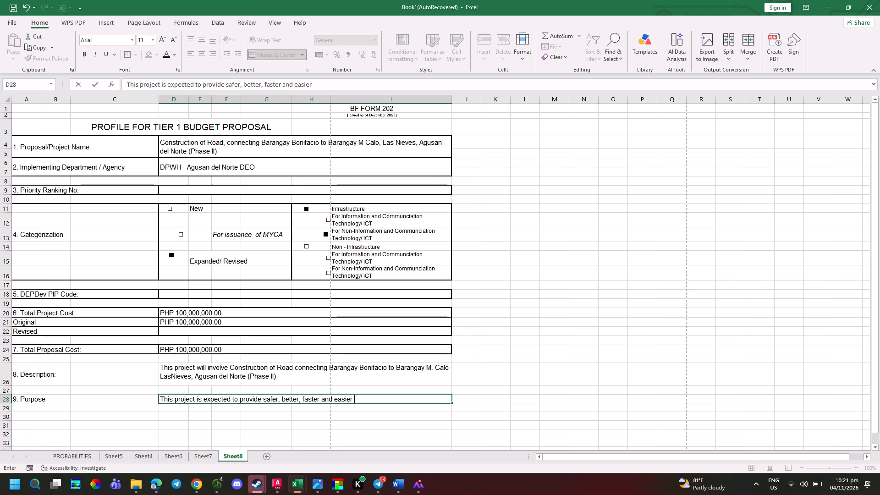
pyautogui.write('access t')
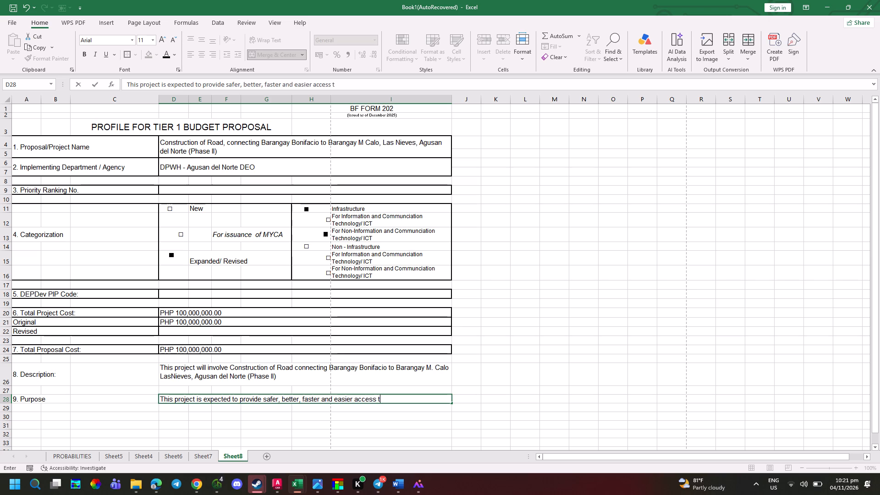
pyautogui.write('o and')
pyautogui.press('space')
pyautogui.write('from the adjacent')
pyautogui.press('Return')
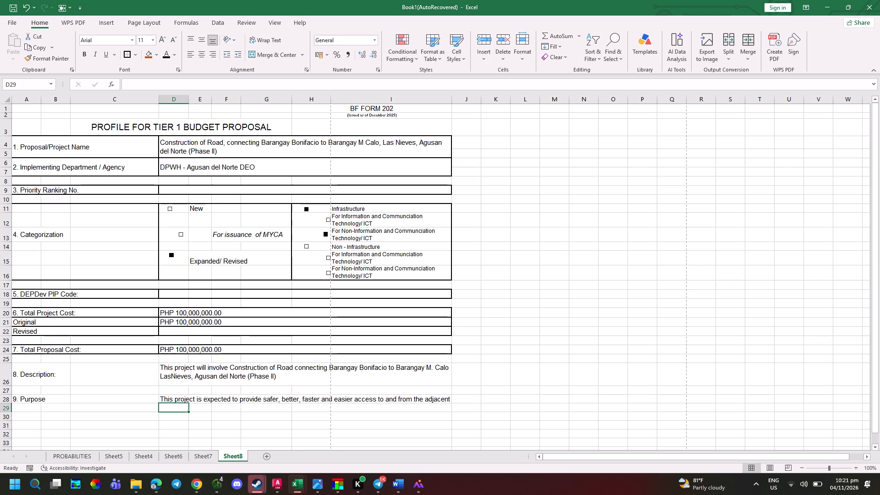
# Extend the purpose text in D28 with "municipalities and its nearby provinces.".
pyautogui.press('Up')
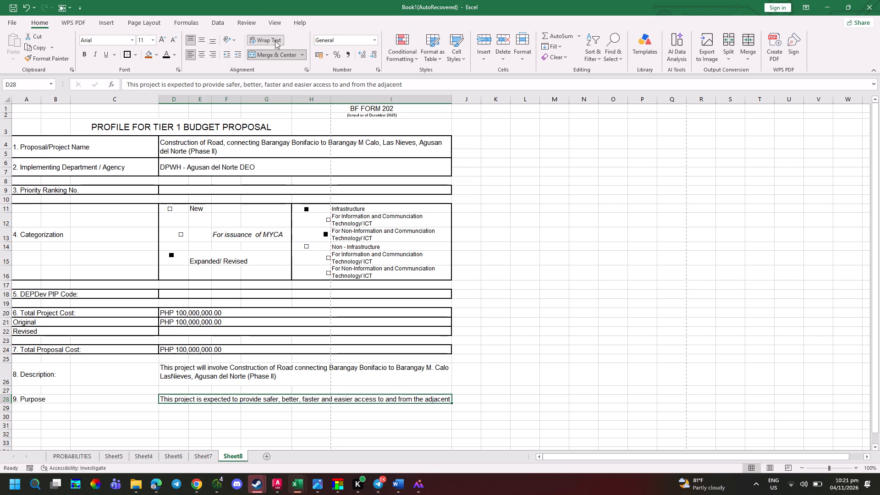
pyautogui.click(415, 80)
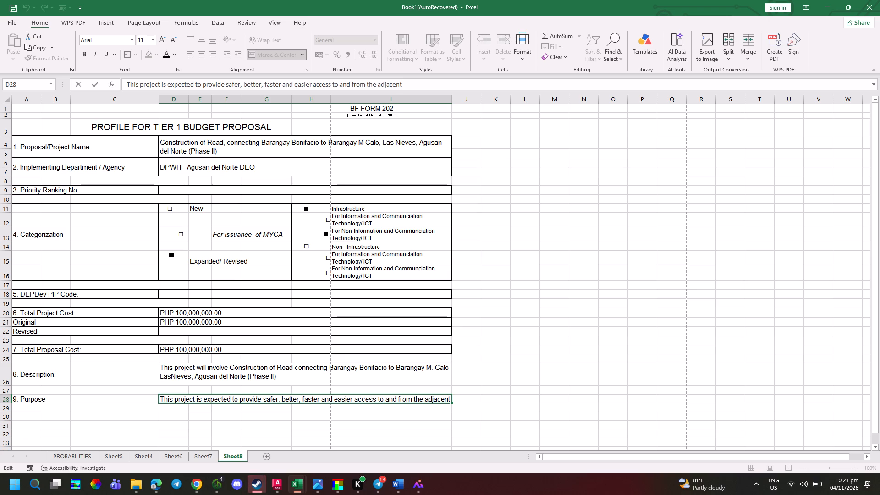
pyautogui.press('space')
pyautogui.write('mun')
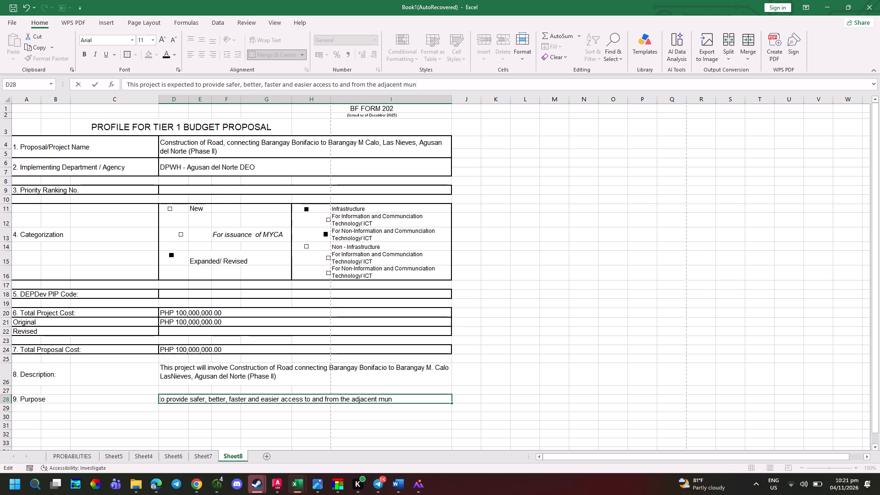
pyautogui.write('icipalities')
pyautogui.press('space')
pyautogui.write('and its nearby')
pyautogui.press('space')
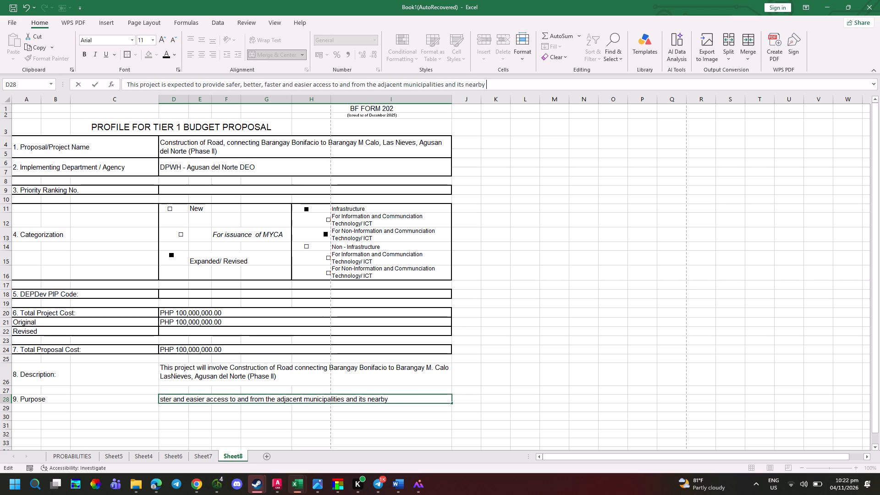
pyautogui.write('provinces')
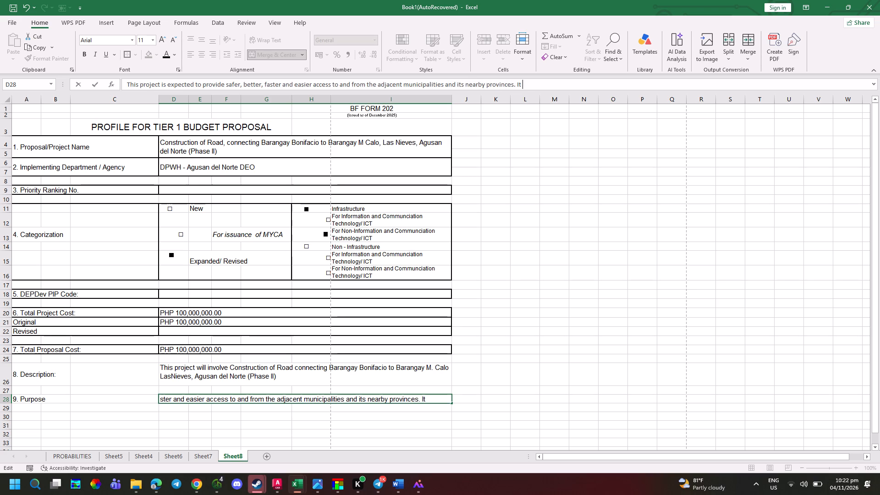
# Continue the purpose text in D28 with a second sentence beginning "It will help to increase roadway capacity".
pyautogui.press('space')
pyautogui.press('BackSpace')
pyautogui.press('BackSpace')
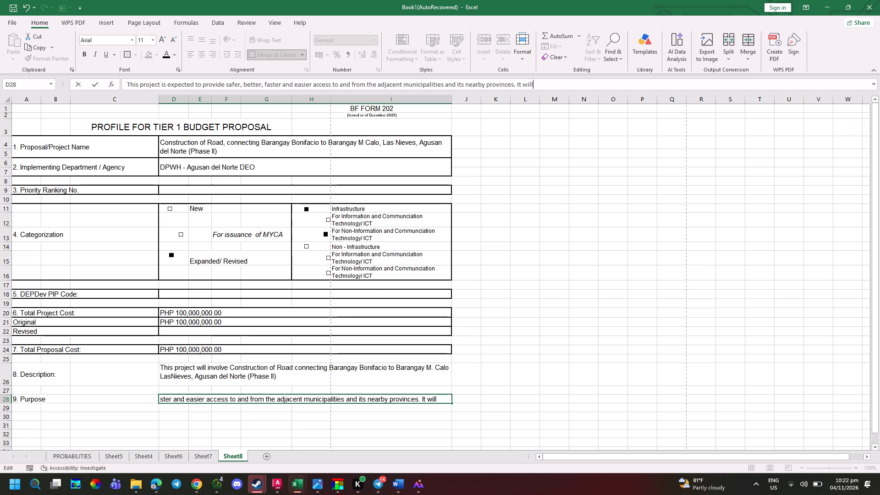
pyautogui.press('BackSpace')
pyautogui.write('l help to increase')
pyautogui.press('space')
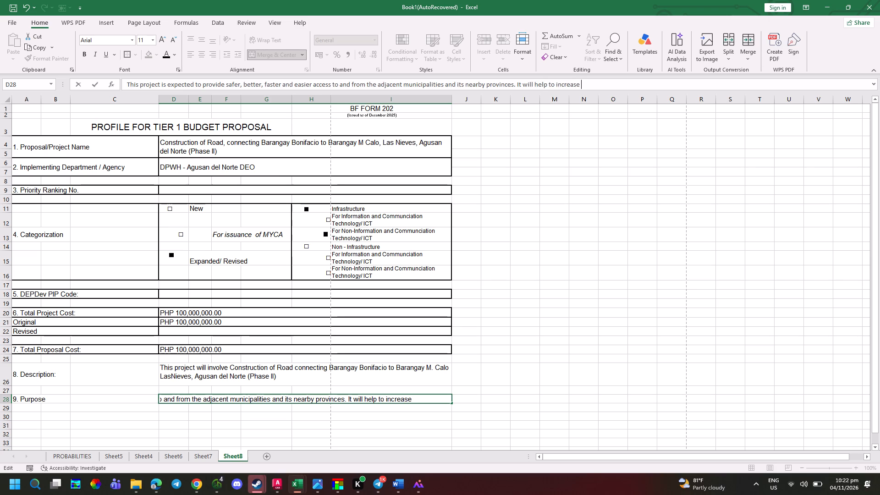
pyautogui.write('road')
pyautogui.write('way capacity a')
pyautogui.press('BackSpace')
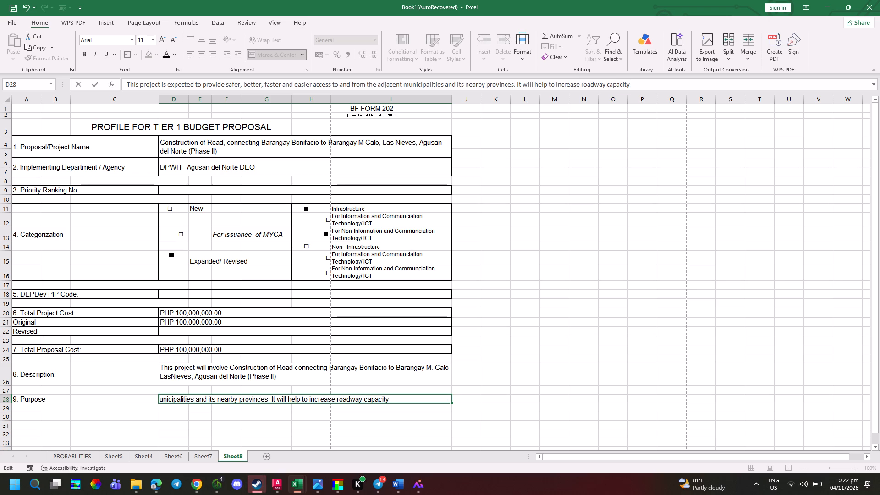
# Add ", improve traffic flow" to the second sentence of the purpose text in D28.
pyautogui.write(',')
pyautogui.press('space')
pyautogui.press('BackSpace')
pyautogui.press('BackSpace')
pyautogui.press('BackSpace')
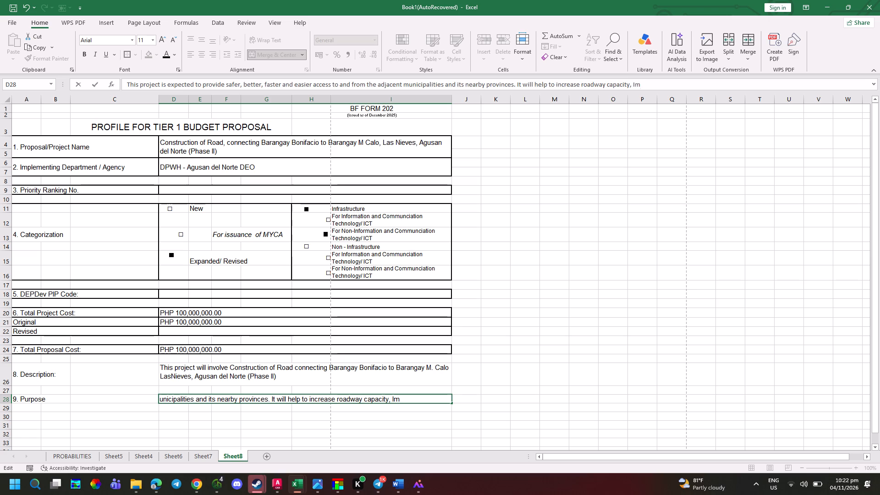
pyautogui.press('BackSpace')
pyautogui.press('BackSpace')
pyautogui.press('BackSpace')
pyautogui.press('i')
pyautogui.press('BackSpace')
pyautogui.press('space')
pyautogui.write('improve traffic')
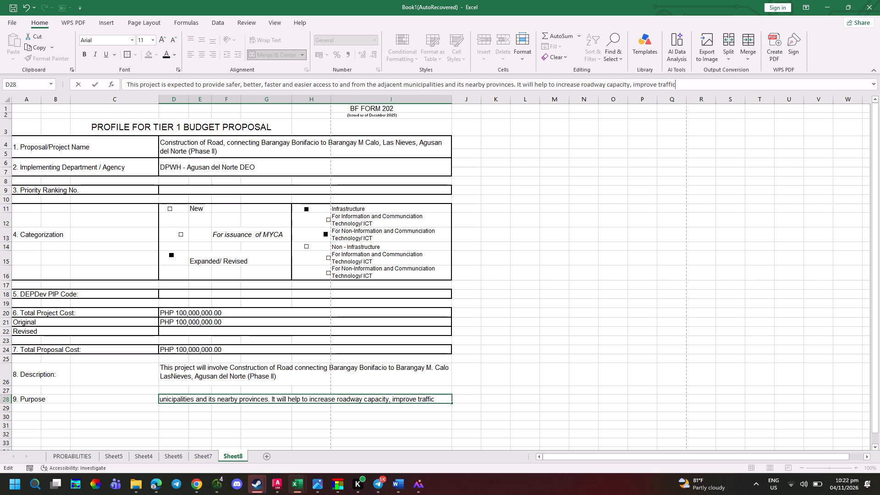
pyautogui.write('flo')
pyautogui.press('BackSpace')
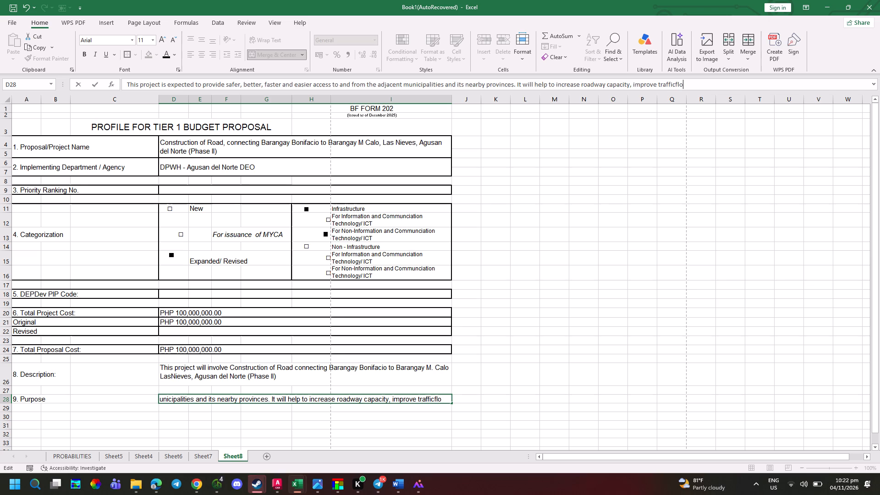
pyautogui.press('BackSpace')
pyautogui.press('BackSpace')
pyautogui.press('space')
pyautogui.write('flow')
pyautogui.press('space')
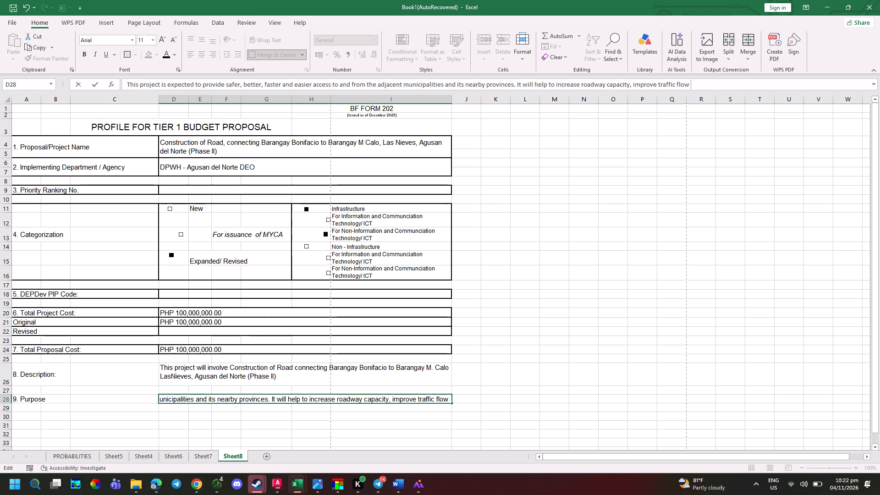
pyautogui.press('BackSpace')
pyautogui.press('BackSpace')
pyautogui.press('w')
# Finish the purpose text in D28 with ", enhance safety, and accommodate the growing volume of vehicles.".
pyautogui.write(', enhance')
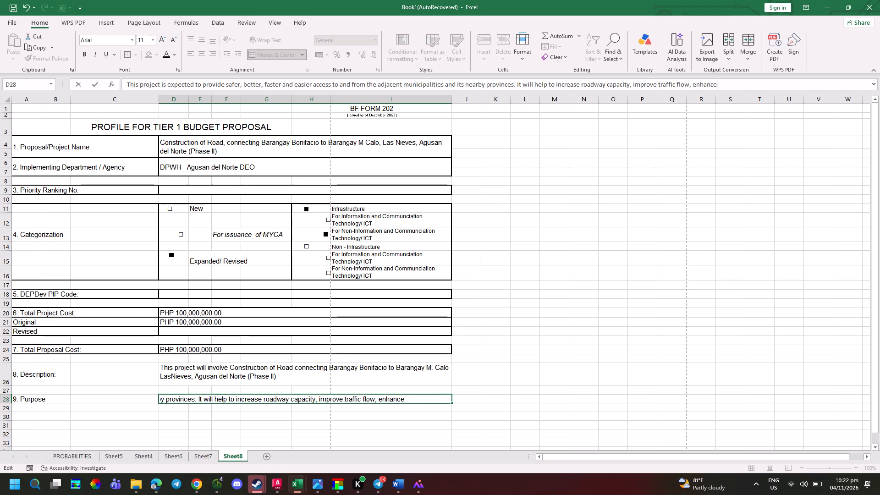
pyautogui.press('space')
pyautogui.write('safety, a')
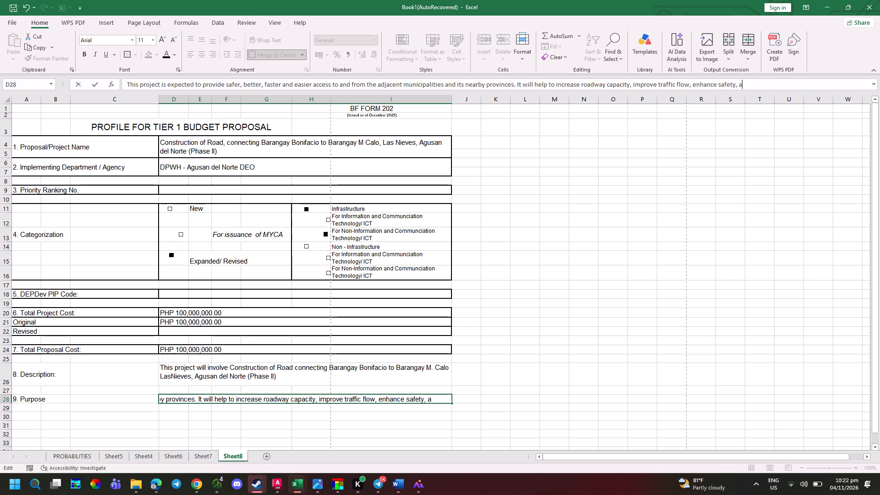
pyautogui.write('nd')
pyautogui.press('space')
pyautogui.write('accomodate')
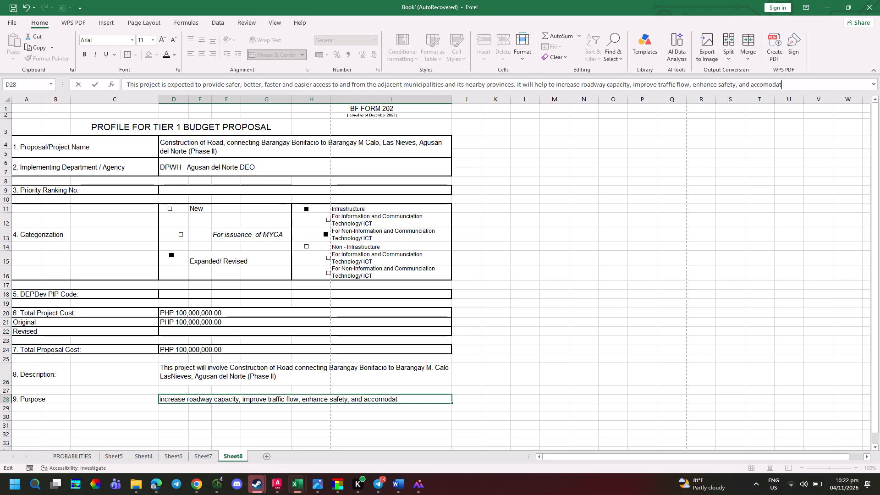
pyautogui.press('space')
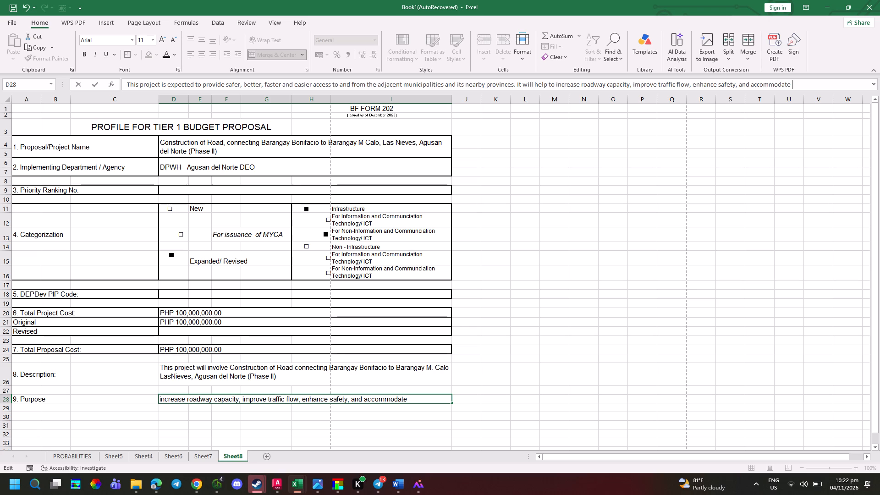
pyautogui.write('th')
pyautogui.press('BackSpace')
pyautogui.write('he growing volume')
pyautogui.press('space')
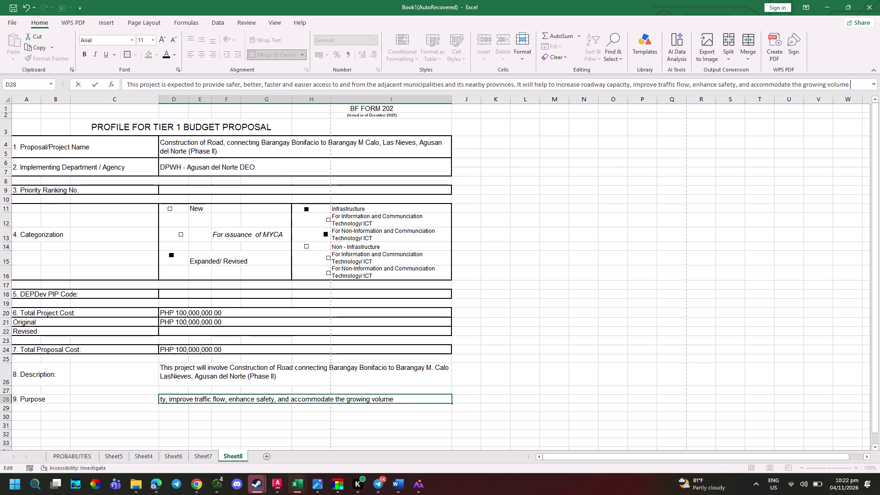
pyautogui.write('of vehicles.')
pyautogui.press('Return')
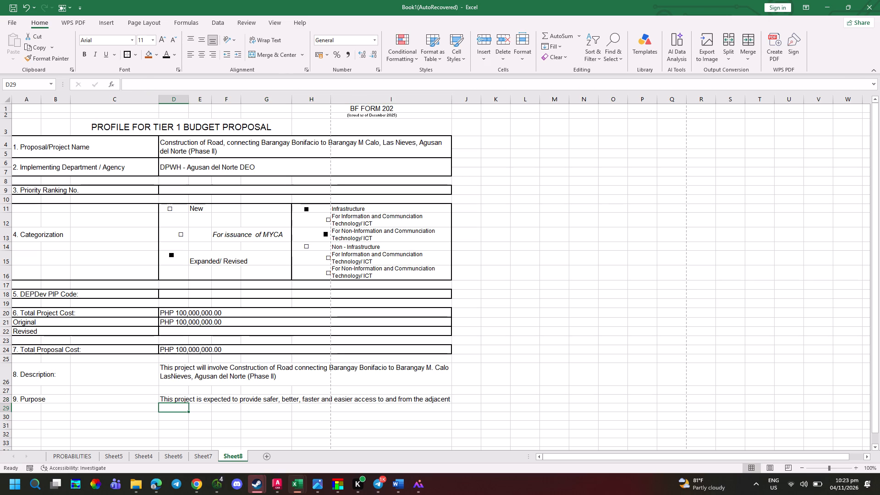
# Enlarge row 28 so that all three lines of the wrapped purpose text in D28 fit.
pyautogui.click(172, 399)
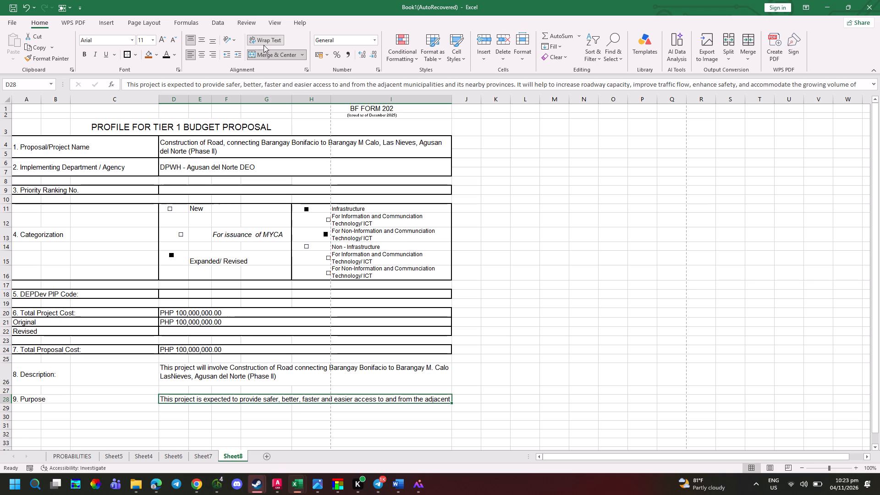
pyautogui.click(264, 45)
pyautogui.click(263, 40)
pyautogui.scroll(-2, 265, 79)
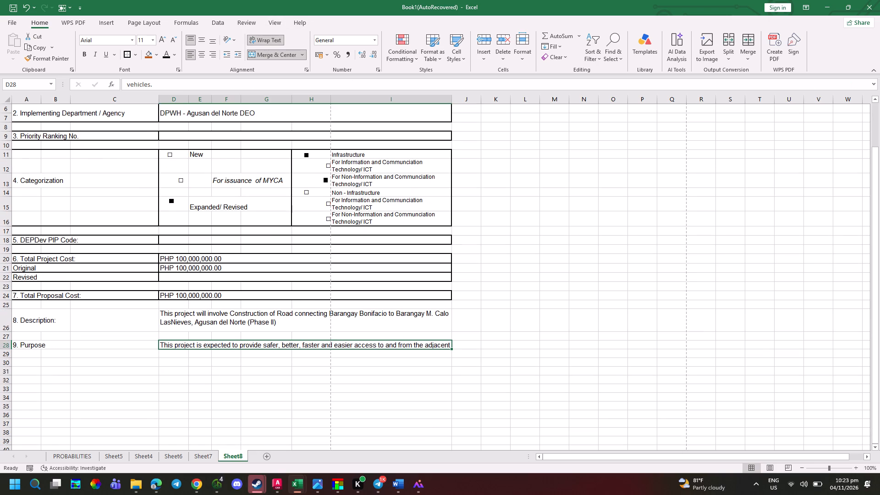
pyautogui.moveTo(9, 349); pyautogui.dragTo(9, 357)
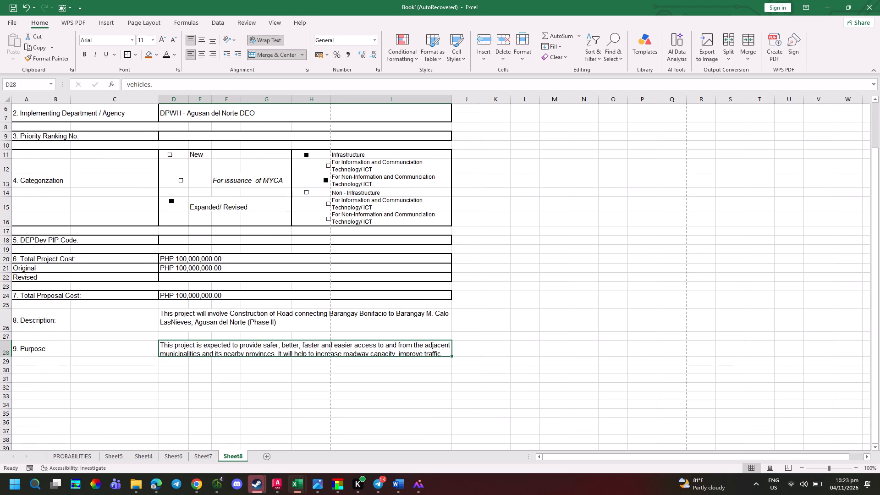
pyautogui.doubleClick(390, 350)
pyautogui.click(400, 352)
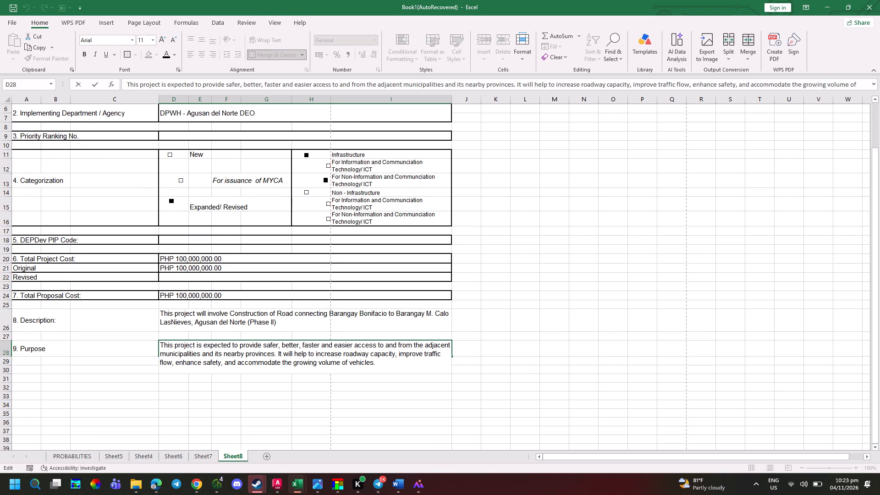
pyautogui.click(221, 412)
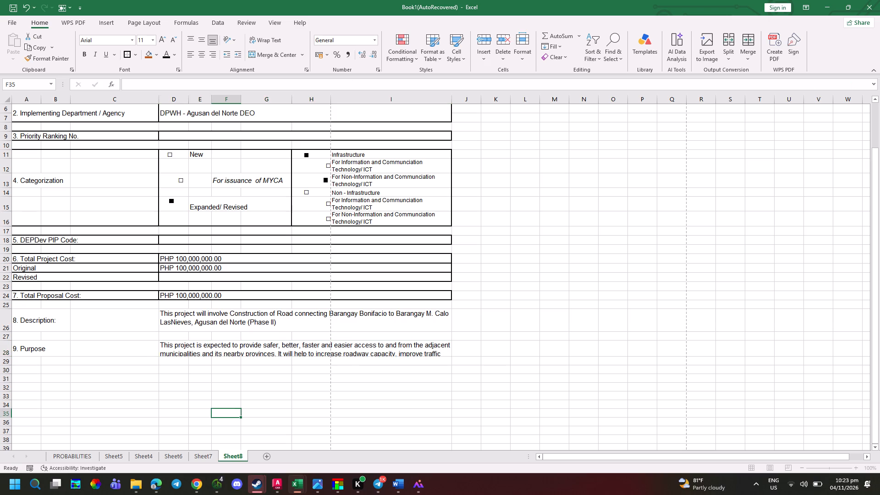
pyautogui.moveTo(10, 356); pyautogui.dragTo(13, 363)
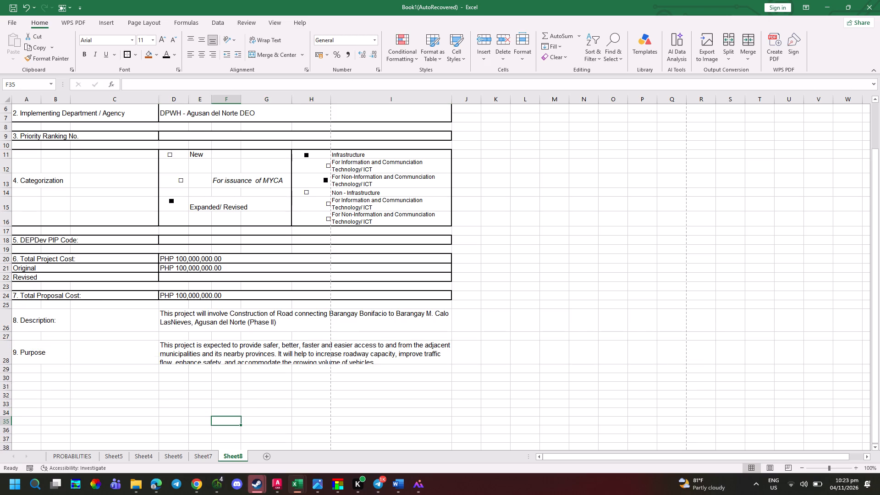
pyautogui.moveTo(7, 363); pyautogui.dragTo(9, 366)
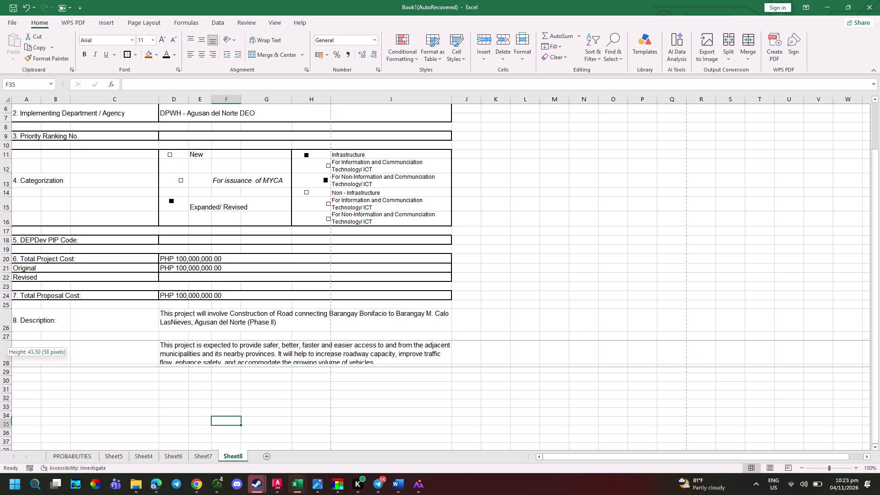
pyautogui.moveTo(9, 366); pyautogui.dragTo(11, 369)
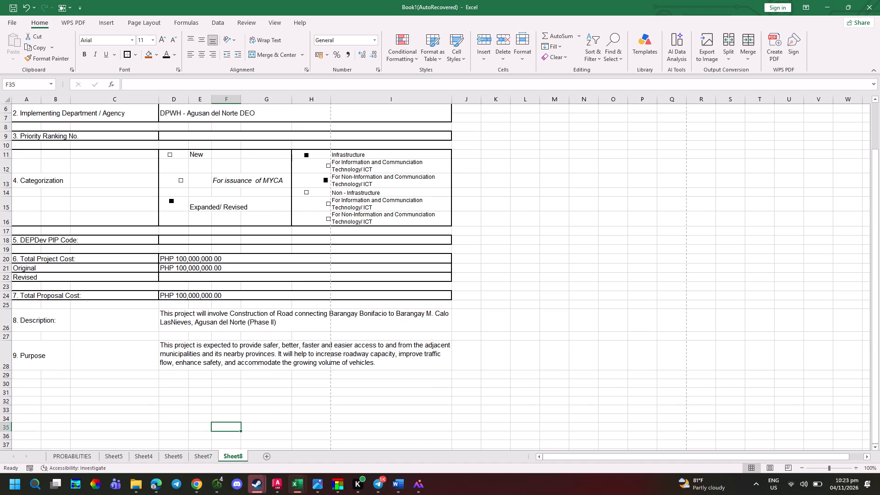
pyautogui.click(347, 384)
# Apply thick outside borders to the description label A26:C26 and to its text cell D26:I26.
pyautogui.click(44, 323)
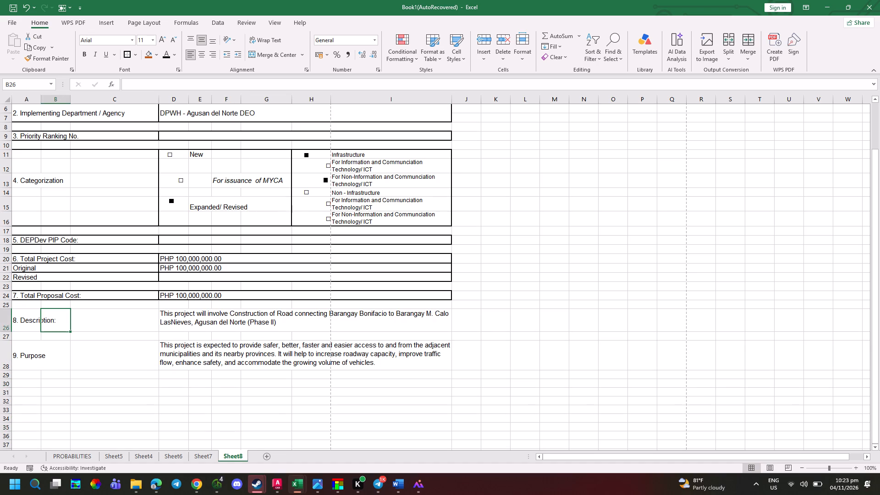
pyautogui.moveTo(19, 319); pyautogui.dragTo(133, 328)
pyautogui.click(126, 60)
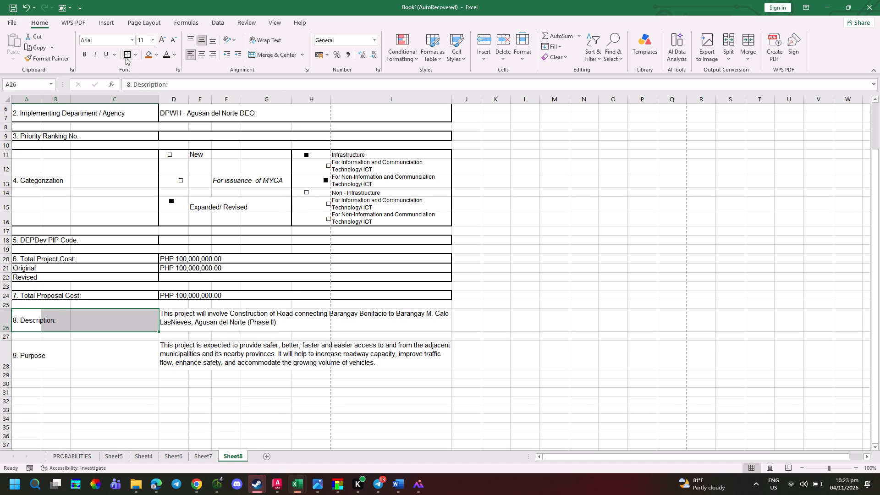
pyautogui.moveTo(174, 317); pyautogui.dragTo(254, 319)
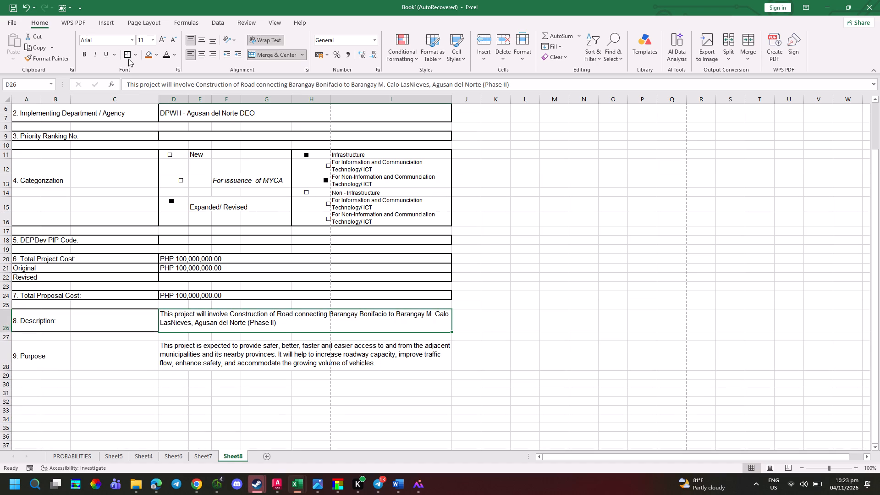
pyautogui.click(131, 49)
# Apply thick outside borders to the purpose label A28:C28 and to its text cell D28:I28.
pyautogui.moveTo(29, 356); pyautogui.dragTo(128, 355)
pyautogui.click(123, 51)
pyautogui.moveTo(176, 352); pyautogui.dragTo(335, 350)
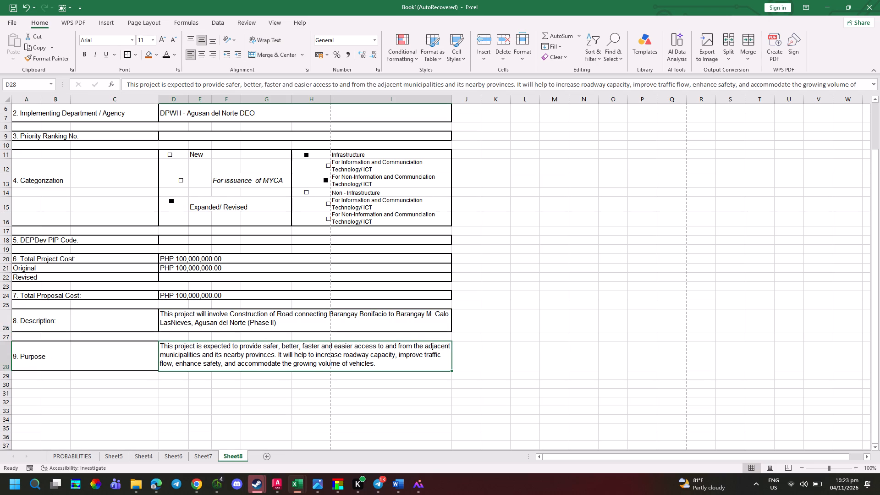
pyautogui.moveTo(335, 350); pyautogui.dragTo(358, 350)
pyautogui.click(123, 53)
pyautogui.click(395, 399)
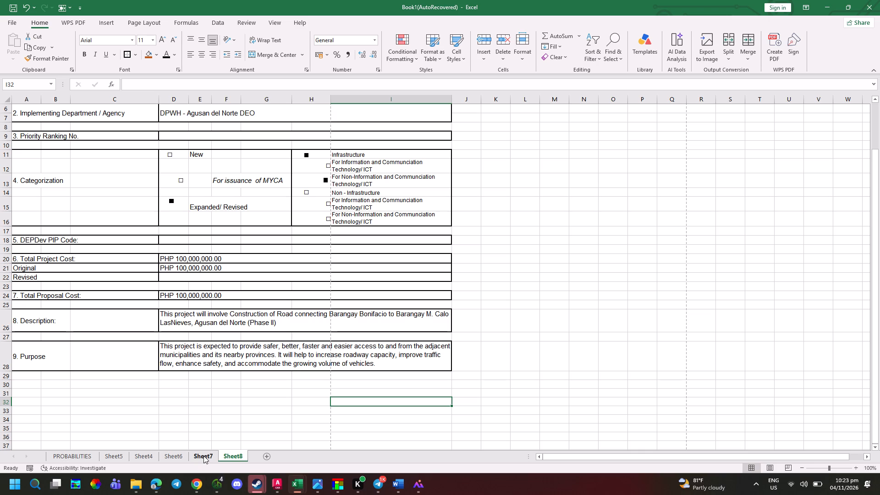
# Enter the label "10. Beneficiaries:" in A30, correcting its spelling.
pyautogui.click(32, 384)
pyautogui.press('1')
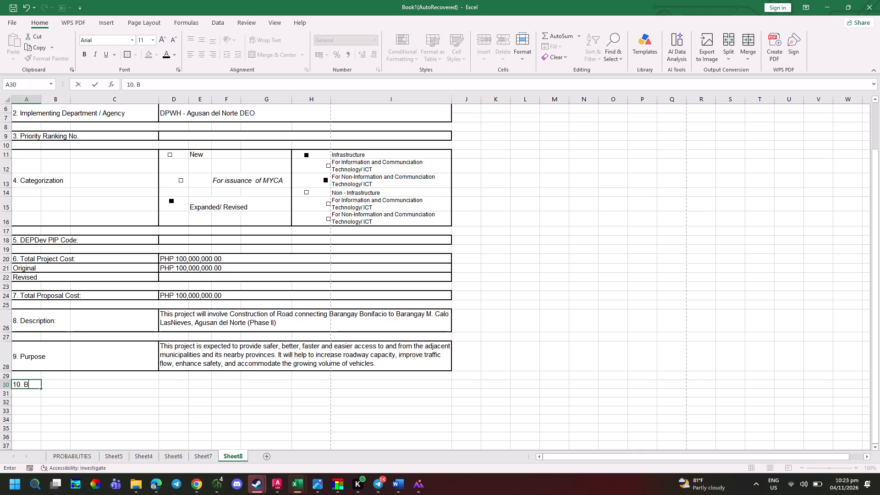
pyautogui.write('ciaries:')
pyautogui.press('Tab')
pyautogui.press('Tab')
pyautogui.press('Tab')
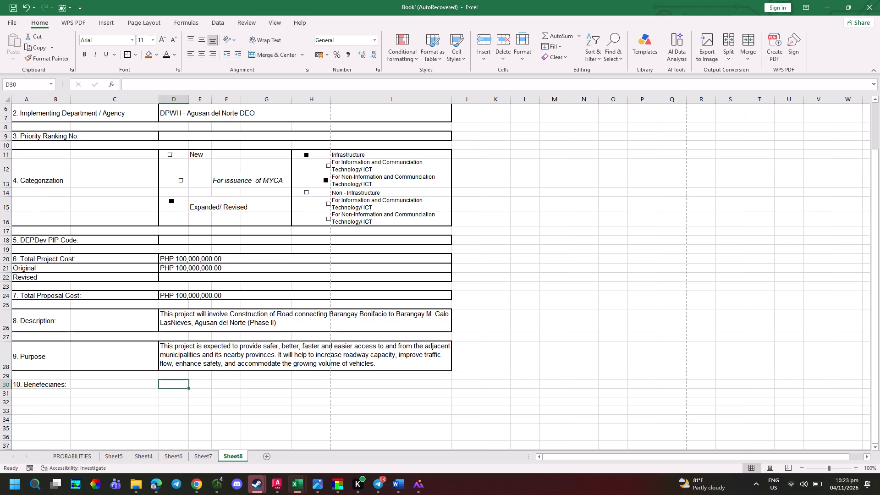
pyautogui.click(32, 387)
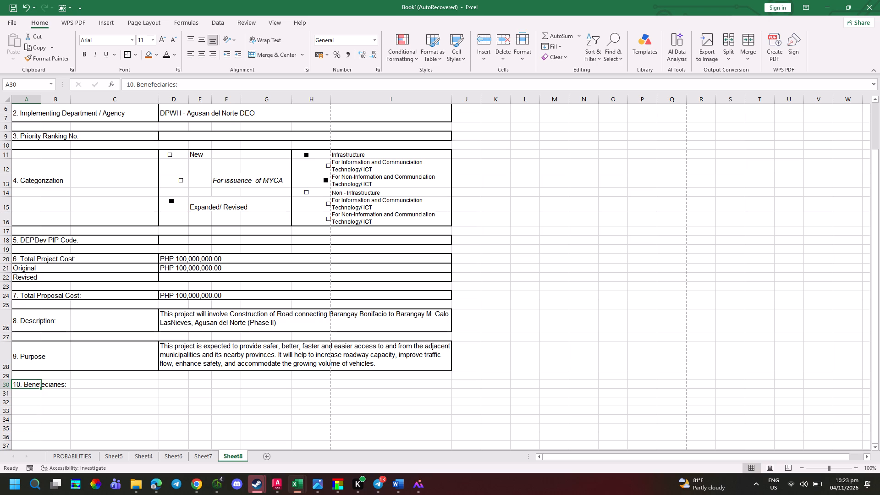
pyautogui.click(157, 87)
pyautogui.press('BackSpace')
pyautogui.press('i')
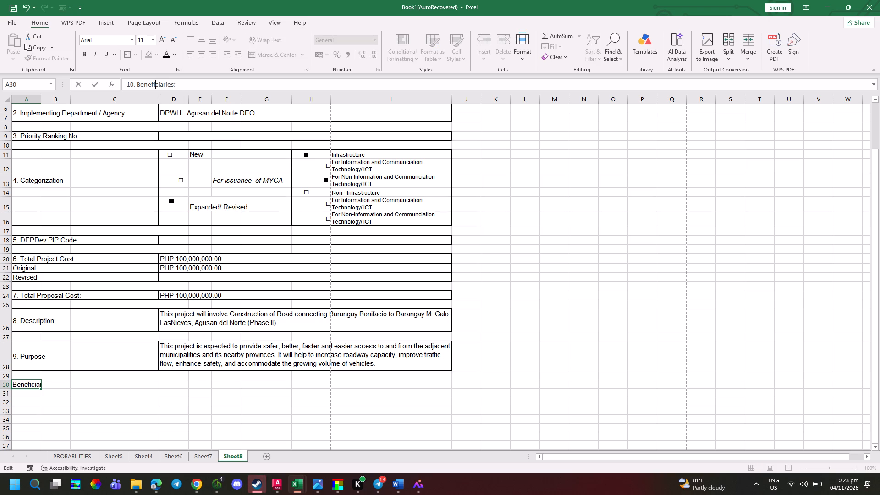
pyautogui.press('Tab')
# Enter "Inhabitants in the Municipality" in D30 as the beneficiaries.
pyautogui.press('Tab')
pyautogui.press('Tab')
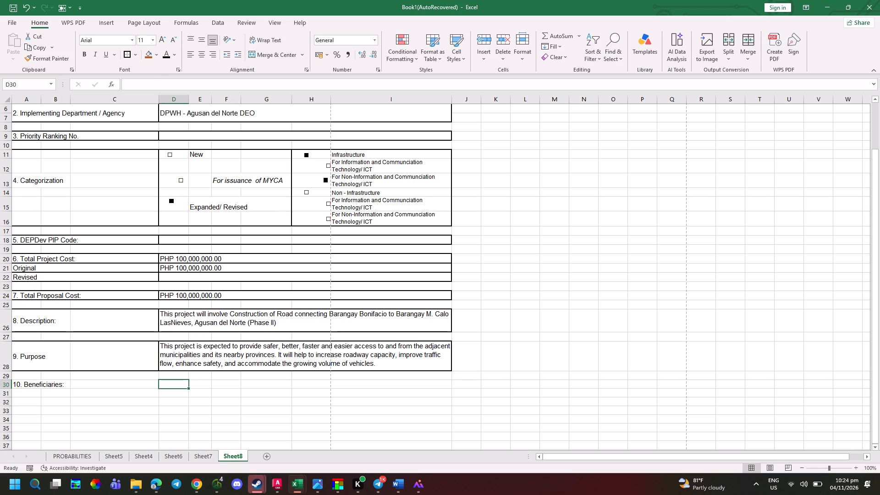
pyautogui.press('BackSpace')
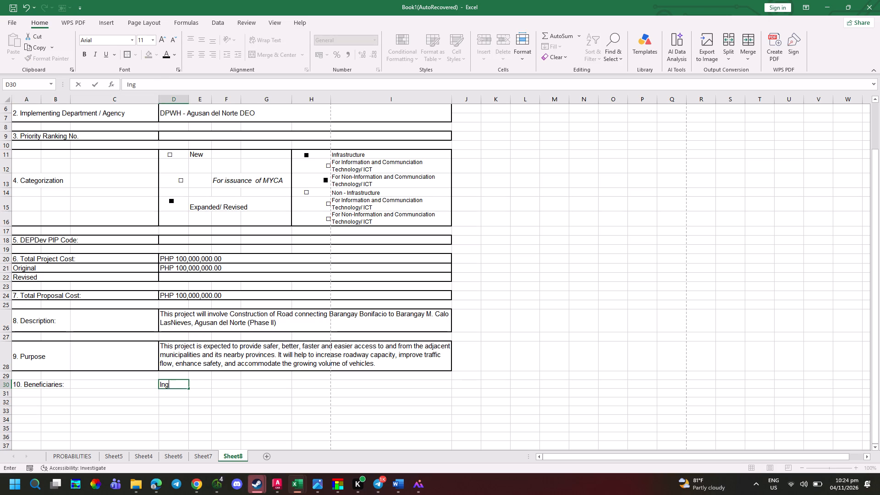
pyautogui.press('BackSpace')
pyautogui.write('habitants')
pyautogui.press('space')
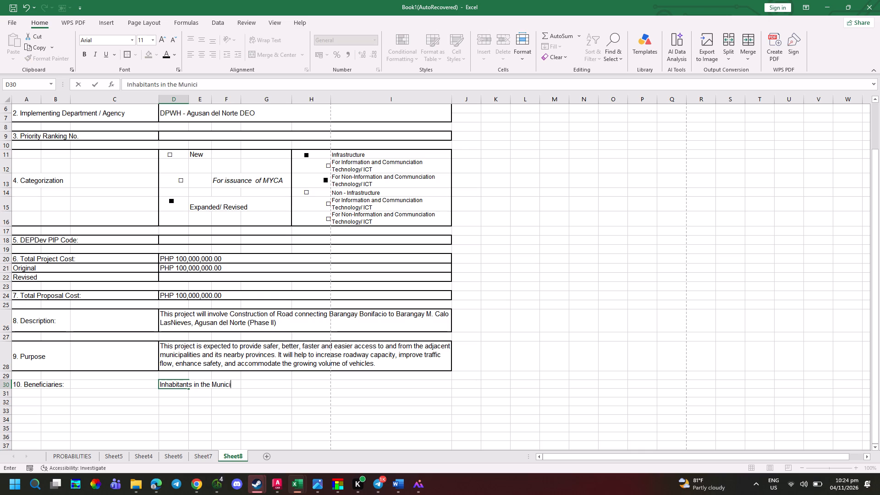
pyautogui.press('Return')
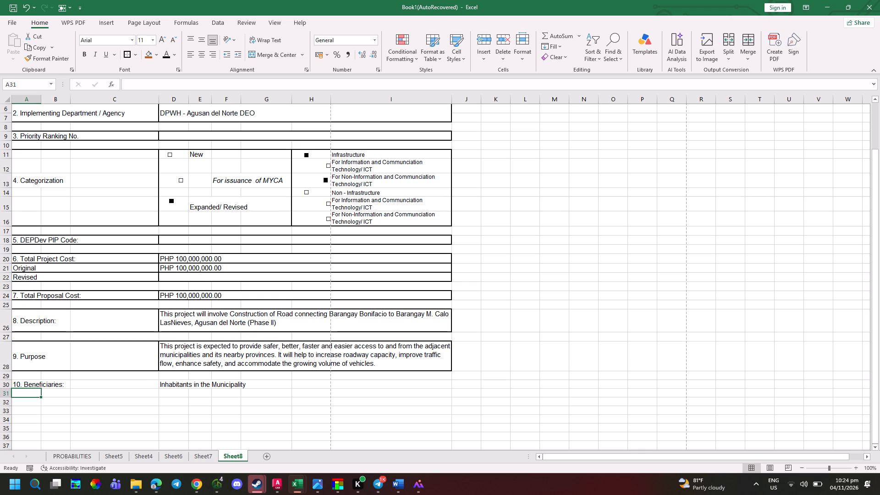
# Enter the label "11. Implemetation Period" in A32.
pyautogui.scroll(-1, 45, 291)
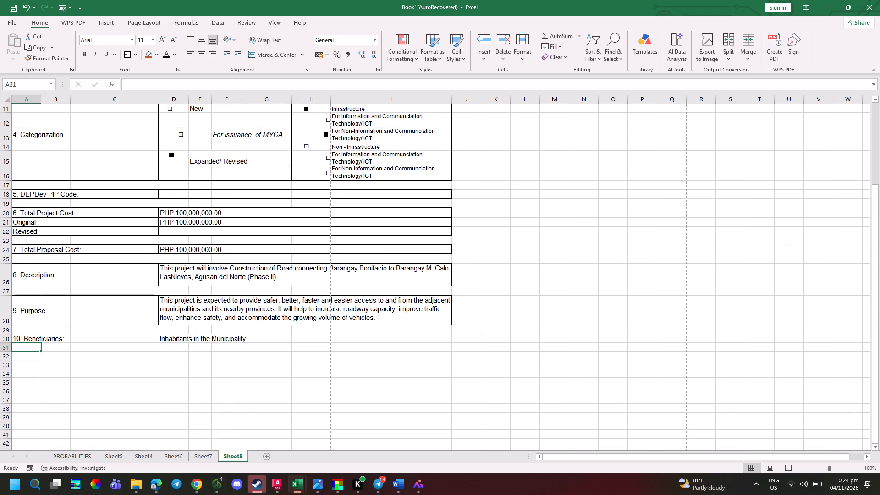
pyautogui.click(31, 360)
pyautogui.press('1')
pyautogui.press('1')
pyautogui.click(49, 371)
pyautogui.click(23, 349)
pyautogui.click(27, 355)
pyautogui.press('1')
pyautogui.press('1')
pyautogui.write('.')
pyautogui.press('space')
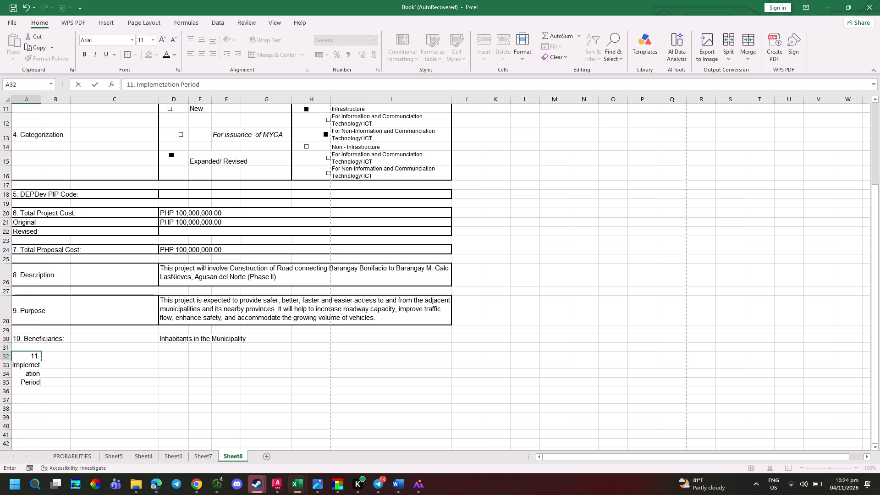
pyautogui.press('Tab')
# Enter the heading "ORIGINAL" in D32 and make it bold.
pyautogui.press('Tab')
pyautogui.press('Tab')
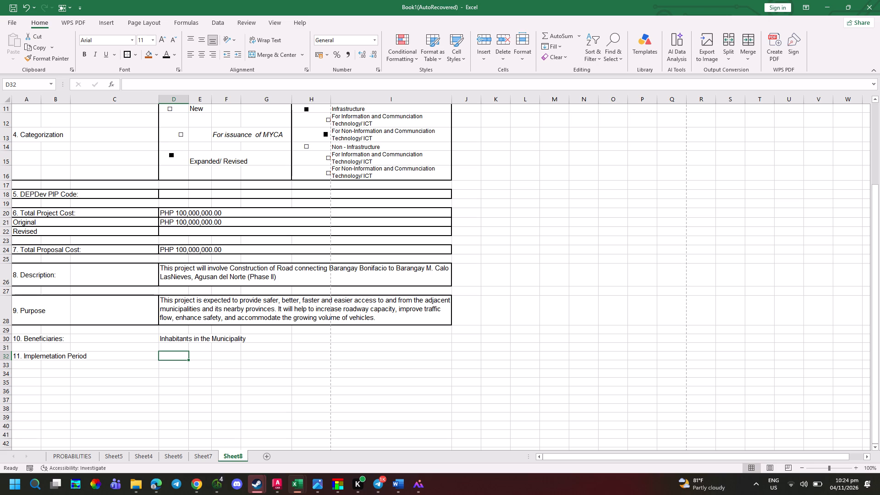
pyautogui.press('o')
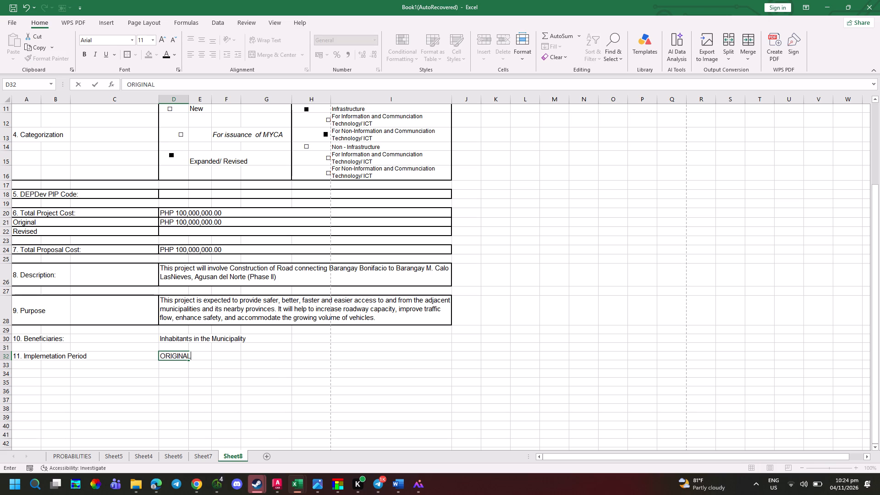
pyautogui.press('Down')
pyautogui.press('Up')
pyautogui.hotkey('ctrl', 'v')
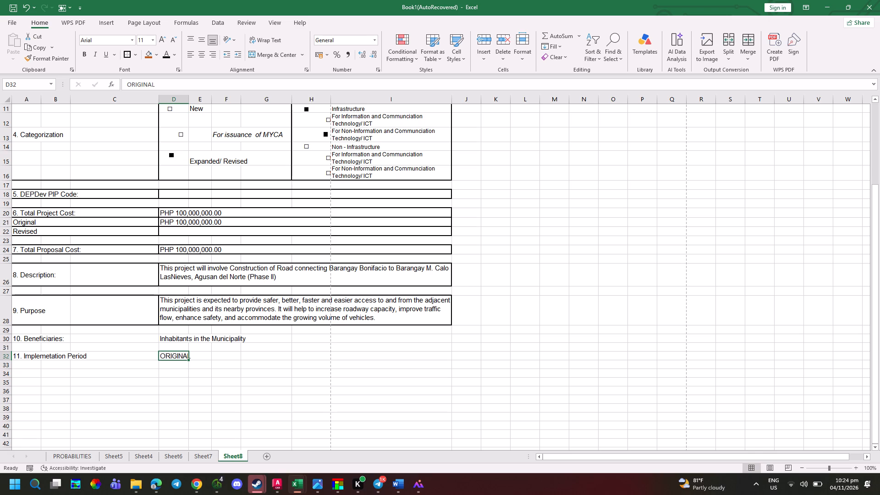
pyautogui.hotkey('ctrl', 'b')
# Enter "Start Date" in D33 and "Finish Date" in D34 beneath the ORIGINAL heading.
pyautogui.press('Down')
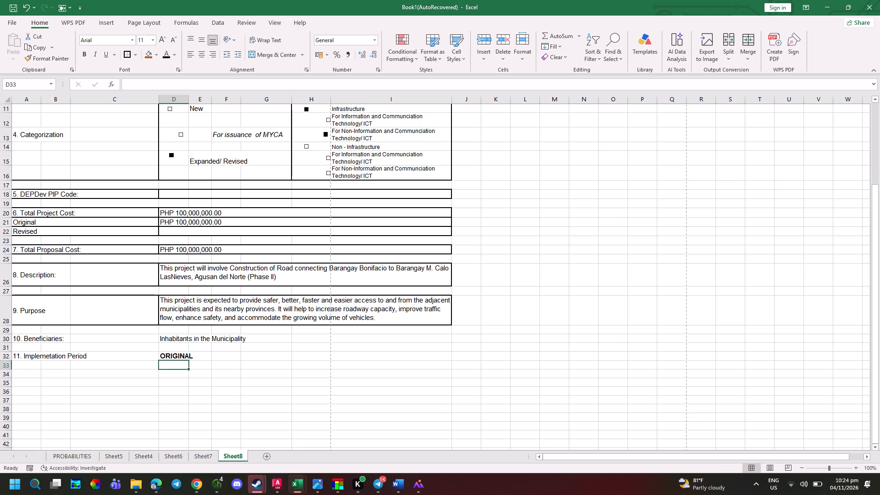
pyautogui.press('t')
pyautogui.press('BackSpace')
pyautogui.press('BackSpace')
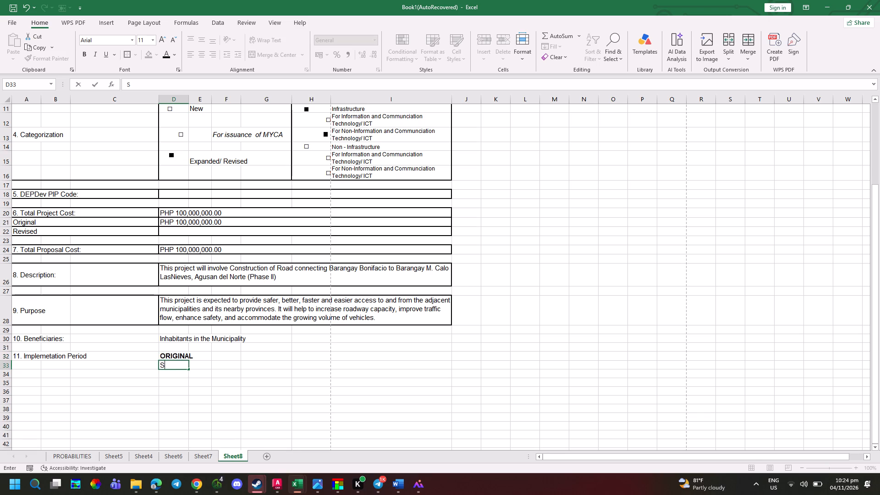
pyautogui.write('t')
pyautogui.press('space')
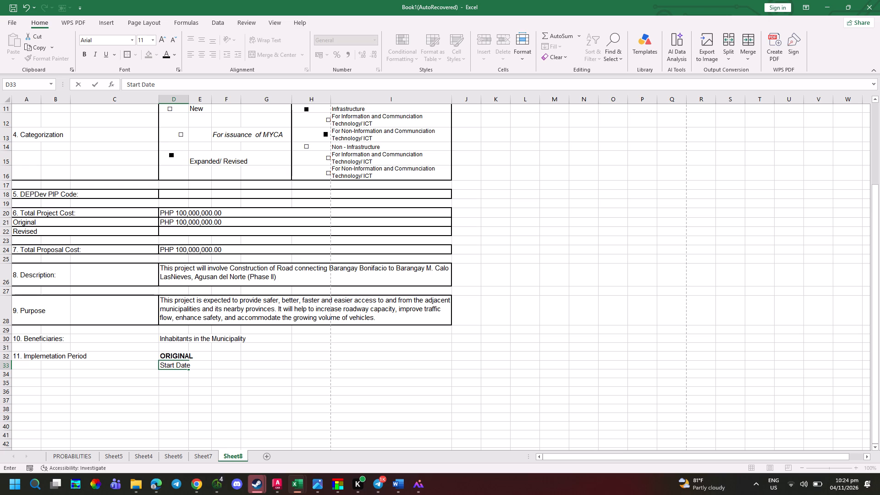
pyautogui.press('Return')
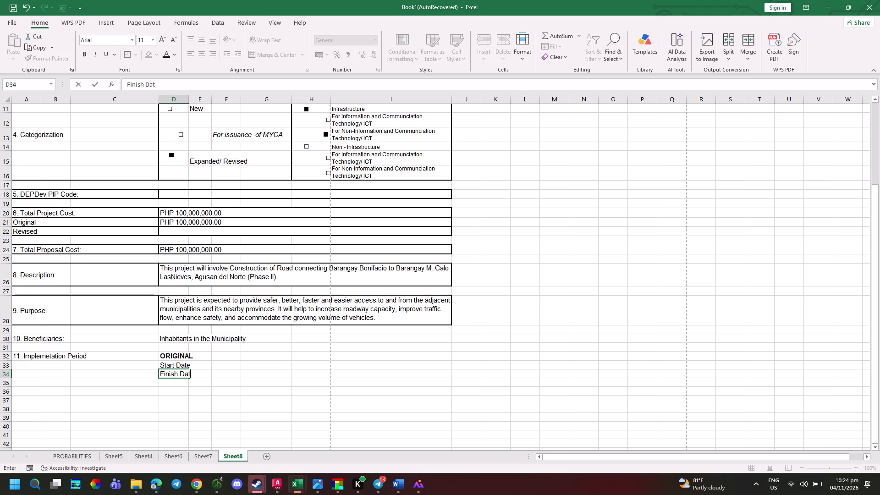
pyautogui.press('Return')
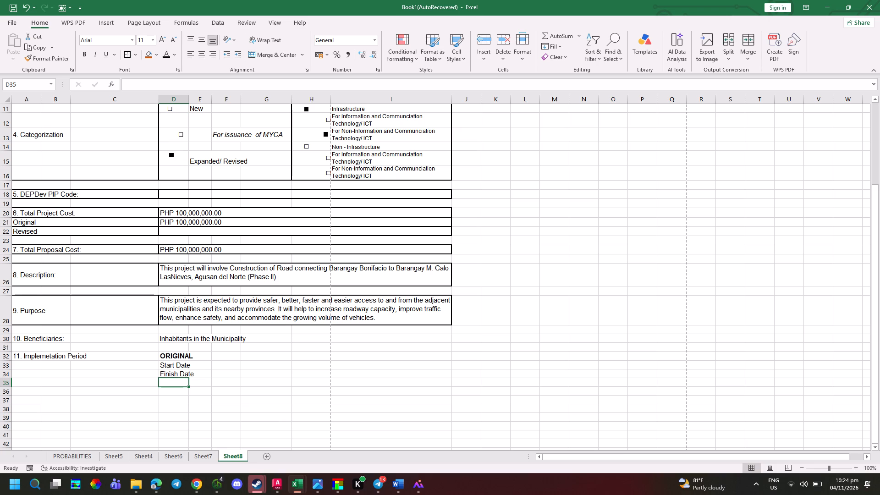
# Copy the bold ORIGINAL heading from D32 to D35 and replace its text with "REVISED".
pyautogui.press('Up')
pyautogui.press('Up')
pyautogui.press('Up')
pyautogui.hotkey('ctrl', 'c')
pyautogui.press('Down')
pyautogui.press('Down')
pyautogui.press('Down')
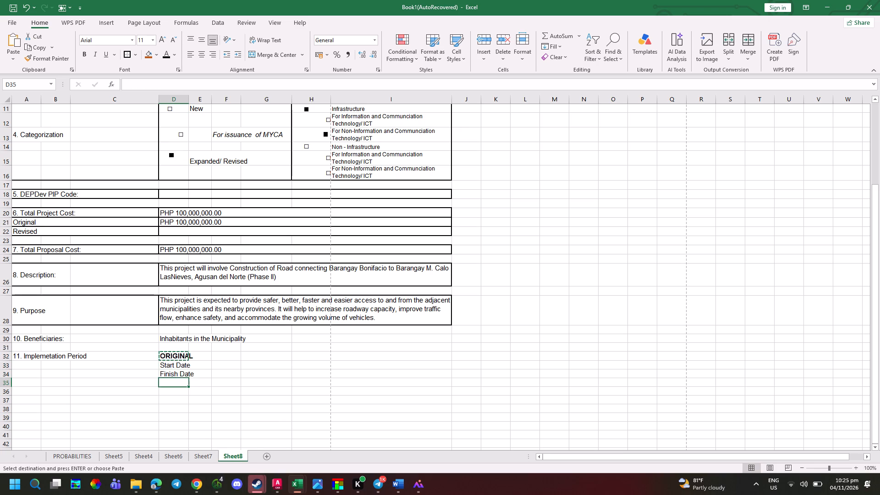
pyautogui.hotkey('ctrl', 'v')
pyautogui.write('evised')
pyautogui.press('space')
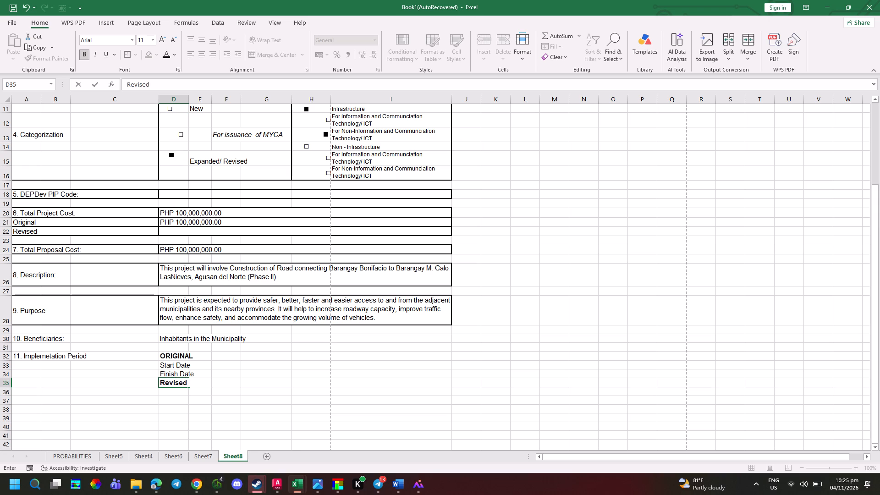
pyautogui.press('Return')
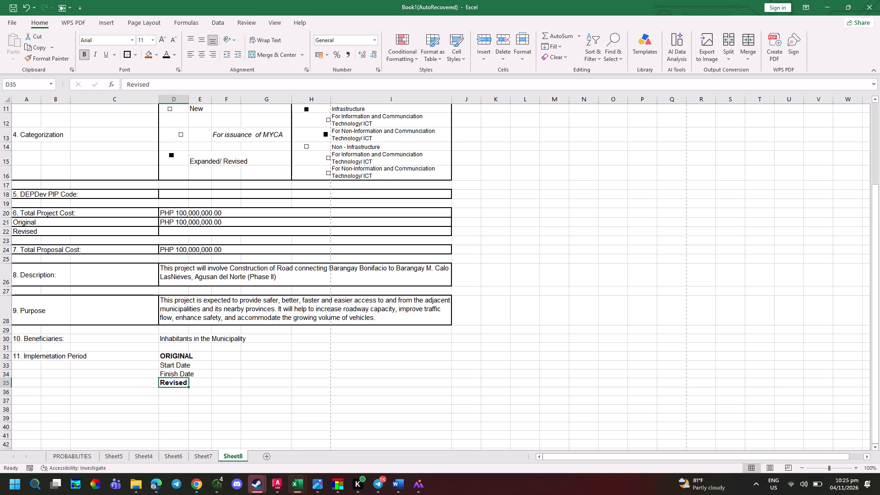
pyautogui.press('BackSpace')
pyautogui.press('BackSpace')
pyautogui.write('REVISED')
pyautogui.press('Return')
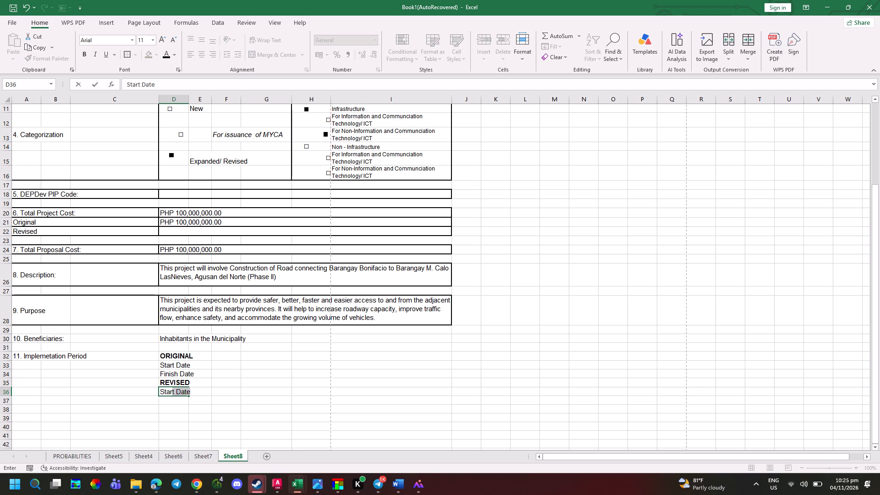
# Enter "Start Date" in D36 and "Finish Date" in D37 beneath the REVISED heading.
pyautogui.press('Return')
pyautogui.press('Return')
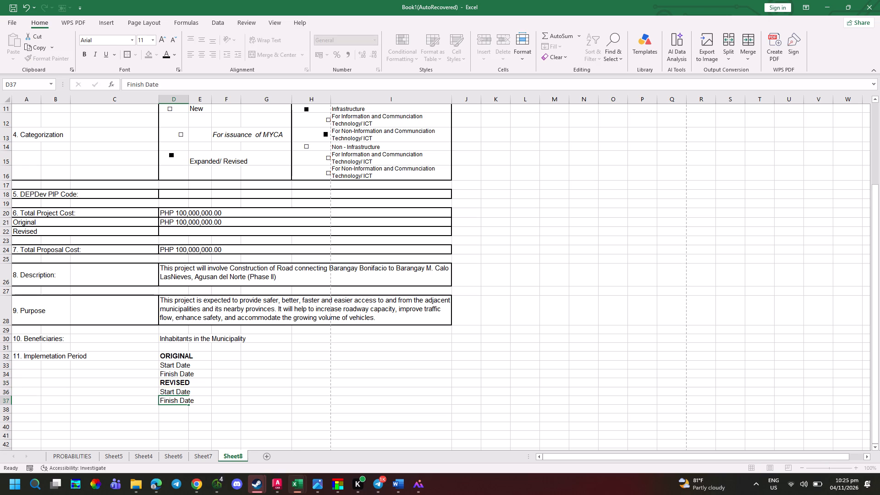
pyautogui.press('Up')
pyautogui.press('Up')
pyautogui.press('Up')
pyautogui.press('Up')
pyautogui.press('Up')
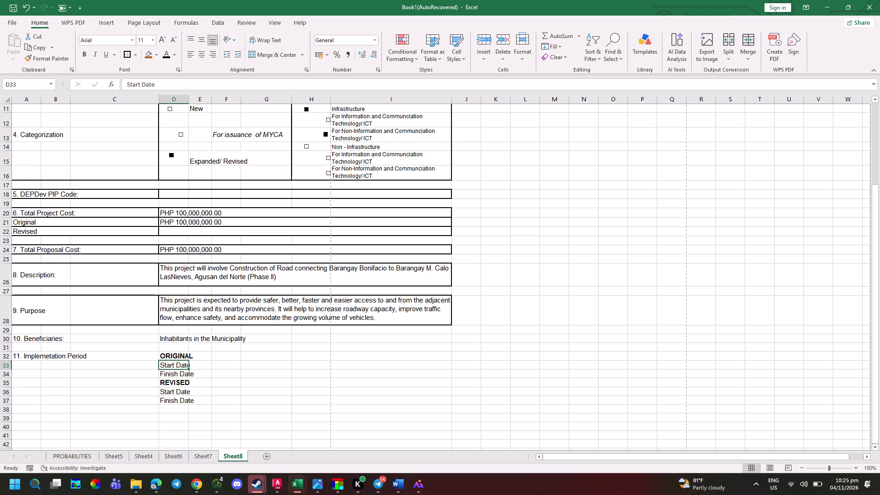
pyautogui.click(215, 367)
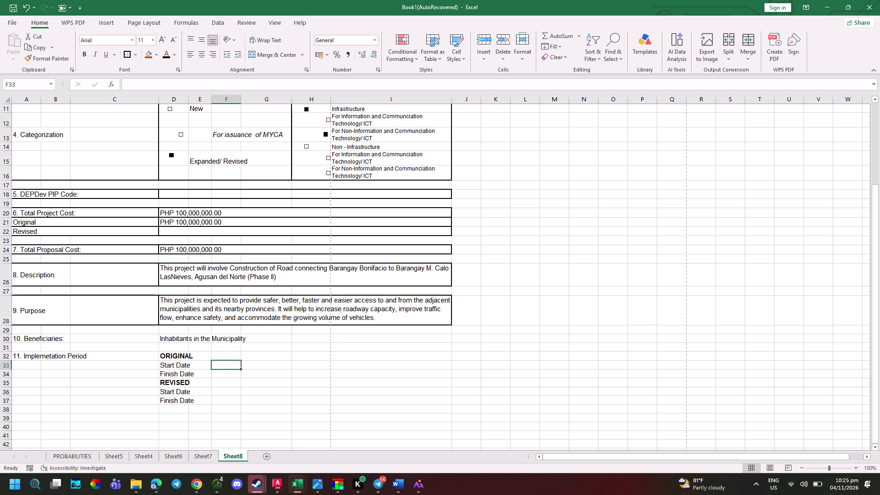
# Add outline borders around the Beneficiaries label in A30:C30 and its entry in D30:I30.
pyautogui.moveTo(21, 336); pyautogui.dragTo(128, 341)
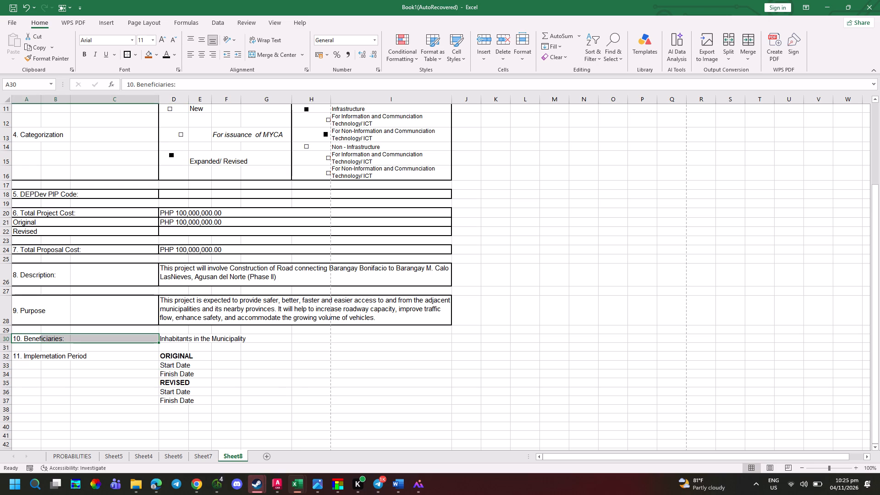
pyautogui.click(127, 48)
pyautogui.click(129, 56)
pyautogui.moveTo(159, 339); pyautogui.dragTo(202, 341)
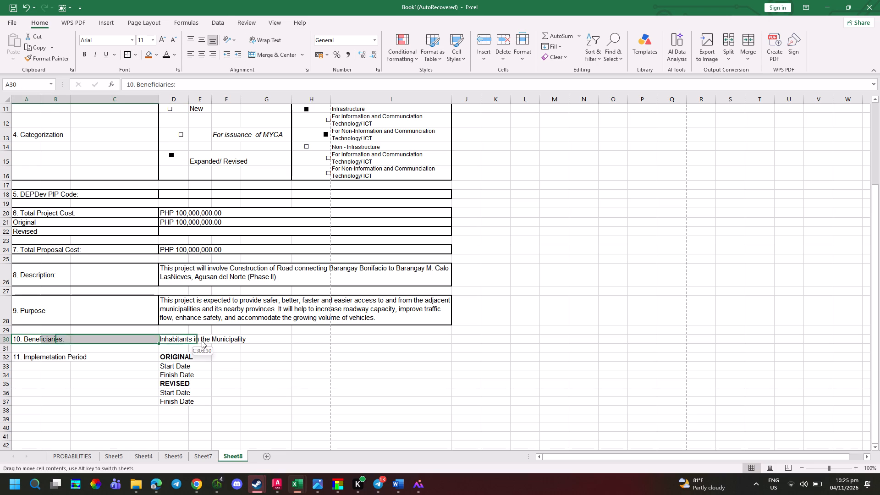
pyautogui.moveTo(202, 341); pyautogui.dragTo(132, 337)
pyautogui.moveTo(163, 337); pyautogui.dragTo(351, 341)
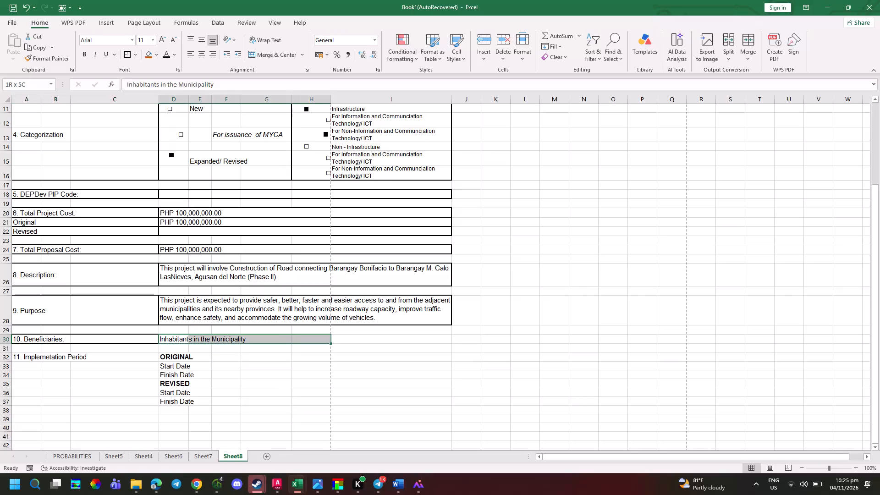
pyautogui.moveTo(351, 341); pyautogui.dragTo(404, 338)
pyautogui.click(131, 53)
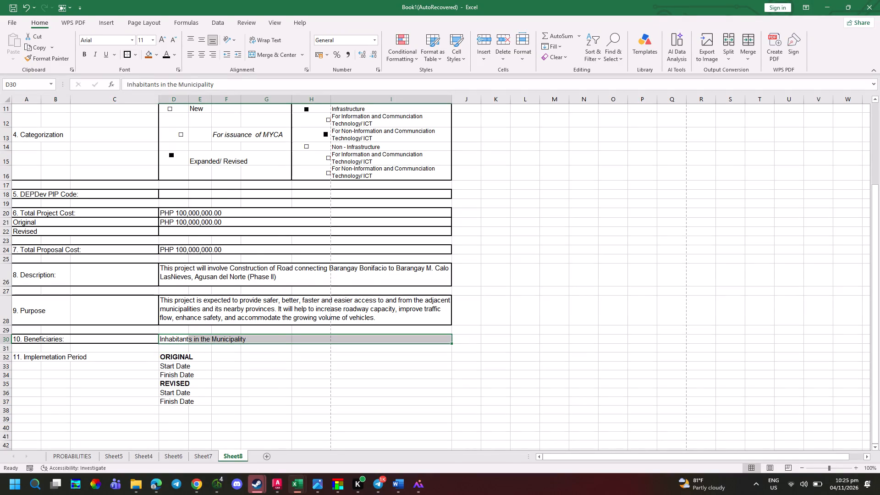
# Merge A32:C37 for the "11. Implemetation Period" label and align it left and vertically centred.
pyautogui.scroll(-1, 255, 385)
pyautogui.moveTo(41, 299); pyautogui.dragTo(82, 340)
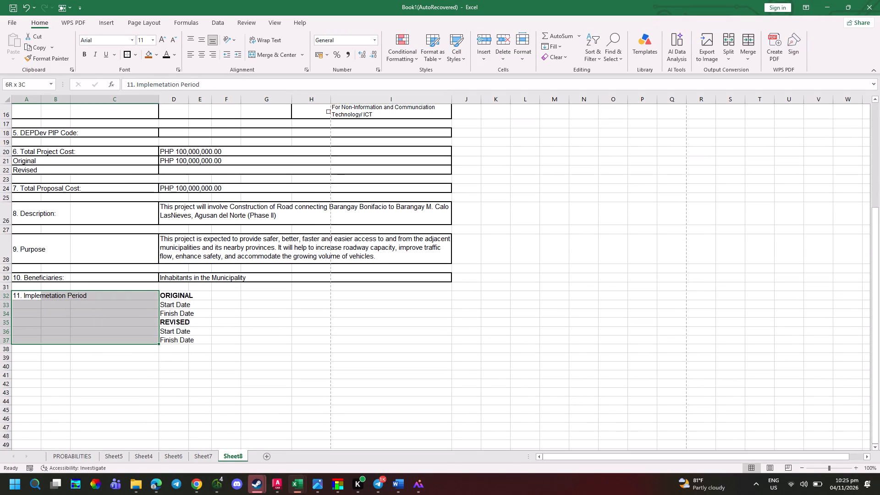
pyautogui.moveTo(82, 340); pyautogui.dragTo(99, 342)
pyautogui.click(279, 60)
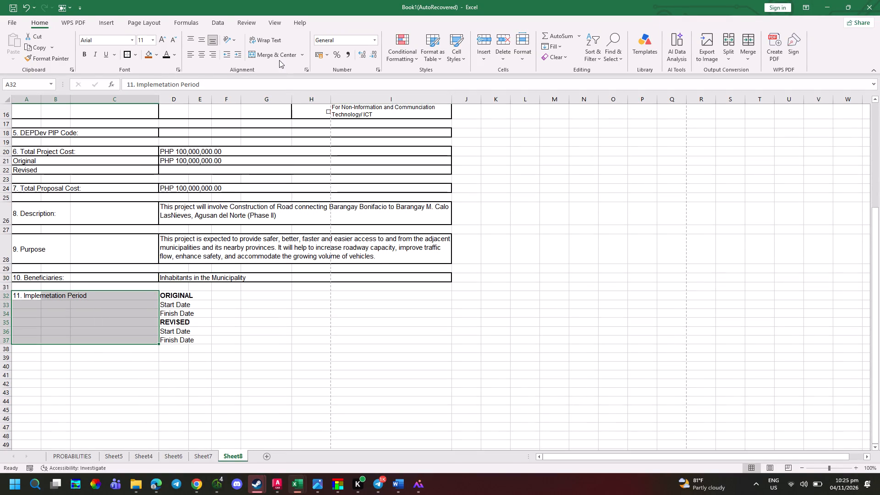
pyautogui.click(278, 55)
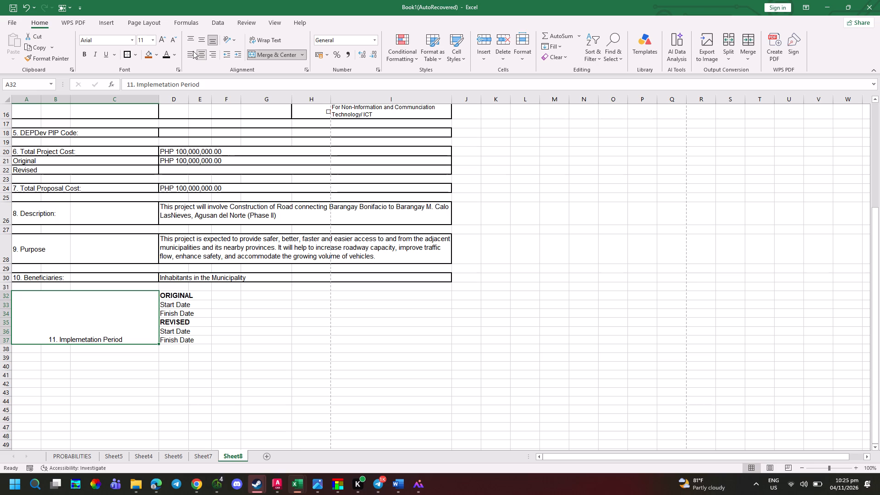
pyautogui.click(198, 41)
pyautogui.click(192, 57)
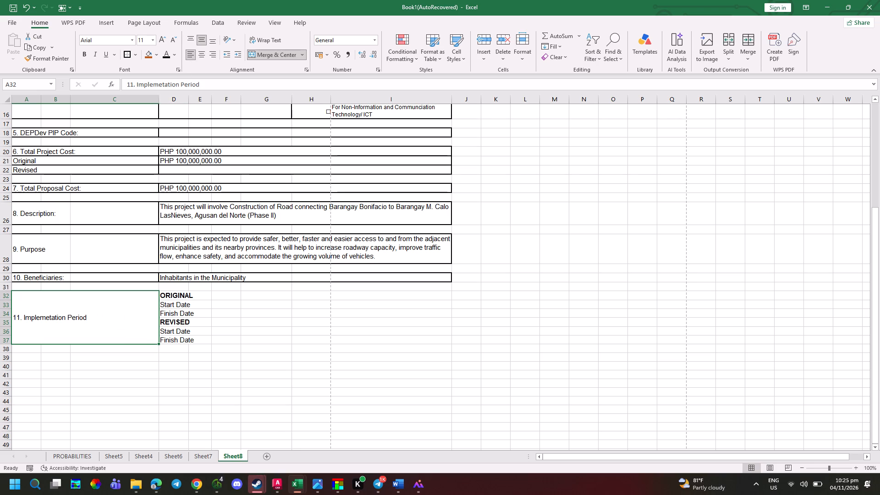
# Add separate outline borders around D33:F33 and D34:F34 for the original Start Date and Finish Date.
pyautogui.moveTo(181, 295); pyautogui.dragTo(233, 297)
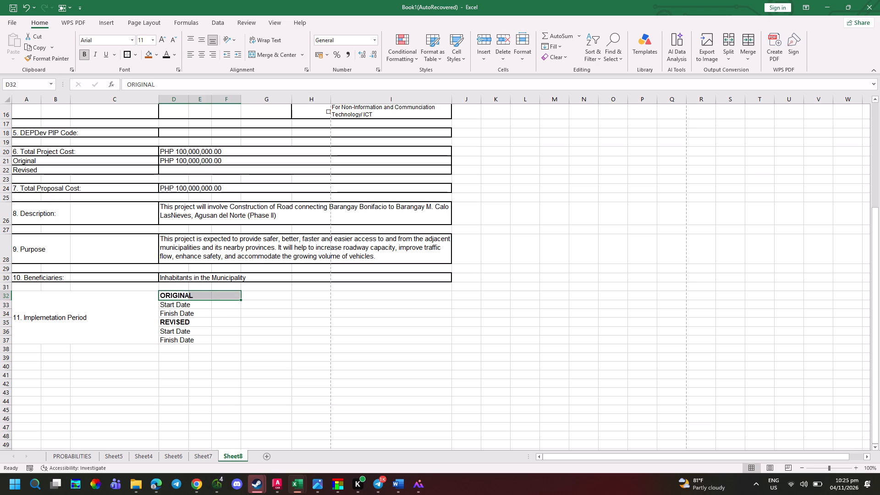
pyautogui.moveTo(165, 303); pyautogui.dragTo(260, 304)
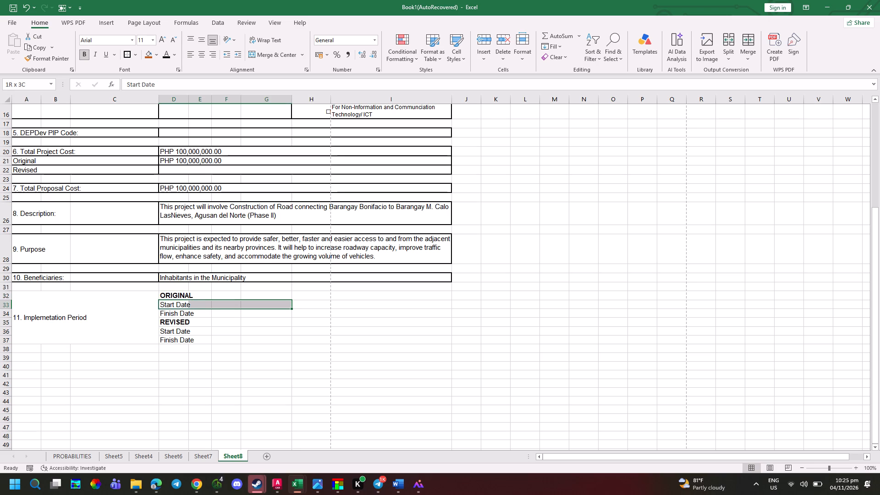
pyautogui.moveTo(260, 304); pyautogui.dragTo(237, 302)
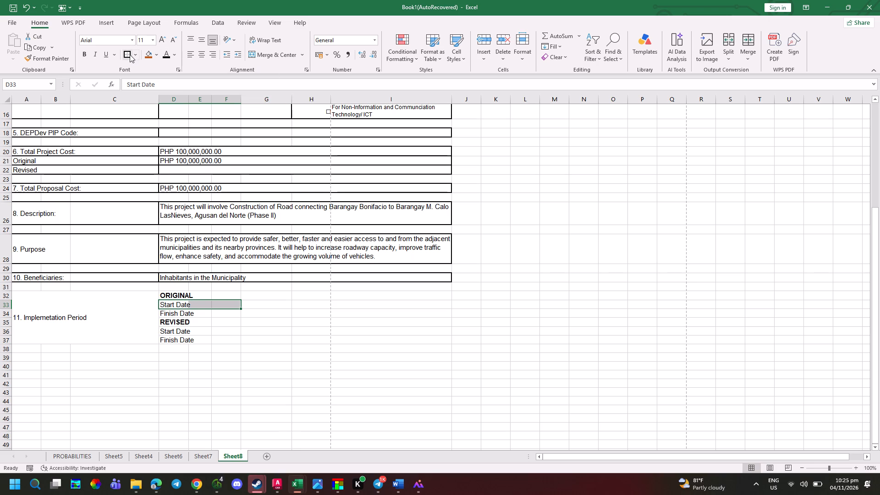
pyautogui.click(130, 55)
pyautogui.moveTo(169, 316); pyautogui.dragTo(231, 315)
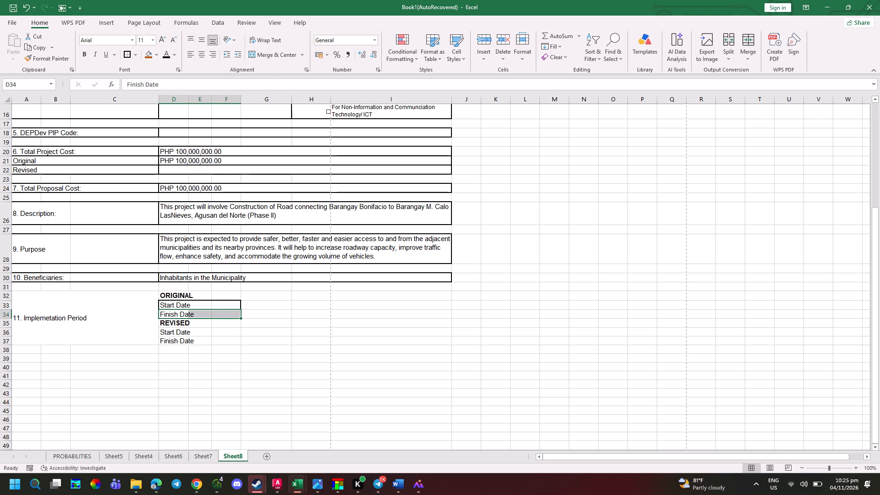
pyautogui.click(129, 55)
# Copy the bordered Start Date and Finish Date block D33:F34 to D36 under REVISED.
pyautogui.moveTo(176, 303); pyautogui.dragTo(199, 313)
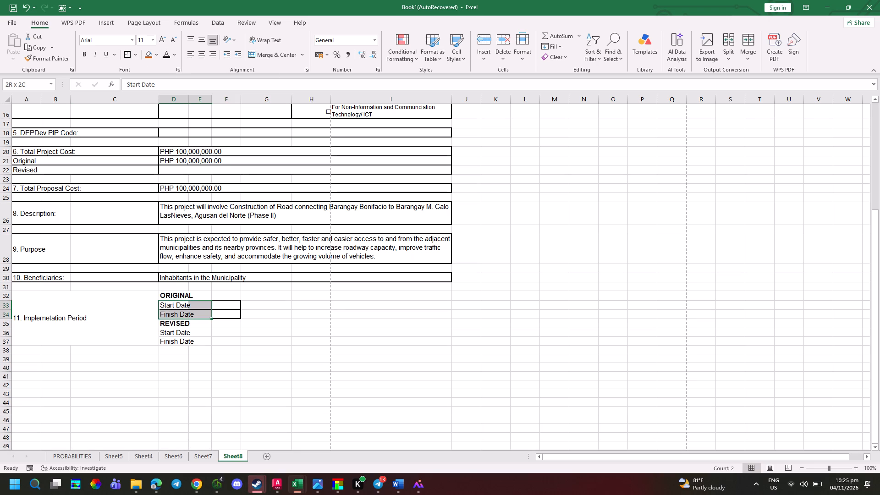
pyautogui.moveTo(199, 313); pyautogui.dragTo(226, 313)
pyautogui.hotkey('ctrl', 'c')
pyautogui.click(178, 333)
pyautogui.hotkey('ctrl', 'v')
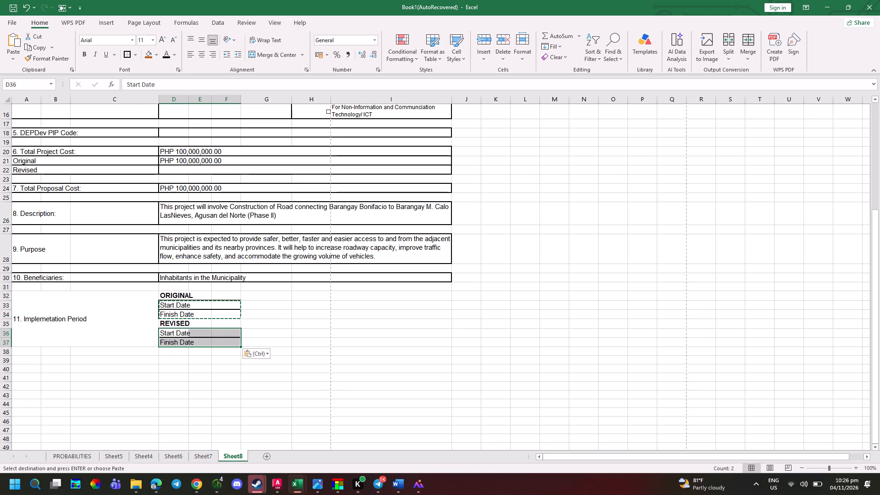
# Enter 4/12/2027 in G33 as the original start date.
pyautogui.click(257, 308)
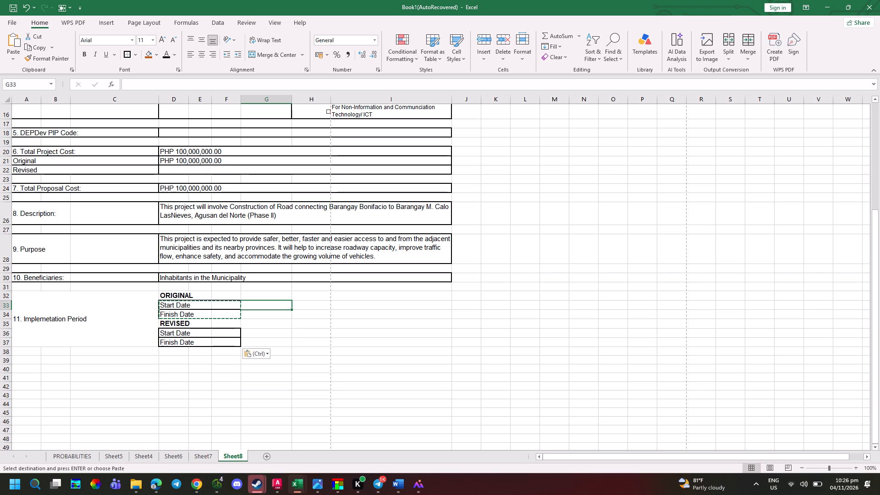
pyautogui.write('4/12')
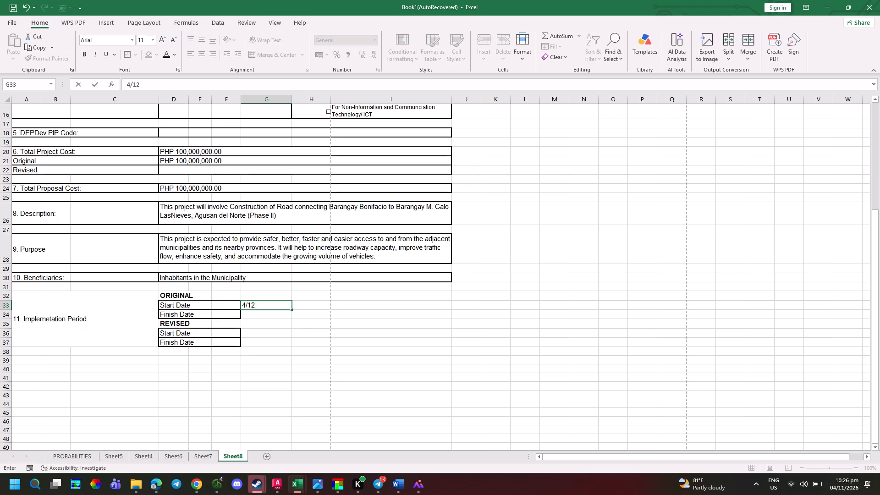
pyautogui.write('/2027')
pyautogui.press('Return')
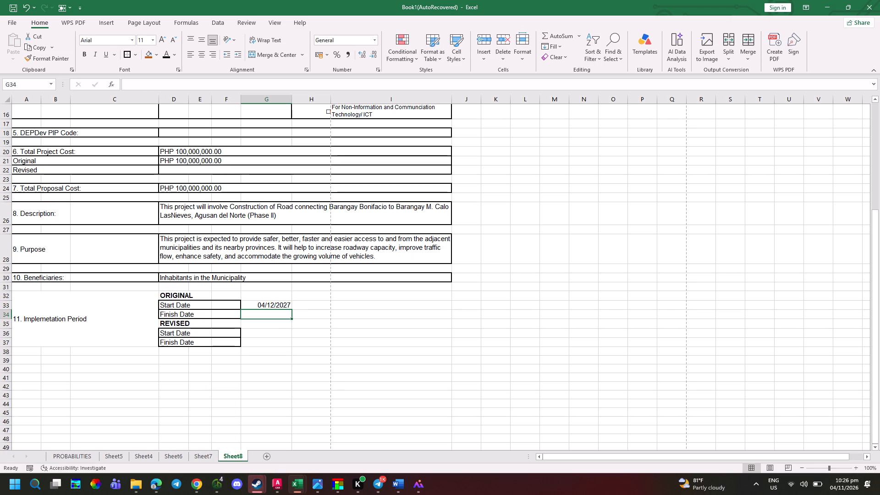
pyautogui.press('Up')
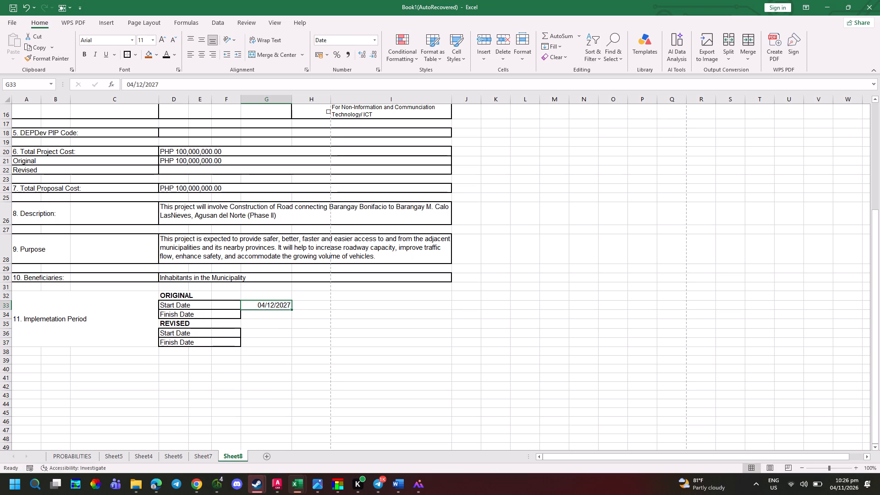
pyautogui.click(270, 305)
# Enter 7/30/2027 in G34 as the original finish date.
pyautogui.click(270, 318)
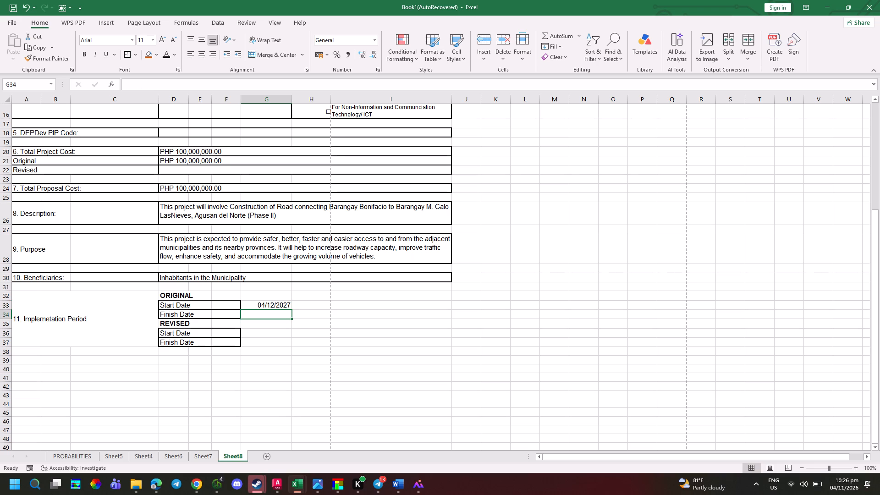
pyautogui.write('7.')
pyautogui.press('BackSpace')
pyautogui.write('/30/2027')
pyautogui.press('Return')
# Copy the finish date from G34 into G33 and change its month to make it 4/30/2027.
pyautogui.press('Up')
pyautogui.hotkey('ctrl', 'c')
pyautogui.hotkey('ctrl', 'Up')
pyautogui.hotkey('ctrl', 'v')
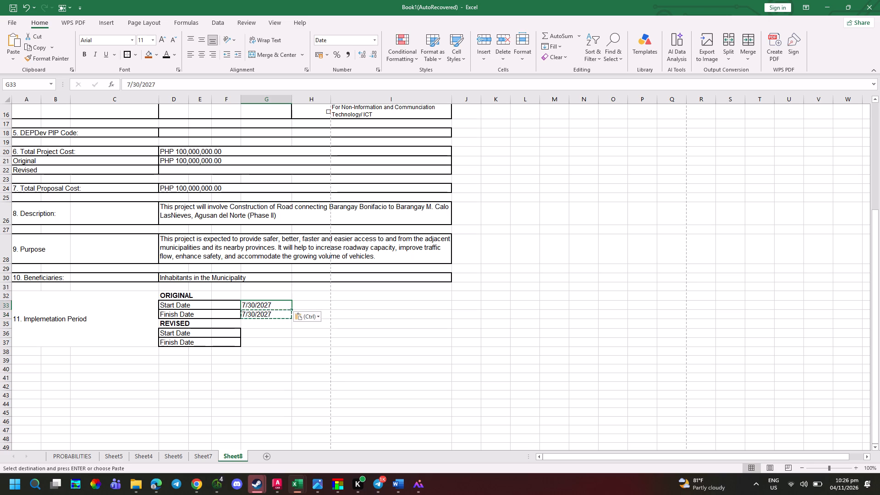
pyautogui.press('Down')
pyautogui.press('Up')
pyautogui.click(129, 82)
pyautogui.press('BackSpace')
pyautogui.press('4')
pyautogui.press('Return')
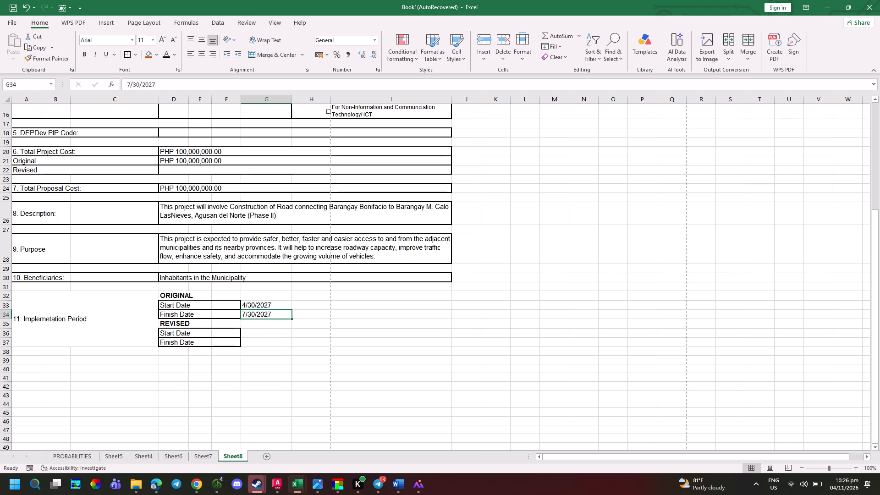
# Change the day of the original start date in G33 so it reads 4/12/2027.
pyautogui.press('Up')
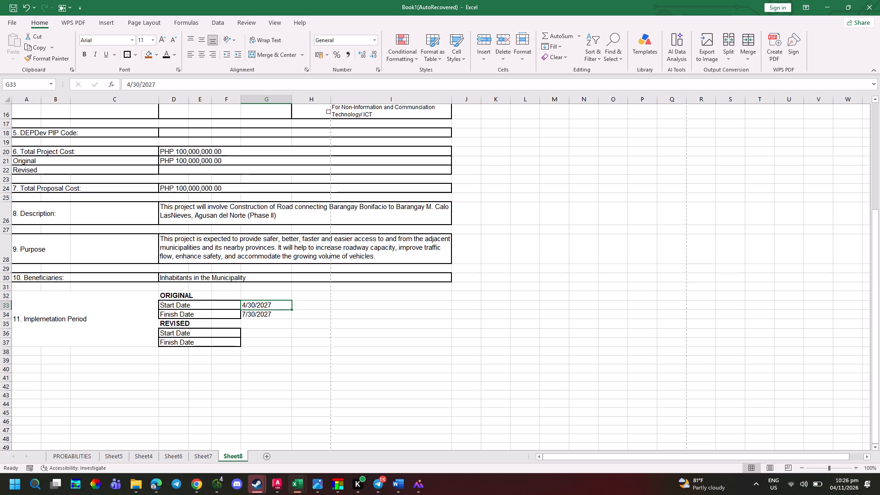
pyautogui.click(137, 81)
pyautogui.press('Right')
pyautogui.press('BackSpace')
pyautogui.press('1')
pyautogui.press('BackSpace')
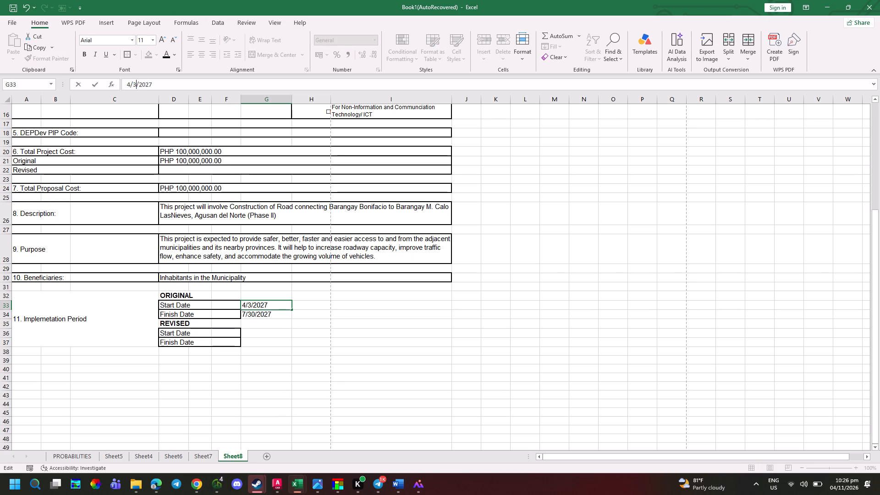
pyautogui.press('BackSpace')
pyautogui.write('12')
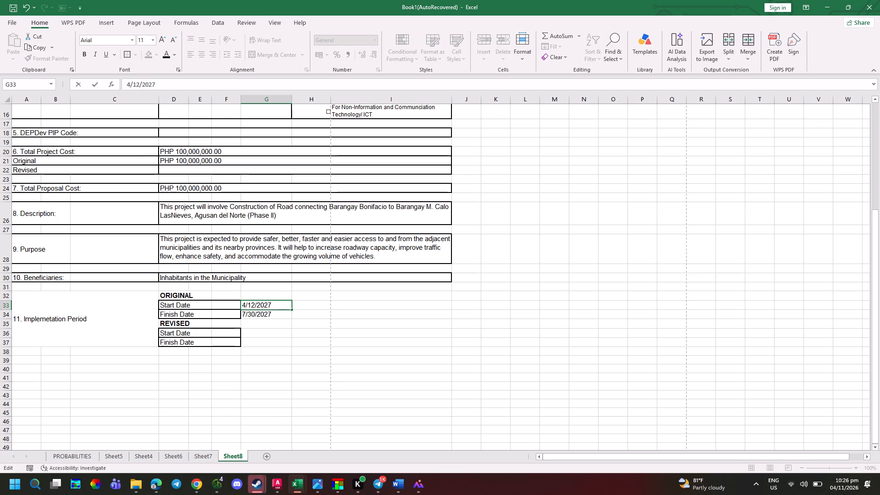
pyautogui.click(287, 371)
# Left-align the original start date in G33.
pyautogui.click(268, 311)
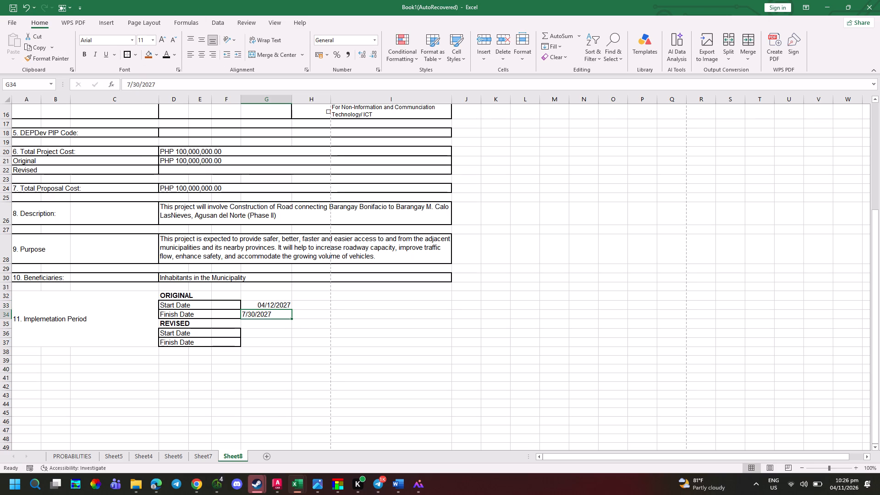
pyautogui.click(258, 304)
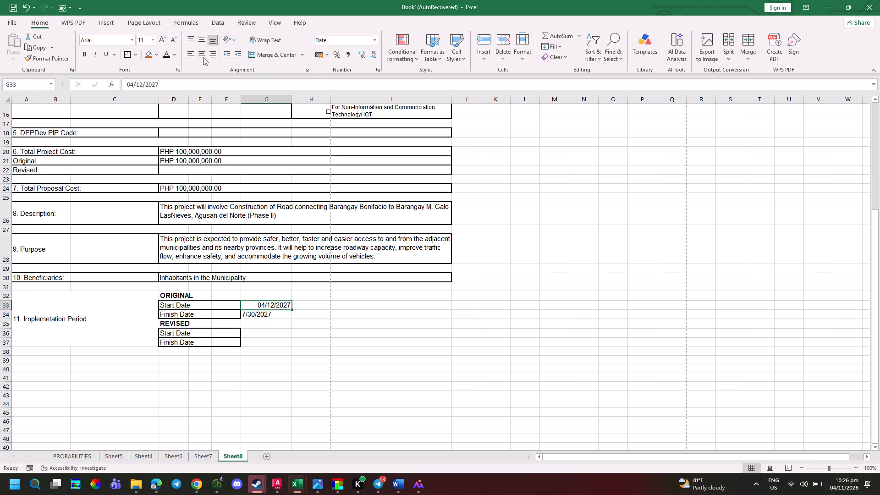
pyautogui.click(195, 54)
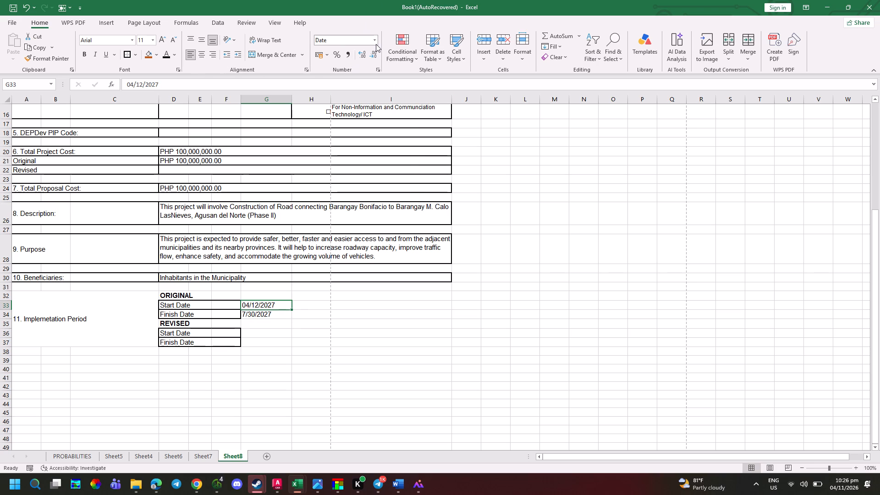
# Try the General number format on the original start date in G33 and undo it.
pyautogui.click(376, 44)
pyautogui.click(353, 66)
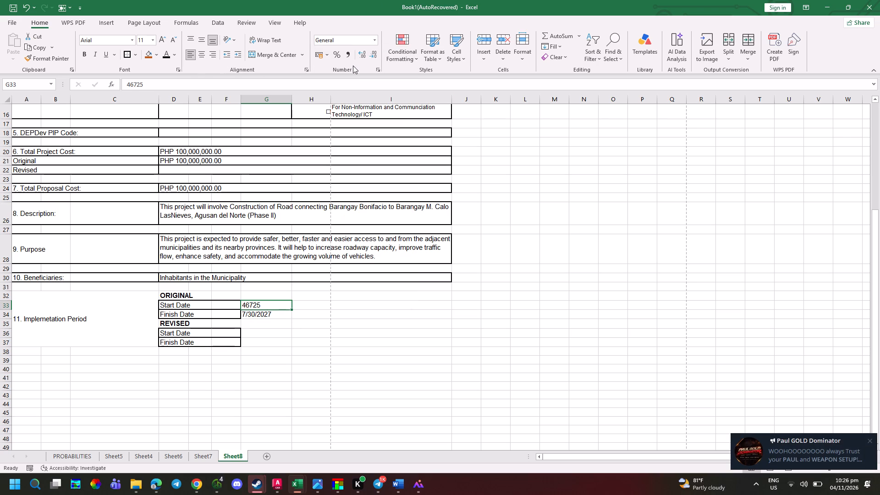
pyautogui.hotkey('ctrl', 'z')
# Set the date format of the original start date in G33 to the 3/14/2012 type.
pyautogui.click(373, 44)
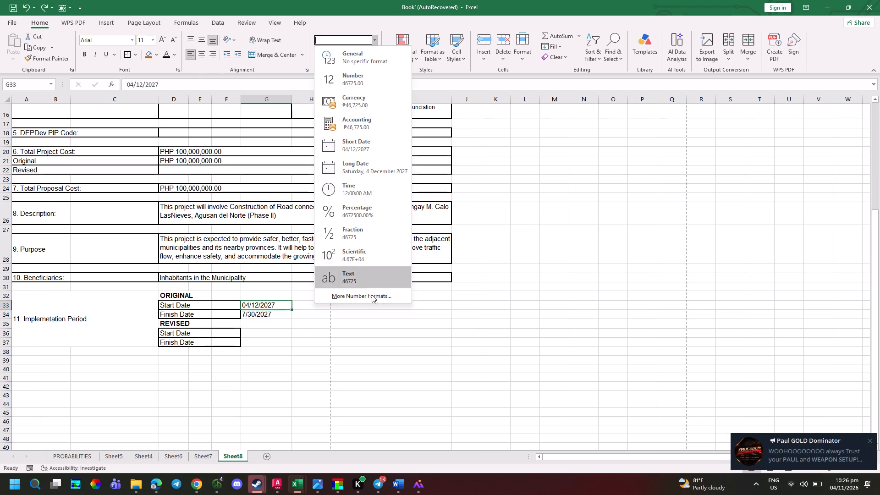
pyautogui.click(371, 296)
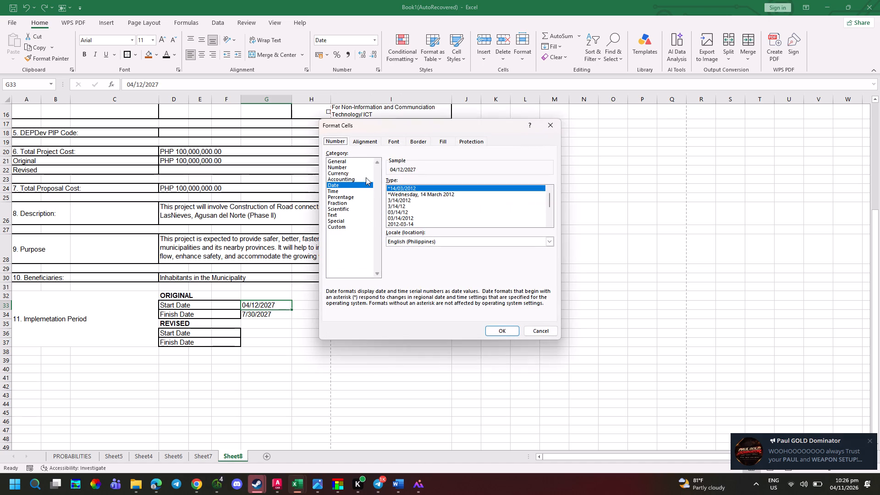
pyautogui.click(396, 204)
pyautogui.click(404, 198)
pyautogui.click(497, 332)
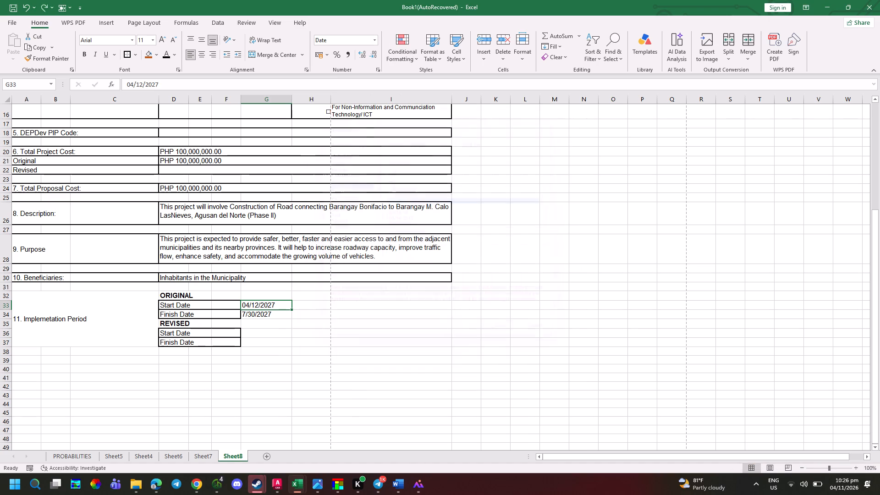
pyautogui.click(276, 360)
# Swap the day and month of the original start date by entering 12/4/2027 in G33, so it displays as 4/12/2027.
pyautogui.click(257, 307)
pyautogui.click(257, 307)
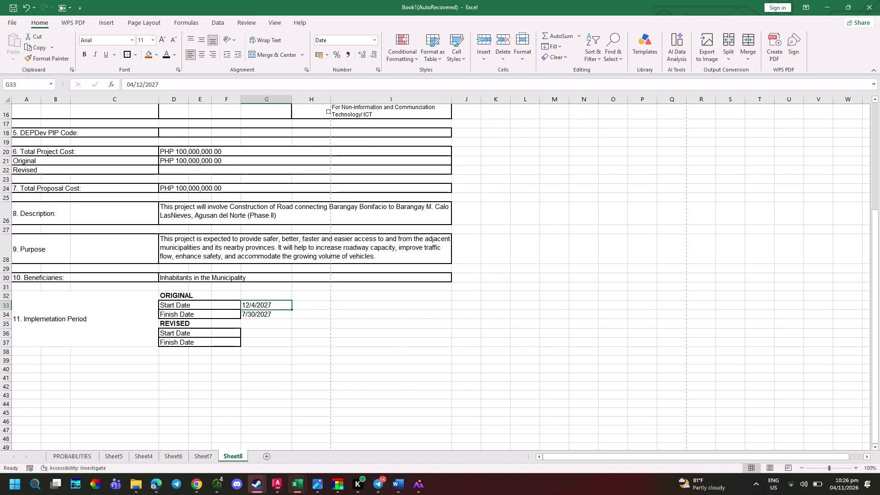
pyautogui.click(257, 307)
pyautogui.click(135, 83)
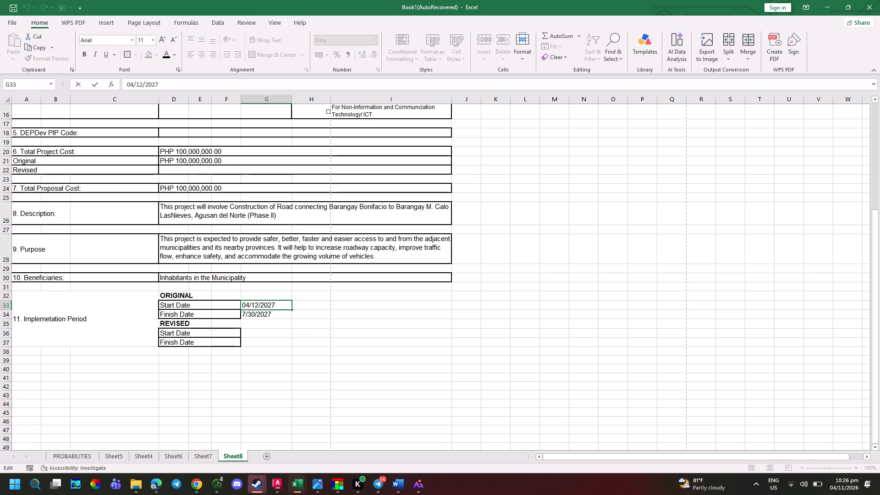
pyautogui.press('BackSpace')
pyautogui.press('BackSpace')
pyautogui.write('12')
pyautogui.press('Right')
pyautogui.press('Right')
pyautogui.press('Right')
pyautogui.press('BackSpace')
pyautogui.press('BackSpace')
pyautogui.press('4')
pyautogui.press('Return')
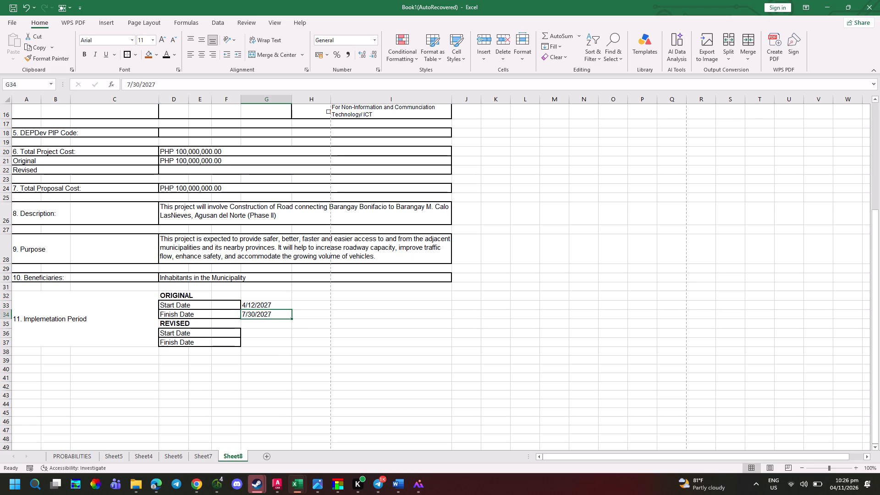
pyautogui.click(273, 367)
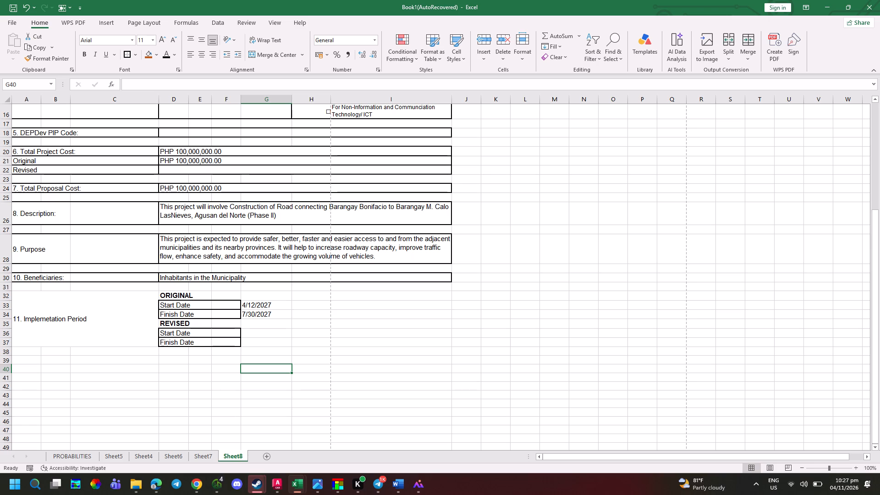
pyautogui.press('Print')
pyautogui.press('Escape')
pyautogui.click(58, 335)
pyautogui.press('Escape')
# Outline the merged Implementation Period label, the ORIGINAL heading row D32:I32, and the date cells G33:I33 and G34:I34 with outside borders.
pyautogui.click(60, 314)
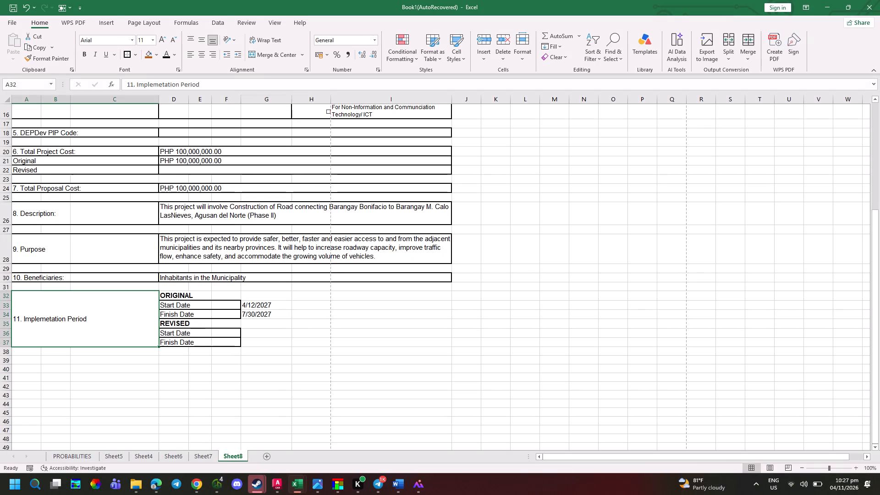
pyautogui.click(126, 51)
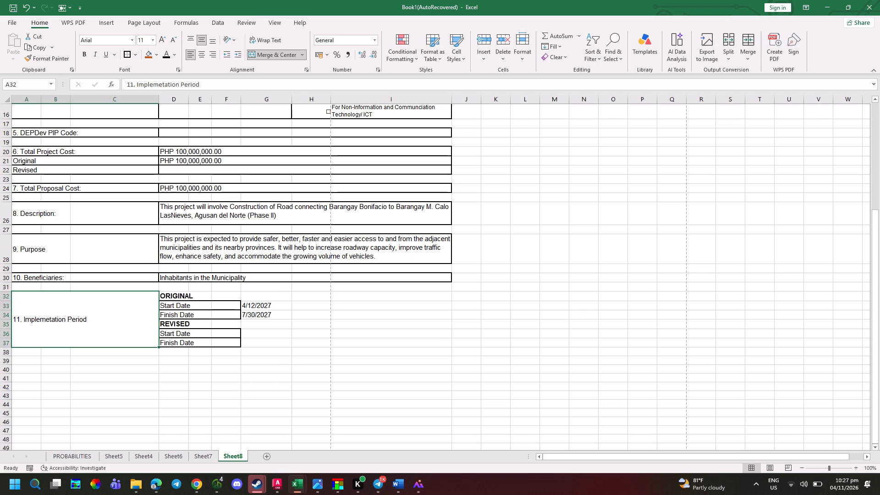
pyautogui.moveTo(178, 300); pyautogui.dragTo(404, 298)
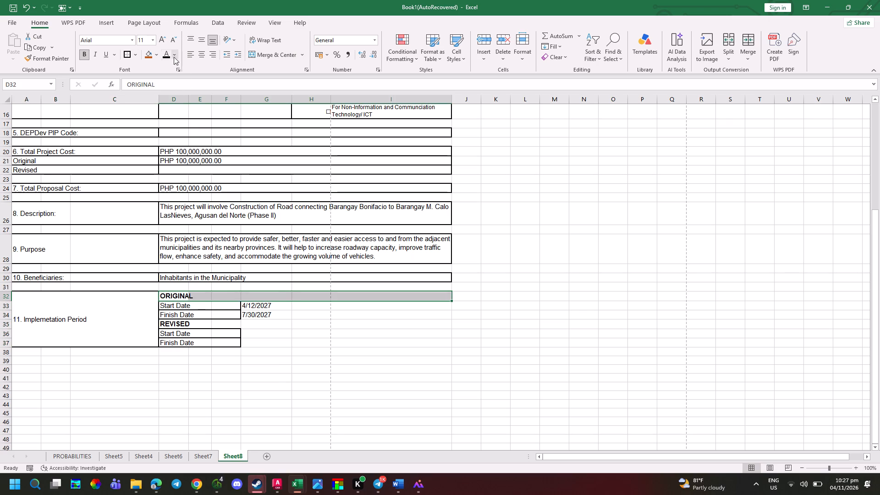
pyautogui.click(131, 55)
pyautogui.click(255, 330)
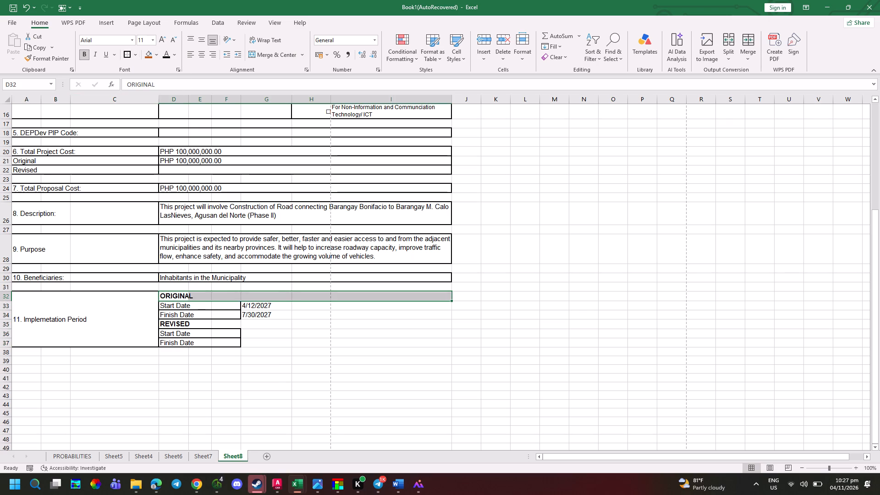
pyautogui.moveTo(257, 306); pyautogui.dragTo(428, 302)
pyautogui.click(127, 55)
pyautogui.moveTo(258, 317); pyautogui.dragTo(414, 316)
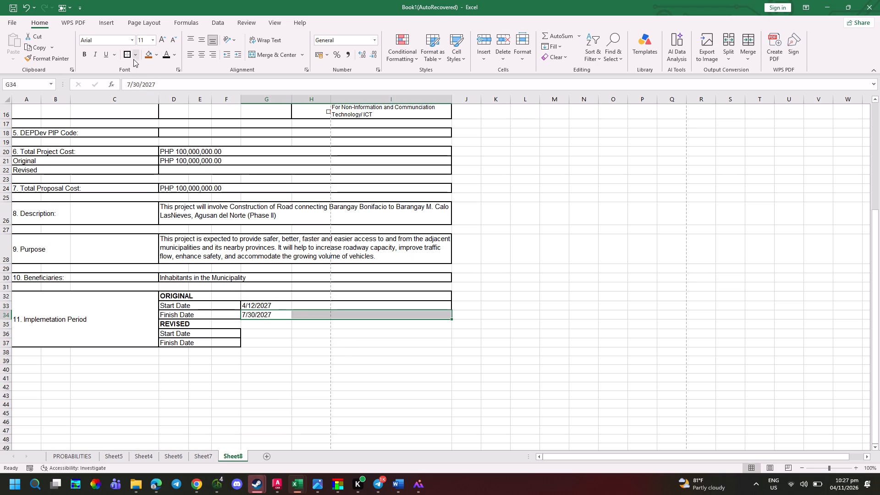
pyautogui.click(128, 55)
# Outline the REVISED heading row D35:I35 and the date cells G36:I36 and G37:I37 with outside borders.
pyautogui.moveTo(173, 329); pyautogui.dragTo(175, 329)
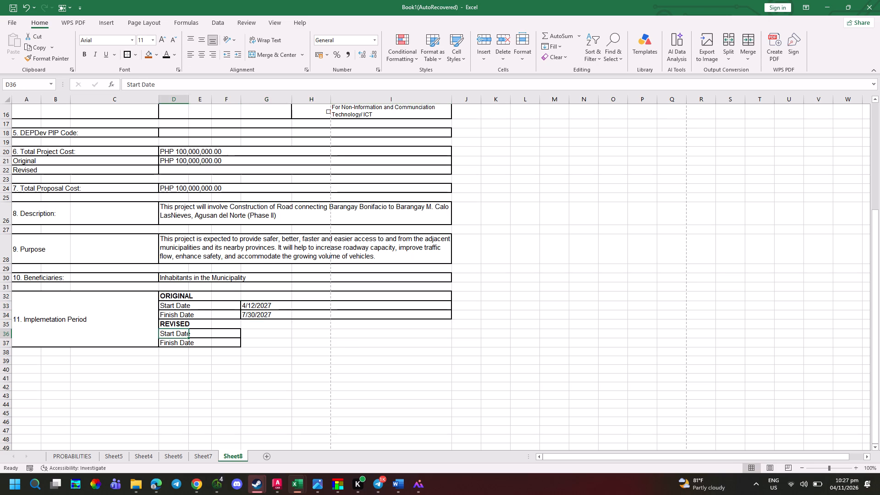
pyautogui.moveTo(175, 329); pyautogui.dragTo(432, 328)
pyautogui.moveTo(432, 325); pyautogui.dragTo(259, 323)
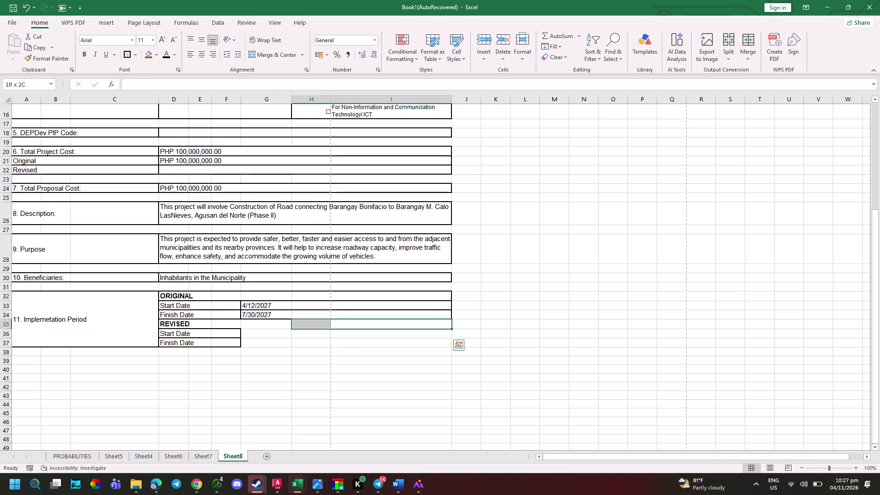
pyautogui.moveTo(259, 323); pyautogui.dragTo(177, 323)
pyautogui.click(125, 54)
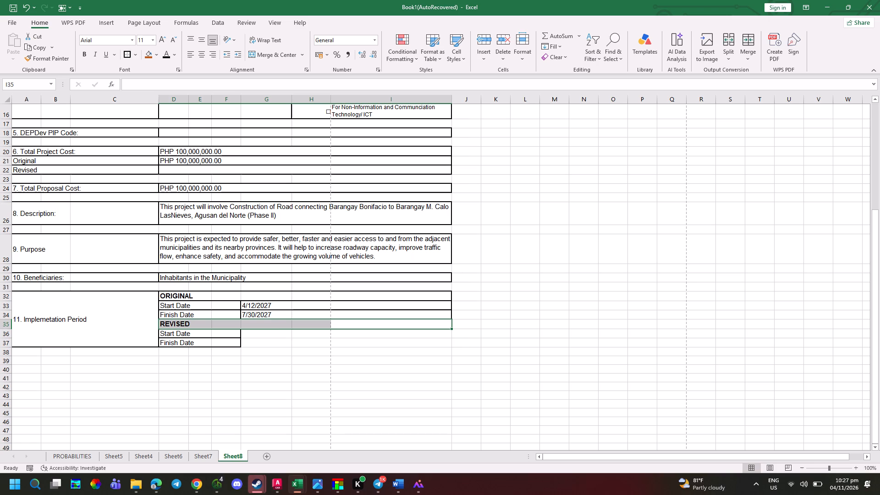
pyautogui.moveTo(255, 331); pyautogui.dragTo(380, 333)
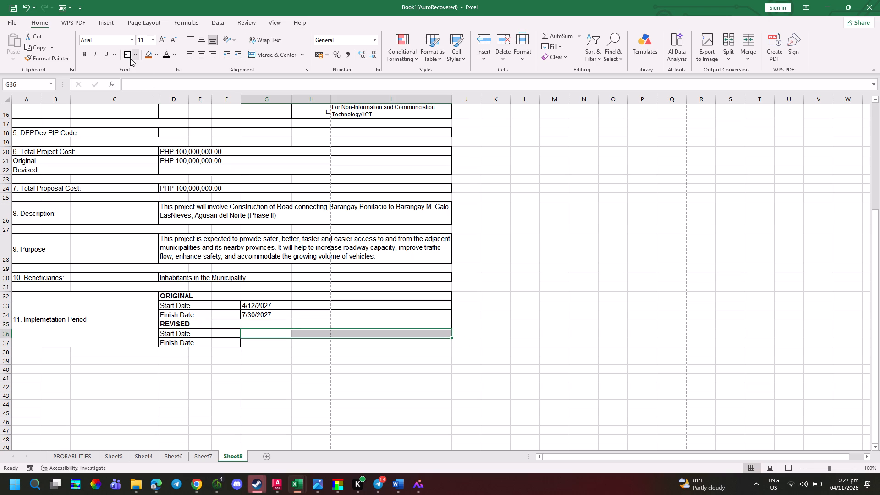
pyautogui.click(130, 58)
pyautogui.moveTo(258, 343); pyautogui.dragTo(394, 346)
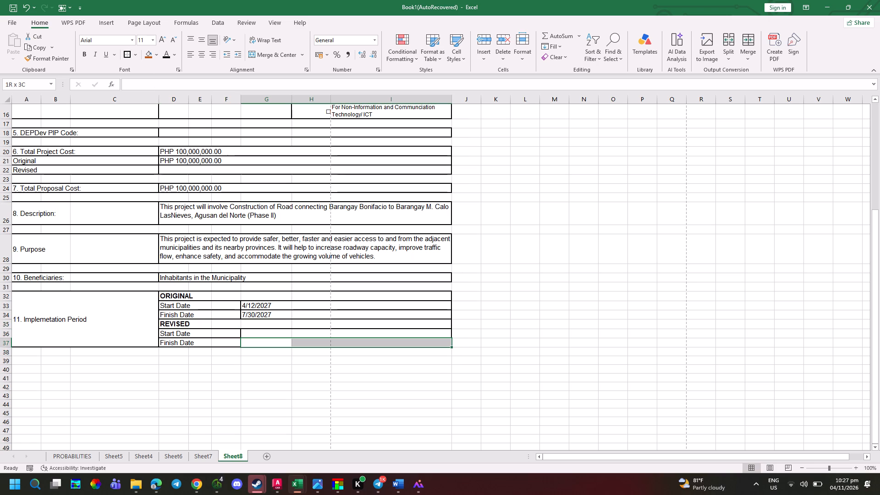
pyautogui.moveTo(394, 346); pyautogui.dragTo(395, 346)
pyautogui.click(122, 52)
pyautogui.click(126, 52)
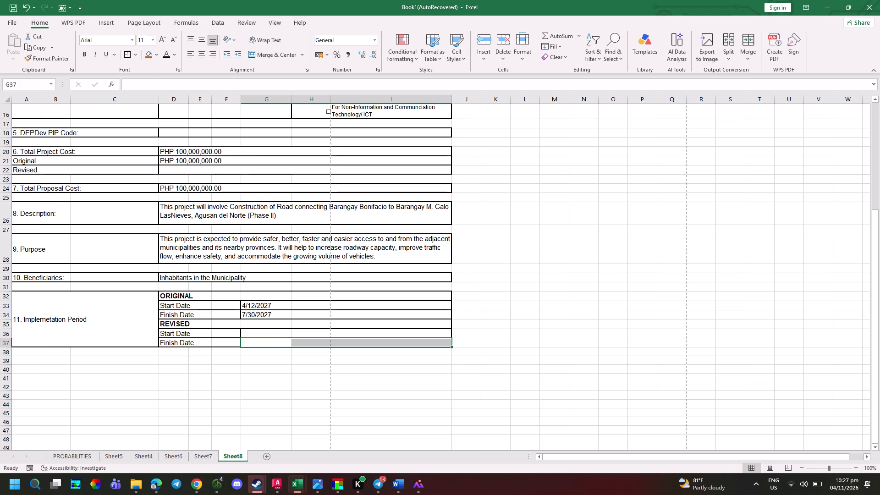
# Enter the label "12. Pre-Requisites" in A43 below the implementation period section.
pyautogui.scroll(-1, 234, 403)
pyautogui.click(242, 388)
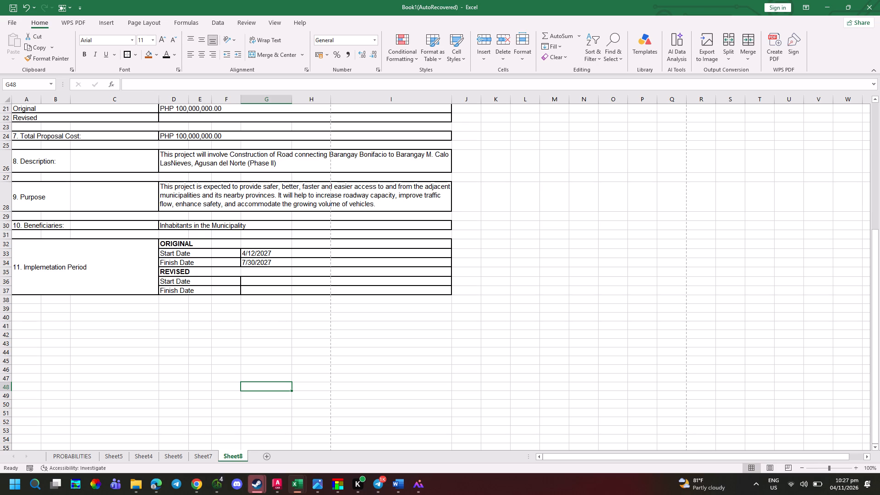
pyautogui.click(30, 339)
pyautogui.press('1')
pyautogui.press('2')
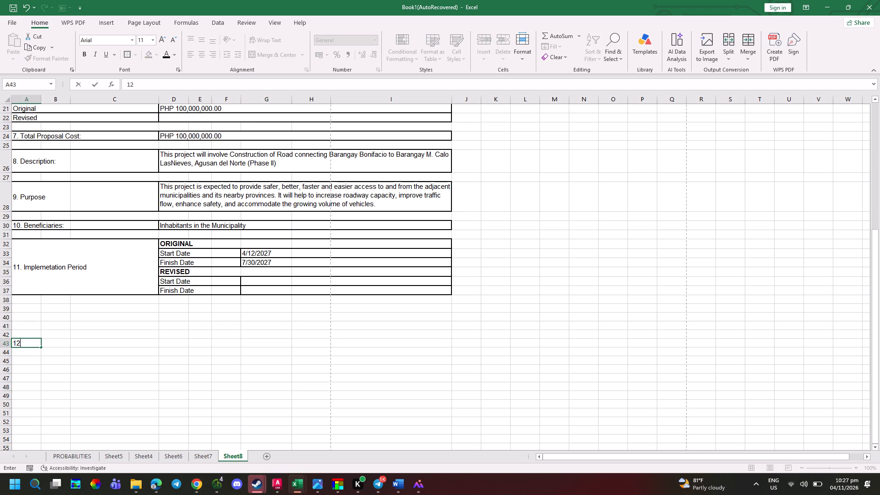
pyautogui.write('.')
pyautogui.press('space')
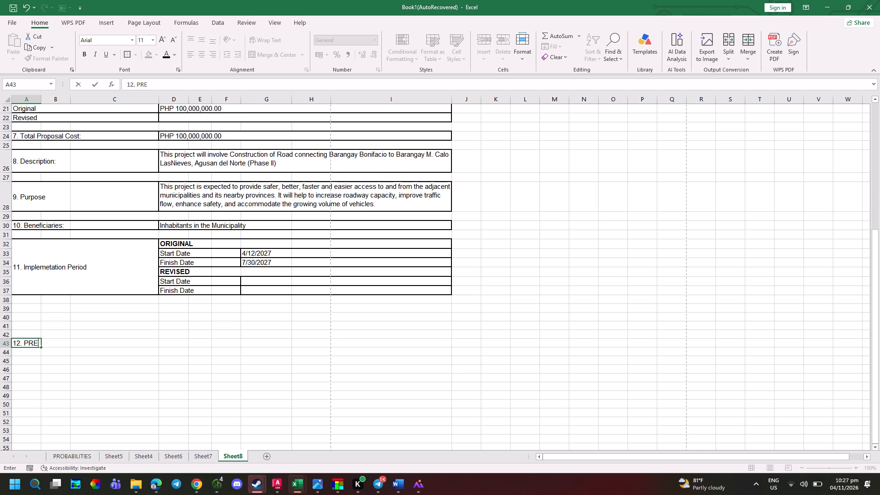
pyautogui.press('BackSpace')
pyautogui.write('-re')
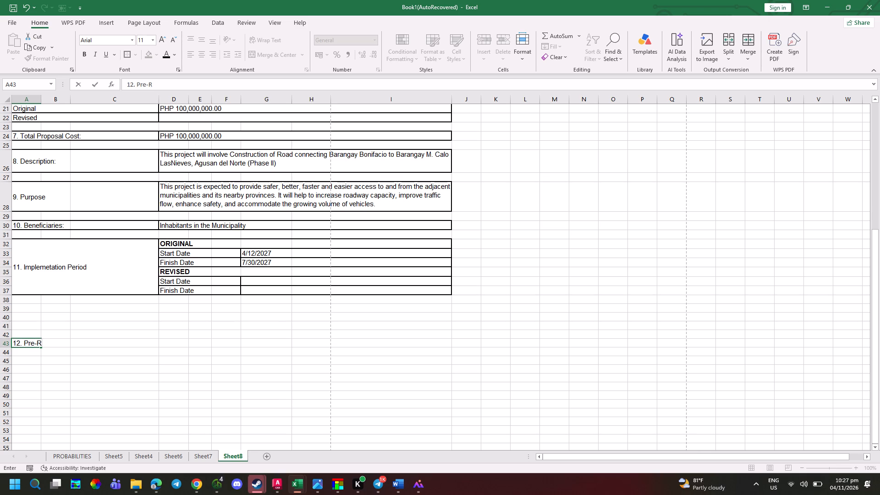
pyautogui.write('equi')
pyautogui.write('sit')
pyautogui.write('==')
pyautogui.press('BackSpace')
pyautogui.press('BackSpace')
pyautogui.press('BackSpace')
pyautogui.press('BackSpace')
pyautogui.press('BackSpace')
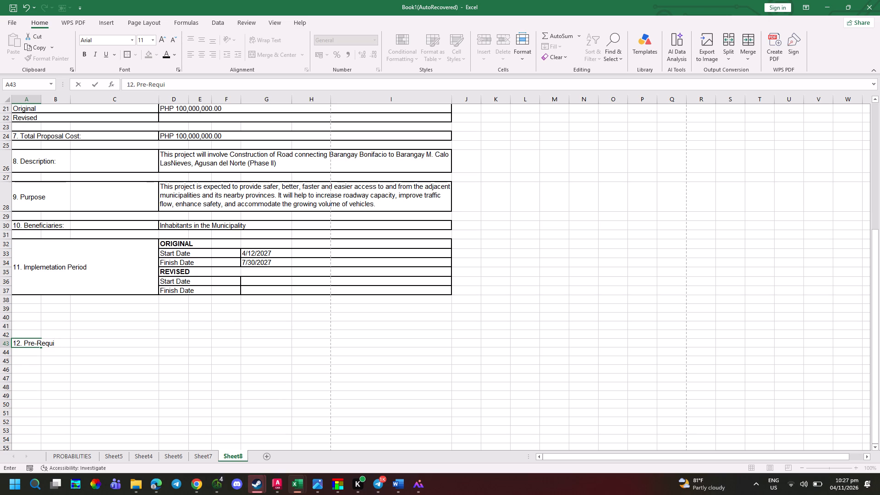
pyautogui.press('s')
pyautogui.write('ites')
pyautogui.press('Return')
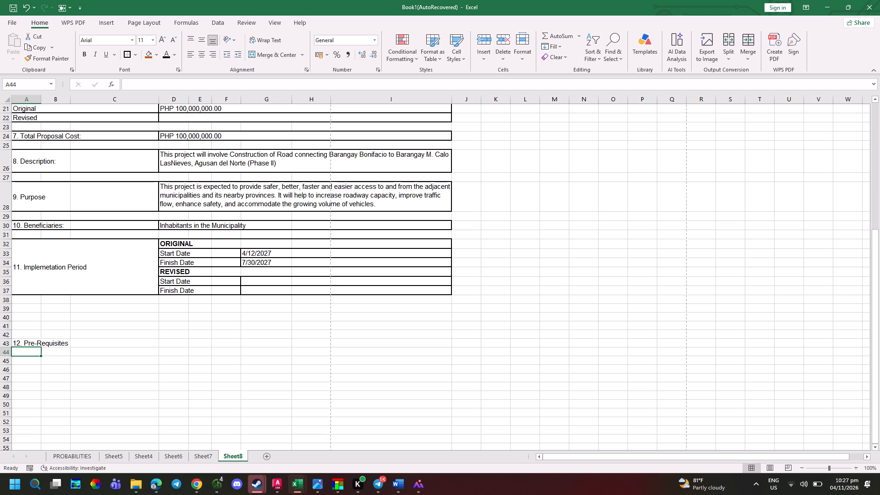
# Add a colon to the end of the Pre-Requisites label in A43.
pyautogui.press('Up')
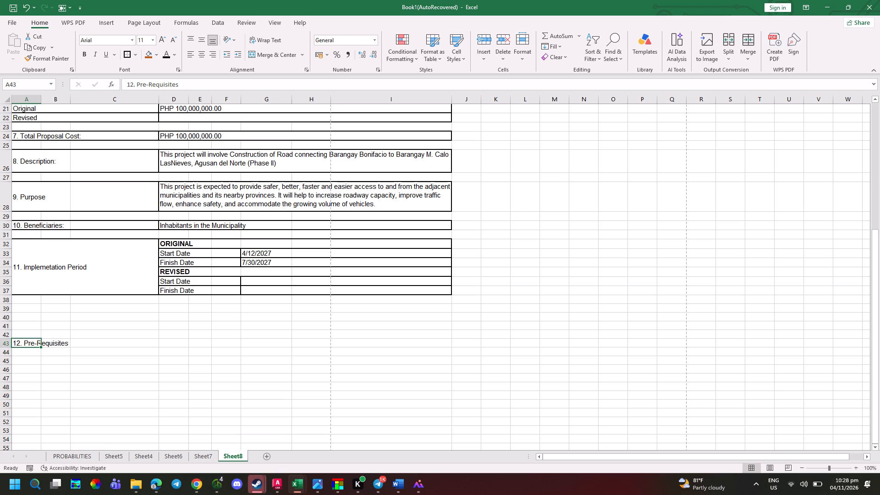
pyautogui.click(182, 88)
pyautogui.hotkey('shift', ':')
pyautogui.press('Return')
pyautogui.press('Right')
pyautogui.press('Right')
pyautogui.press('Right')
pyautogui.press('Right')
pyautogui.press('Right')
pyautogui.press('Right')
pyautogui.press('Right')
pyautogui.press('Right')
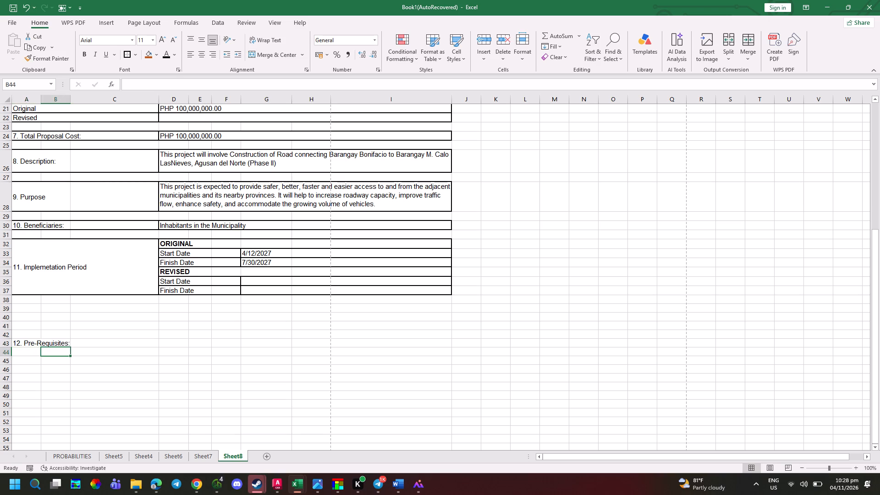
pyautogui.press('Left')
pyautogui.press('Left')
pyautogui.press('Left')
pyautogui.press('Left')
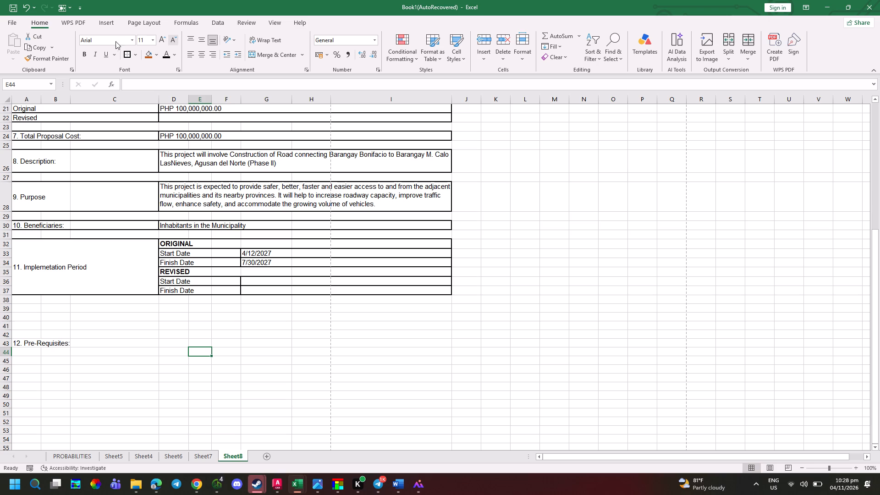
# Merge and center cells D38:F40 directly below the Implementation Period section.
pyautogui.moveTo(178, 308); pyautogui.dragTo(233, 301)
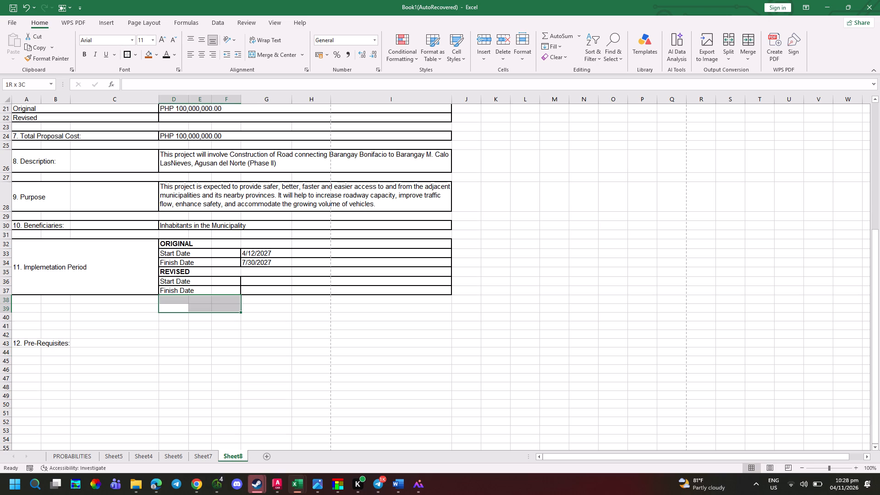
pyautogui.moveTo(233, 301); pyautogui.dragTo(233, 301)
pyautogui.moveTo(233, 301); pyautogui.dragTo(230, 299)
pyautogui.moveTo(230, 299); pyautogui.dragTo(229, 300)
pyautogui.moveTo(229, 300); pyautogui.dragTo(230, 299)
pyautogui.moveTo(227, 317); pyautogui.dragTo(198, 299)
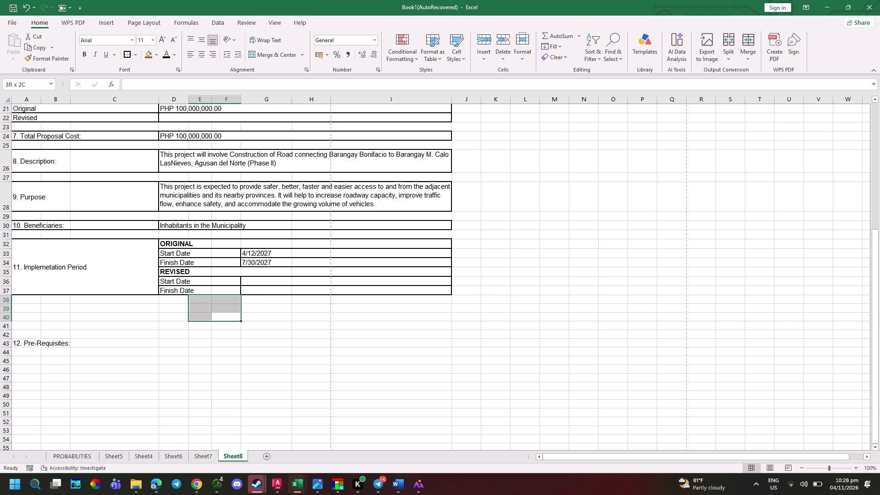
pyautogui.moveTo(198, 299); pyautogui.dragTo(174, 299)
pyautogui.click(273, 58)
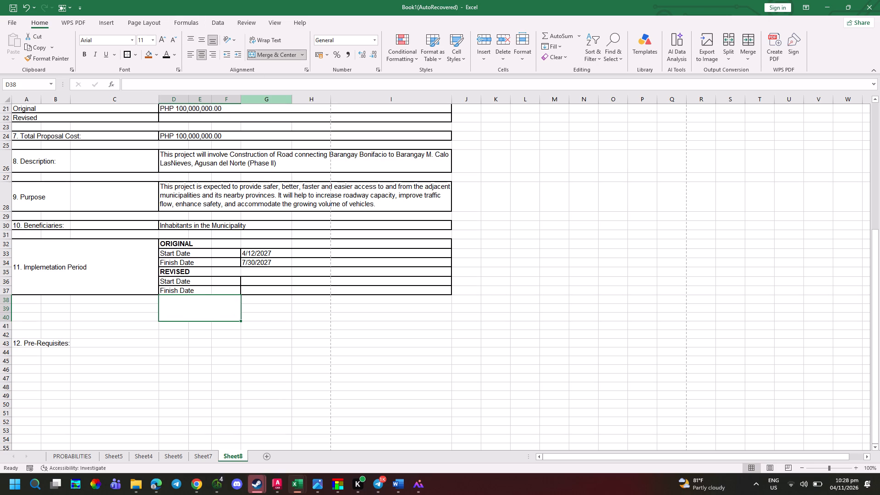
# Enter the heading "Approving Authorities" in the merged cell D38:F40.
pyautogui.write('app')
pyautogui.press('BackSpace')
pyautogui.press('BackSpace')
pyautogui.press('BackSpace')
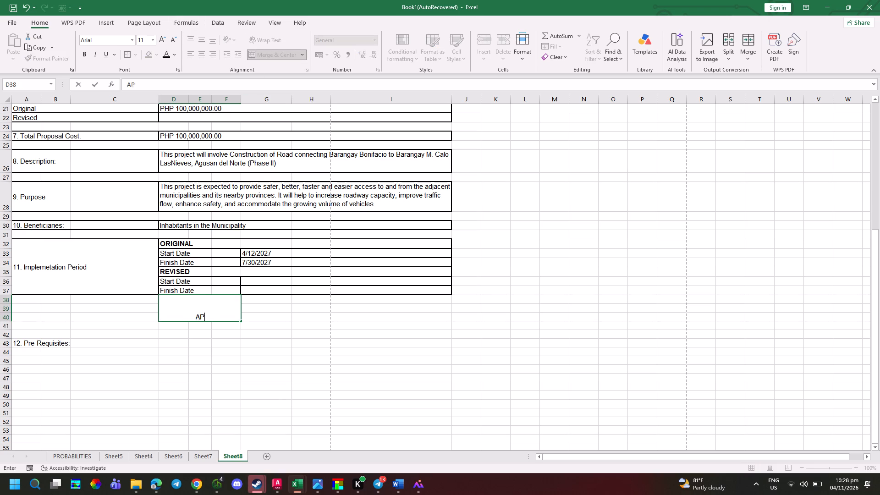
pyautogui.press('BackSpace')
pyautogui.press('BackSpace')
pyautogui.press('BackSpace')
pyautogui.press('BackSpace')
pyautogui.press('BackSpace')
pyautogui.press('BackSpace')
pyautogui.press('a')
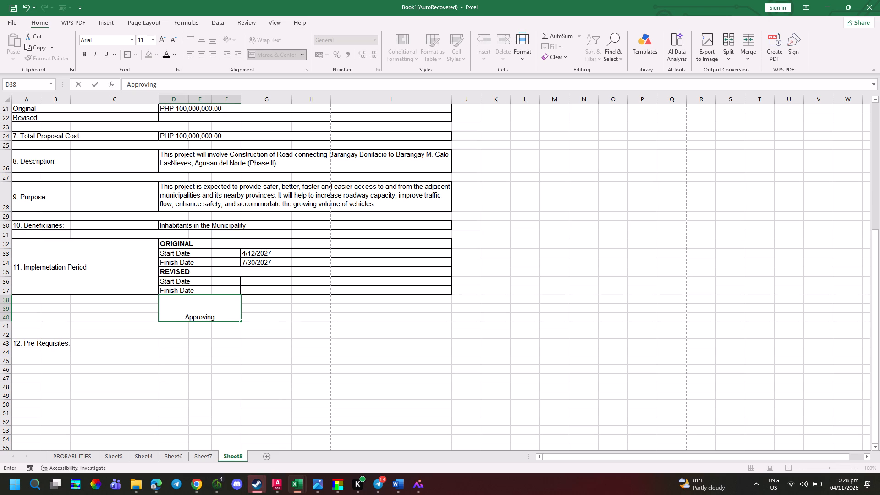
pyautogui.press('a')
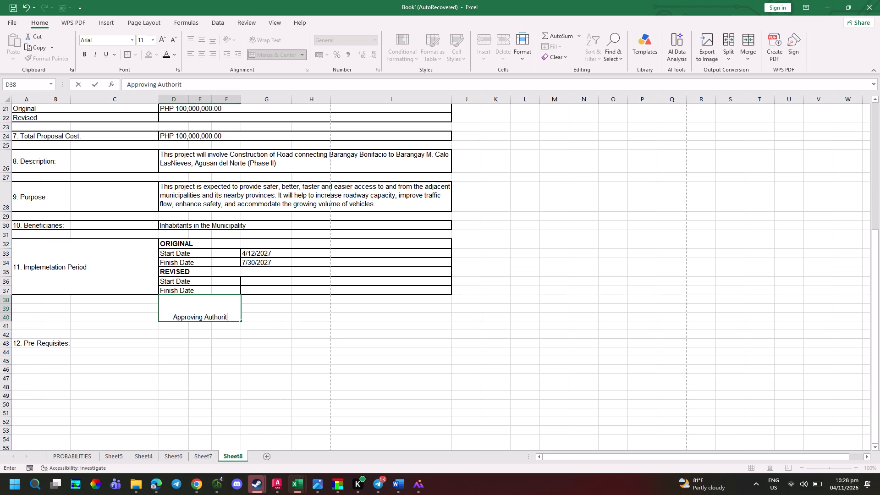
pyautogui.press('Return')
# Middle-align the Approving Authorities heading vertically within its merged cell.
pyautogui.click(219, 310)
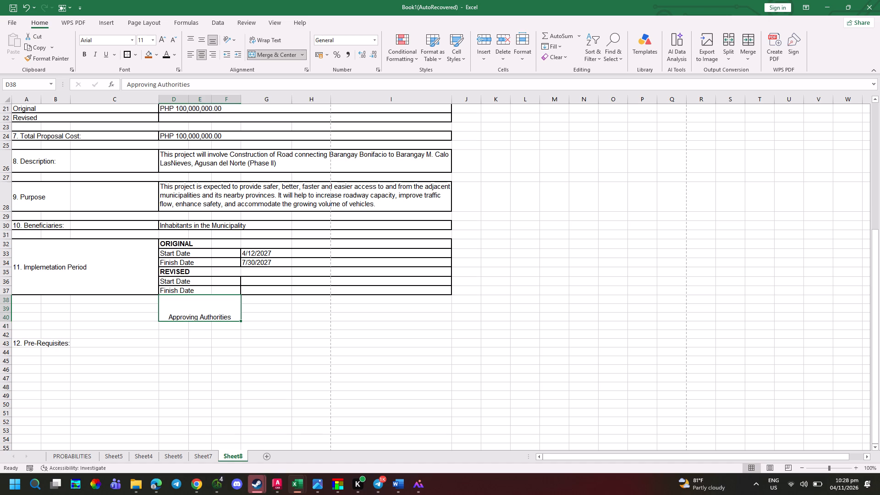
pyautogui.click(203, 44)
pyautogui.click(303, 384)
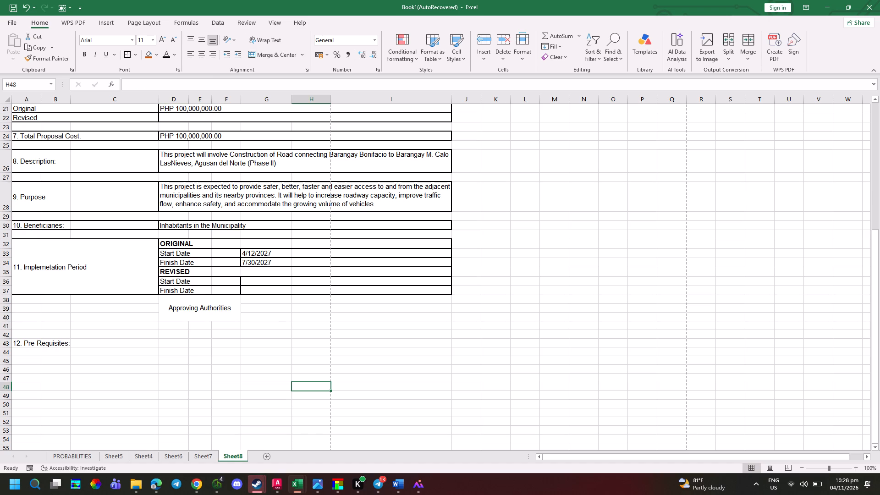
# Merge and center cells G38:I38 beside the Approving Authorities heading.
pyautogui.click(269, 302)
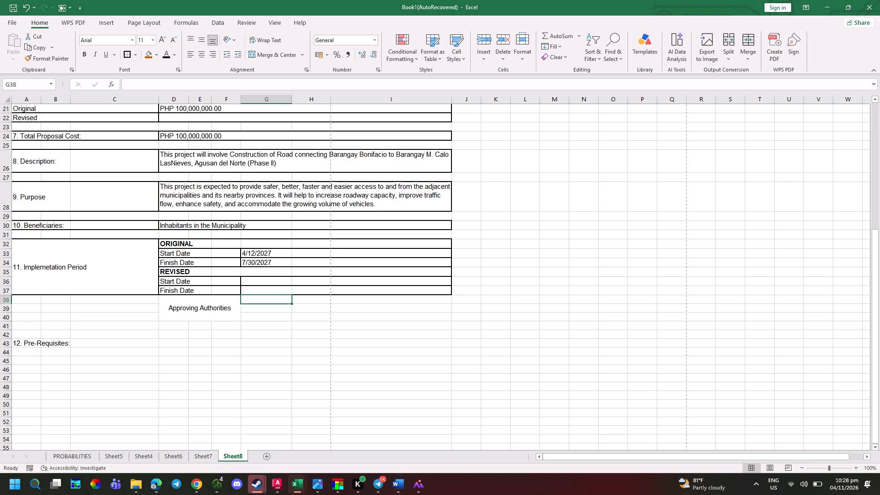
pyautogui.click(270, 323)
pyautogui.moveTo(260, 302); pyautogui.dragTo(381, 299)
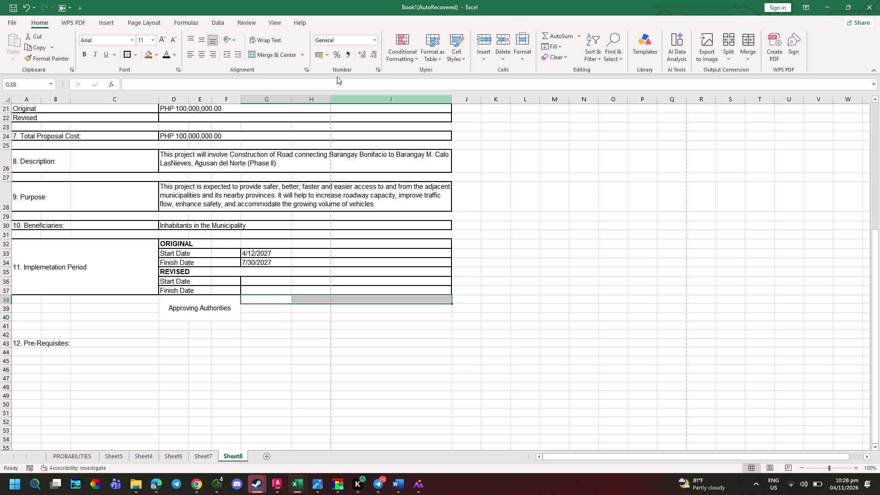
pyautogui.click(272, 53)
# Enter the heading "Reviewed/Approved" in the merged cell G38:I38.
pyautogui.write('re')
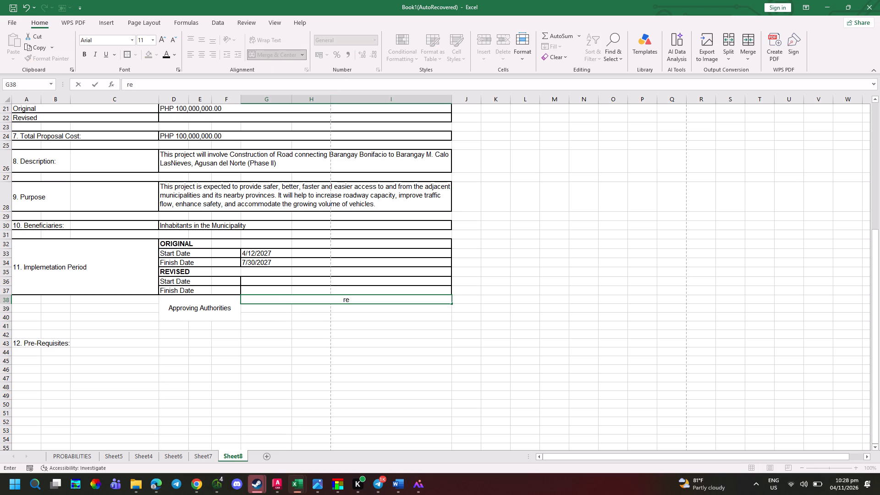
pyautogui.press('BackSpace')
pyautogui.press('BackSpace')
pyautogui.press('BackSpace')
pyautogui.press('BackSpace')
pyautogui.write('eviewwed')
pyautogui.press('BackSpace')
pyautogui.press('BackSpace')
pyautogui.press('BackSpace')
pyautogui.write('ed')
pyautogui.press('space')
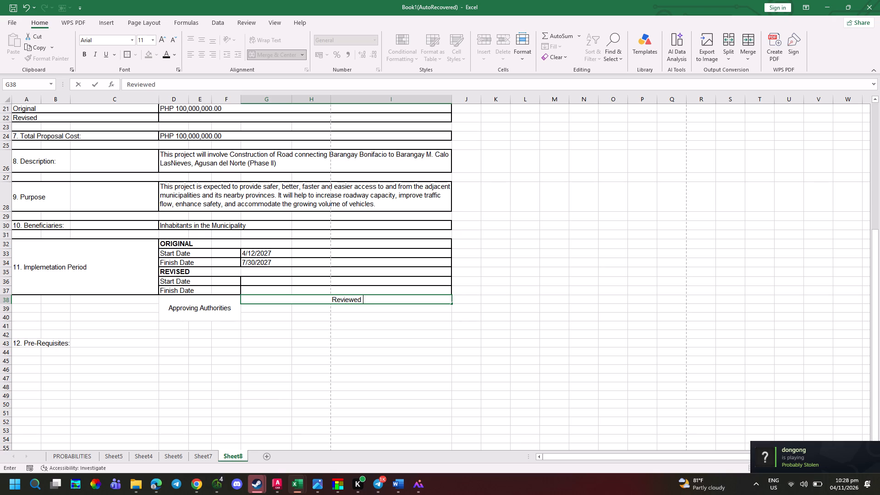
pyautogui.press('BackSpace')
pyautogui.press('BackSpace')
pyautogui.press('BackSpace')
pyautogui.press('BackSpace')
pyautogui.press('BackSpace')
pyautogui.press('BackSpace')
pyautogui.press('BackSpace')
pyautogui.press('a')
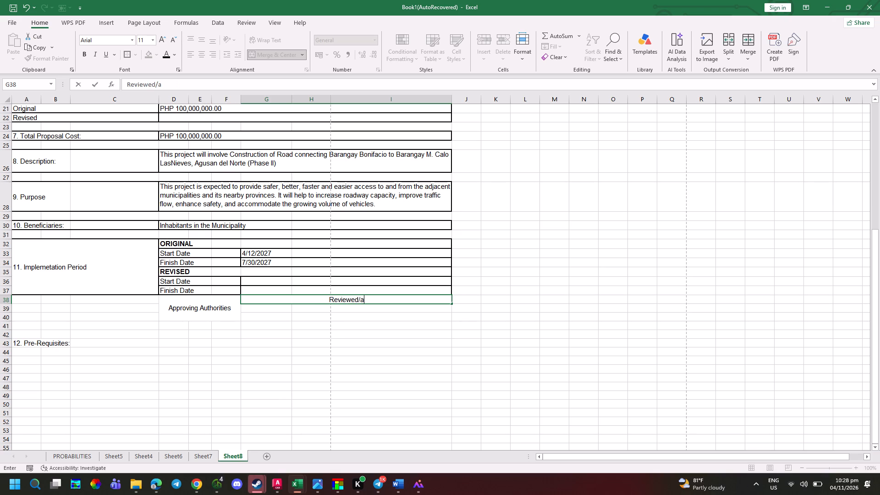
pyautogui.write('pproved')
pyautogui.press('Return')
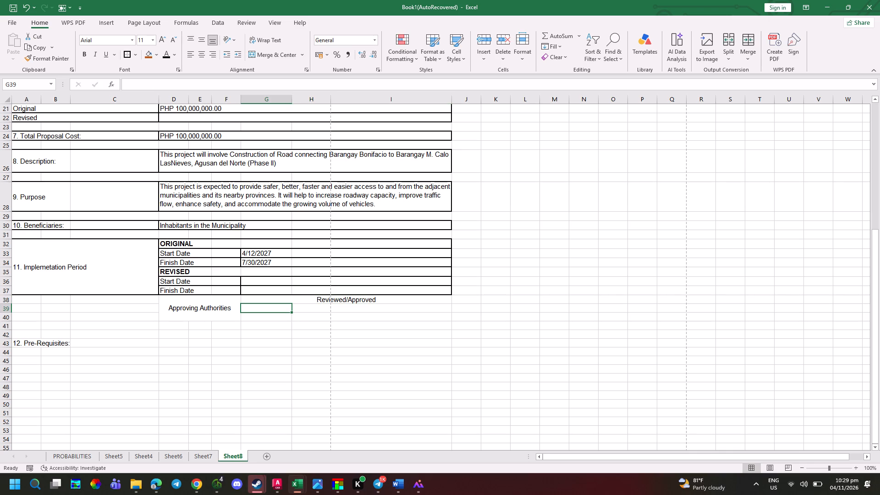
# Narrow column G by about a third and widen column I slightly to rebalance the form's columns.
pyautogui.keyDown('ctrl'); pyautogui.scroll(1, 264, 346); pyautogui.keyUp('ctrl')
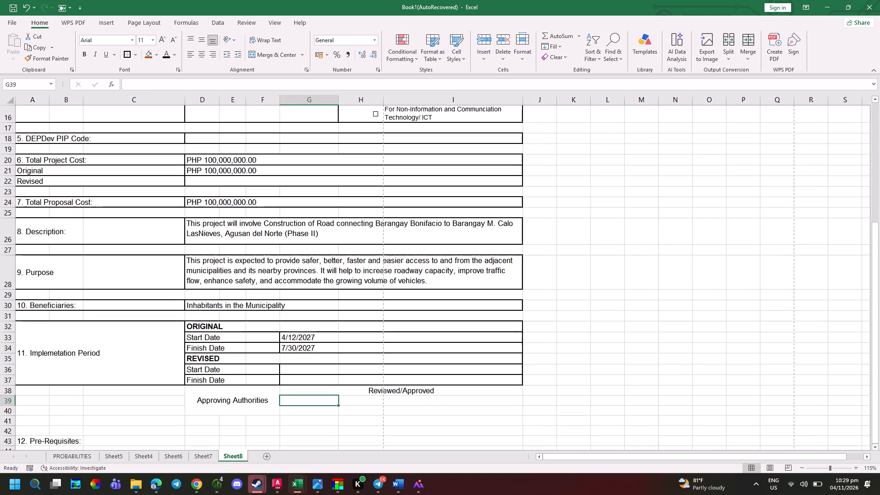
pyautogui.moveTo(340, 98); pyautogui.dragTo(330, 100)
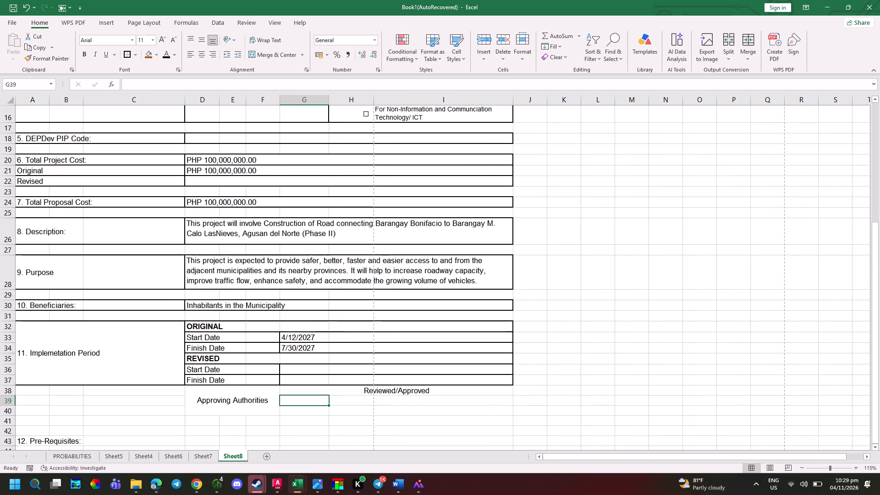
pyautogui.moveTo(330, 100); pyautogui.dragTo(313, 100)
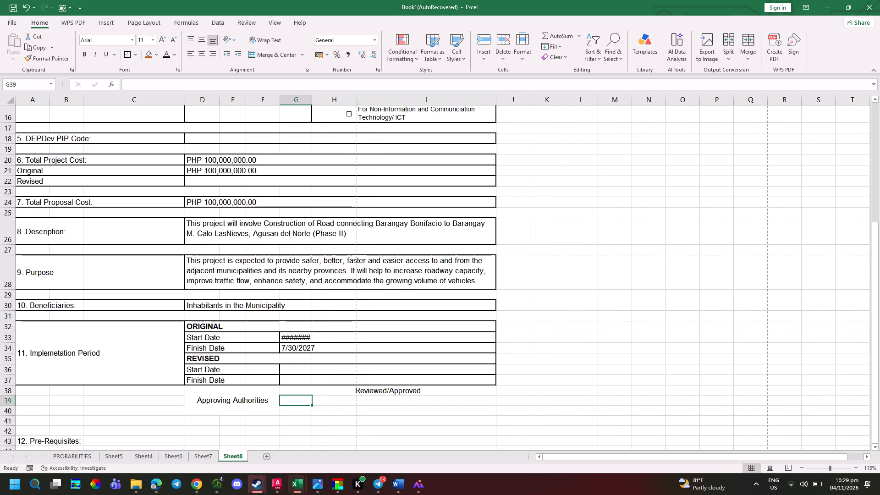
pyautogui.moveTo(498, 105); pyautogui.dragTo(531, 103)
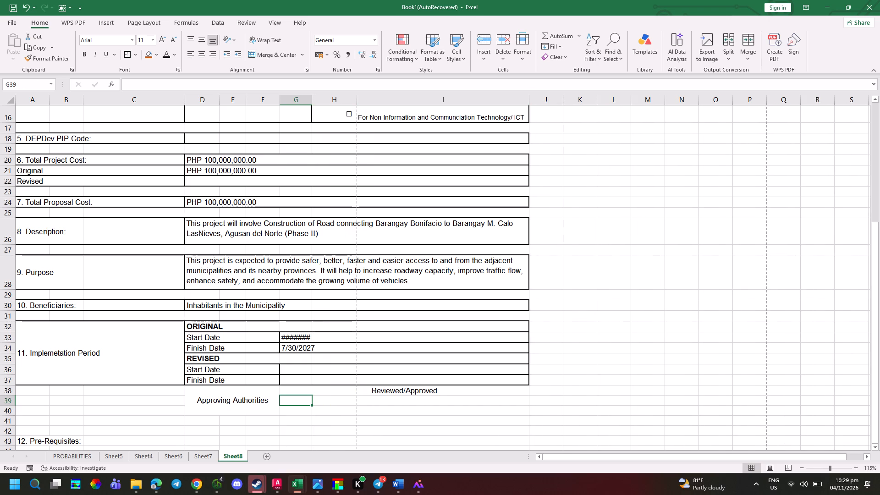
# Check column G's width from cells G39:G40 without changing it.
pyautogui.scroll(-1, 372, 306)
pyautogui.click(326, 341)
pyautogui.click(304, 340)
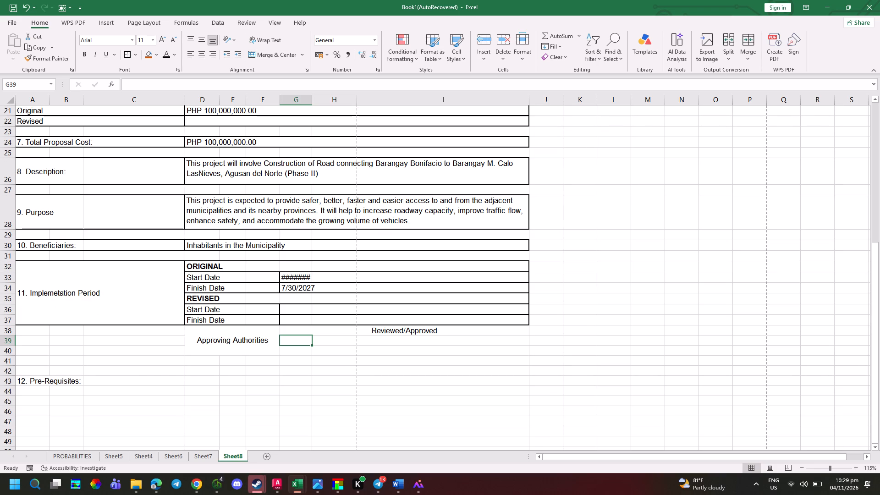
pyautogui.moveTo(299, 353); pyautogui.dragTo(299, 344)
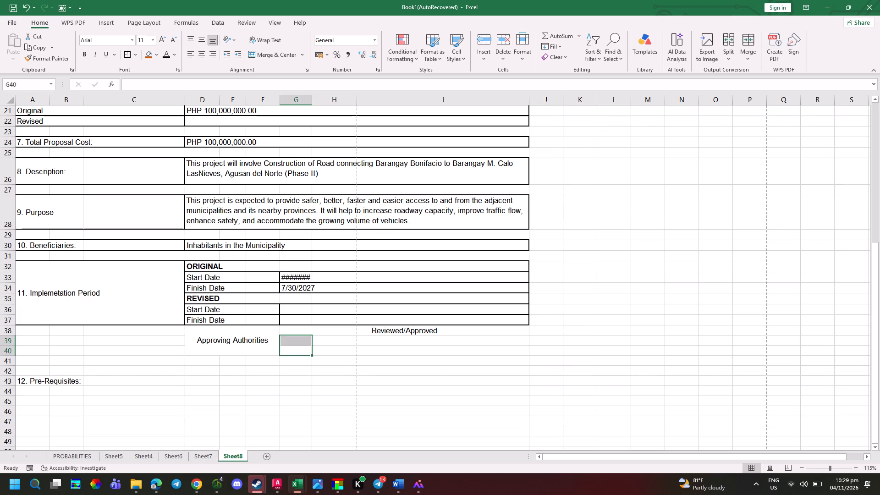
pyautogui.click(334, 352)
pyautogui.moveTo(296, 342); pyautogui.dragTo(298, 346)
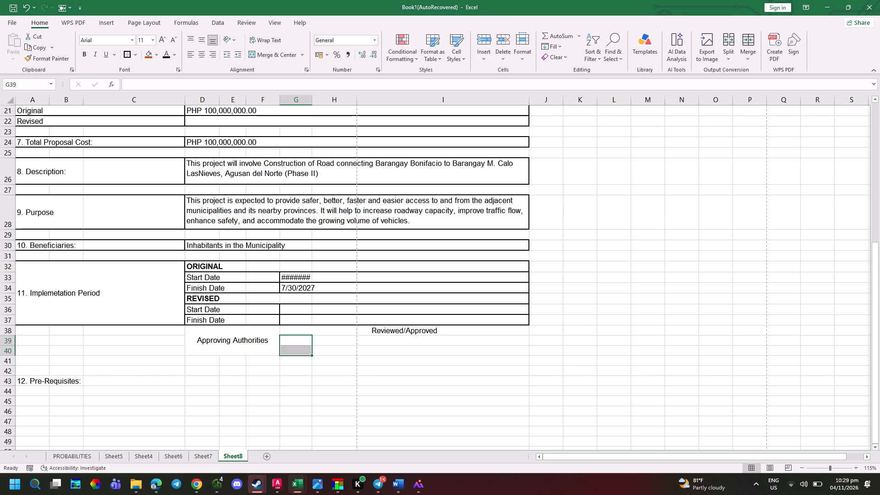
pyautogui.moveTo(298, 346); pyautogui.dragTo(299, 352)
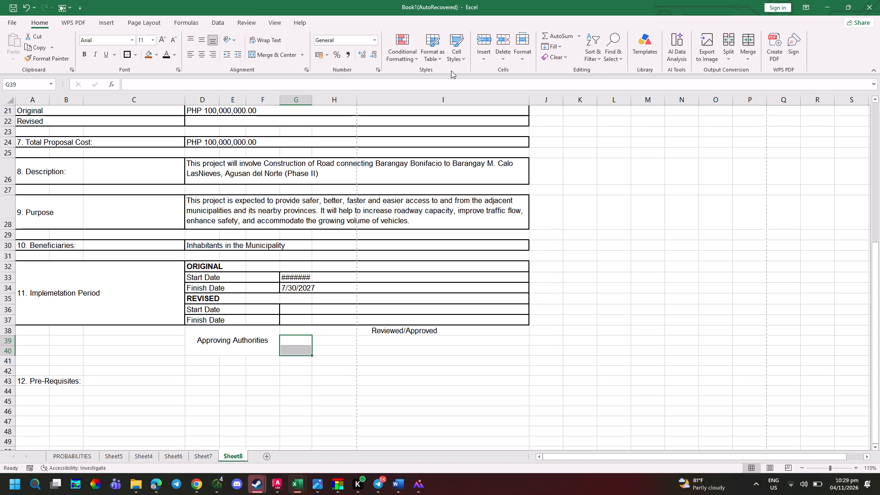
pyautogui.click(529, 59)
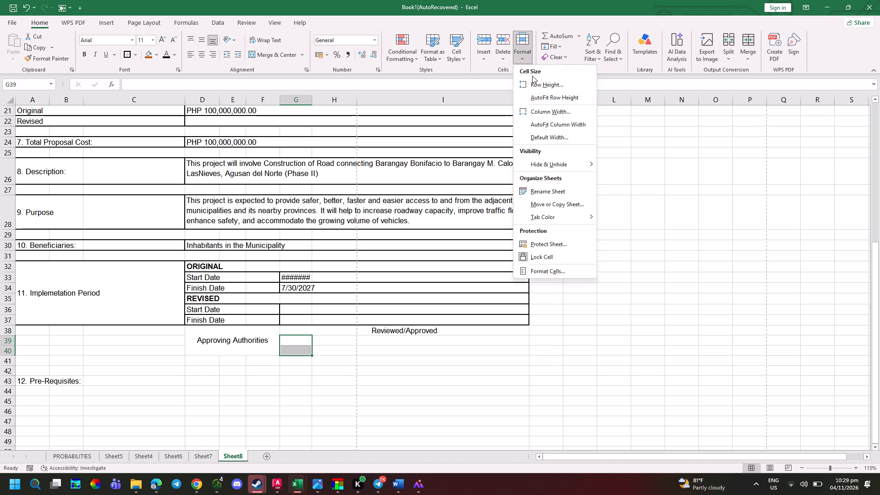
pyautogui.click(561, 115)
pyautogui.press('Escape')
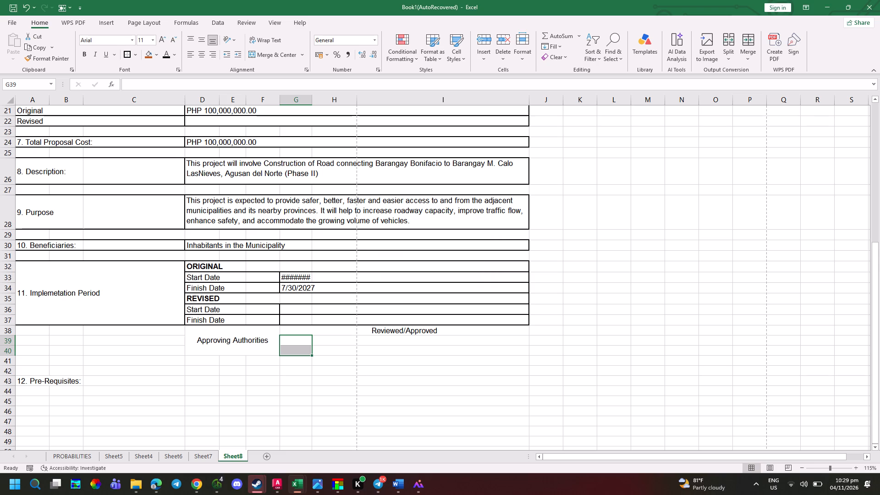
# Set the width of column H to 8.
pyautogui.moveTo(330, 347); pyautogui.dragTo(332, 338)
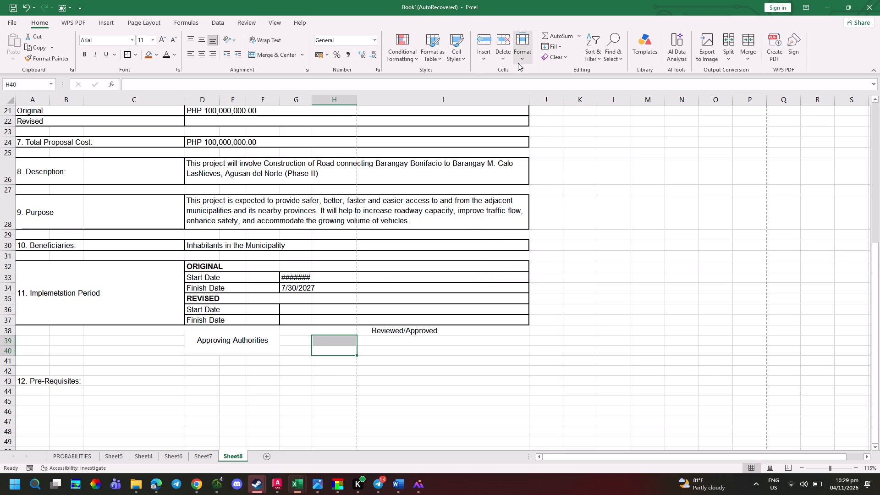
pyautogui.click(522, 60)
pyautogui.click(560, 115)
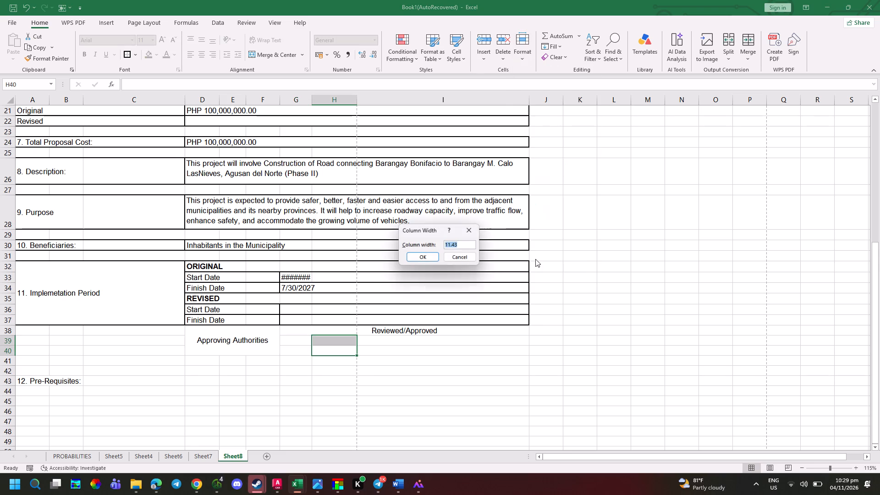
pyautogui.press('8')
pyautogui.press('Return')
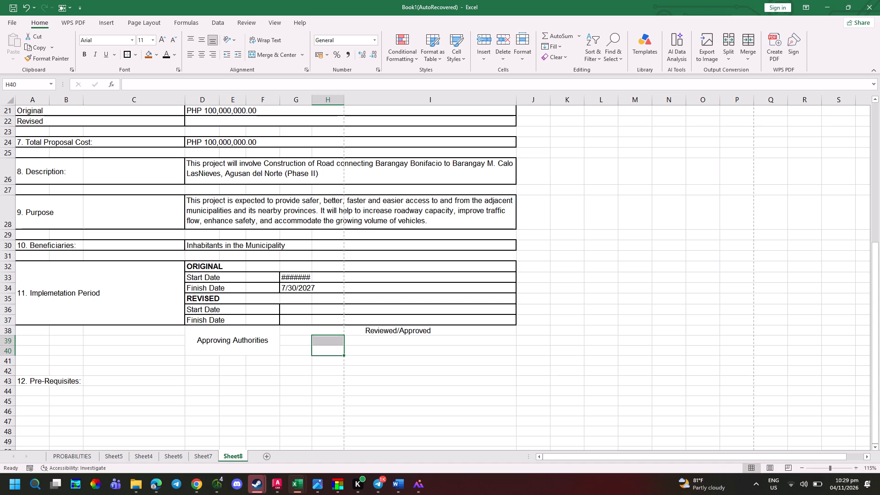
# Merge and center cells G39:G40 beside "Approving Authorities" and copy the merged blank cell to H39:H40.
pyautogui.moveTo(303, 343); pyautogui.dragTo(302, 349)
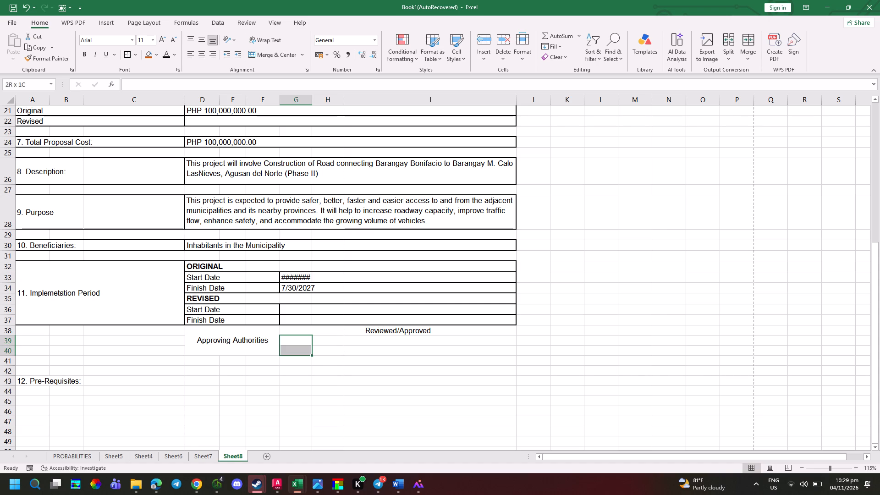
pyautogui.moveTo(302, 349); pyautogui.dragTo(301, 352)
pyautogui.click(274, 51)
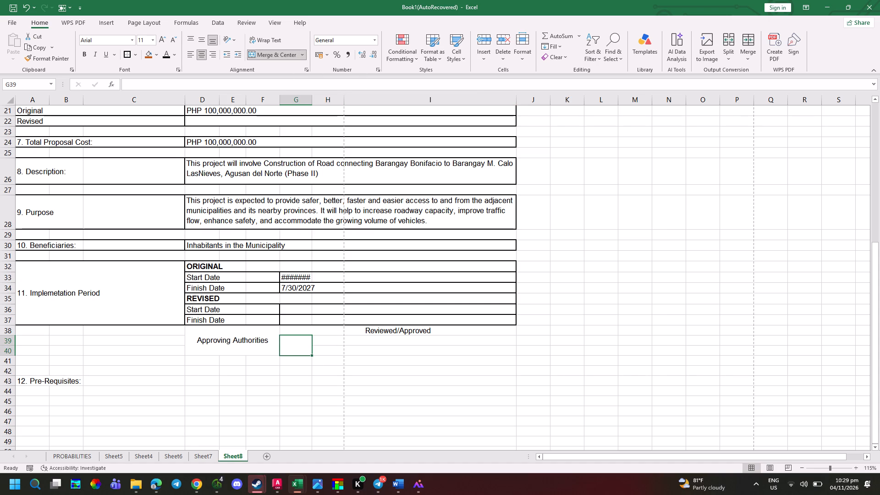
pyautogui.hotkey('ctrl', 'c')
pyautogui.click(326, 344)
pyautogui.hotkey('ctrl', 'v')
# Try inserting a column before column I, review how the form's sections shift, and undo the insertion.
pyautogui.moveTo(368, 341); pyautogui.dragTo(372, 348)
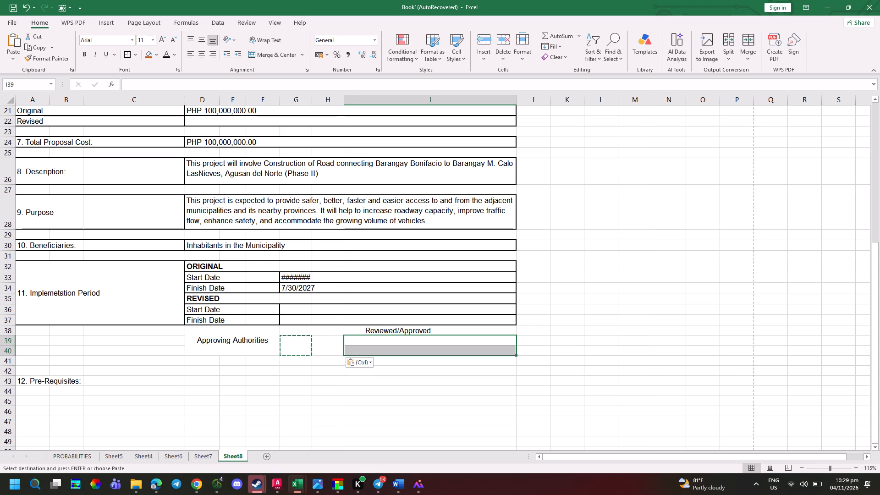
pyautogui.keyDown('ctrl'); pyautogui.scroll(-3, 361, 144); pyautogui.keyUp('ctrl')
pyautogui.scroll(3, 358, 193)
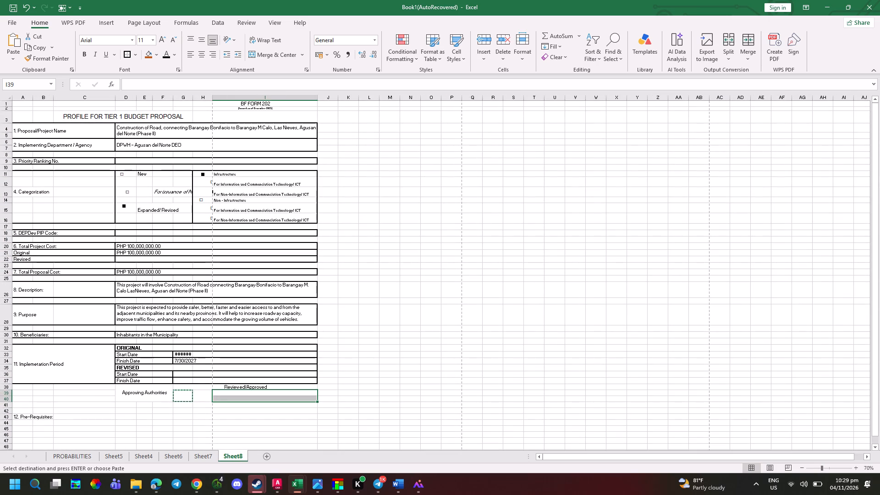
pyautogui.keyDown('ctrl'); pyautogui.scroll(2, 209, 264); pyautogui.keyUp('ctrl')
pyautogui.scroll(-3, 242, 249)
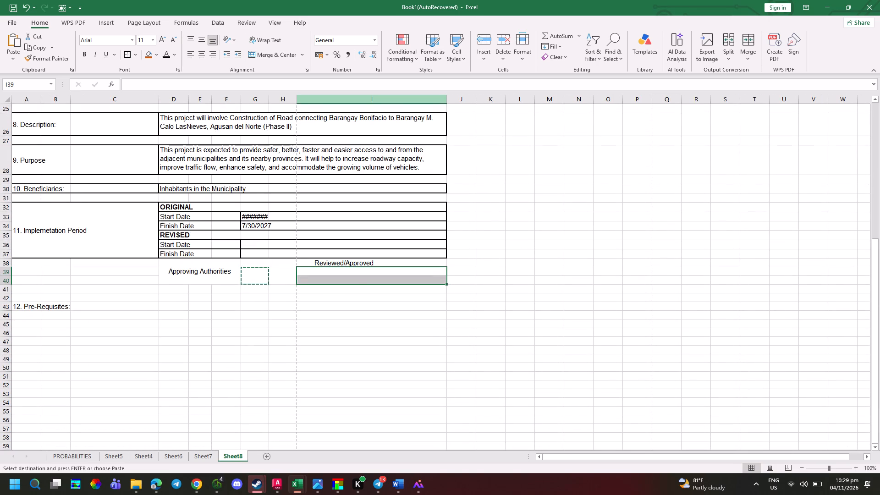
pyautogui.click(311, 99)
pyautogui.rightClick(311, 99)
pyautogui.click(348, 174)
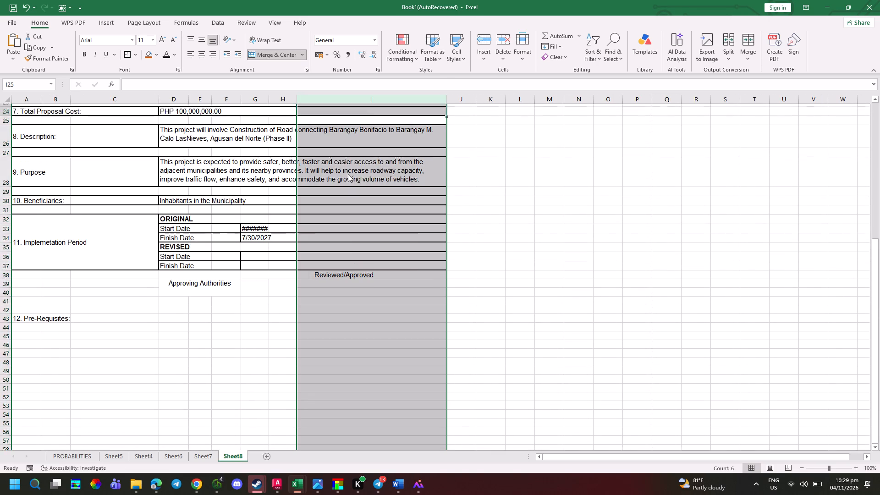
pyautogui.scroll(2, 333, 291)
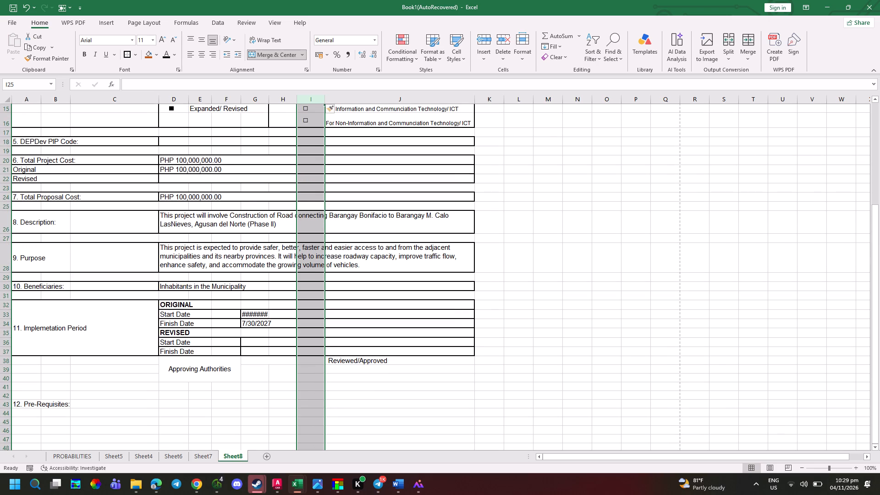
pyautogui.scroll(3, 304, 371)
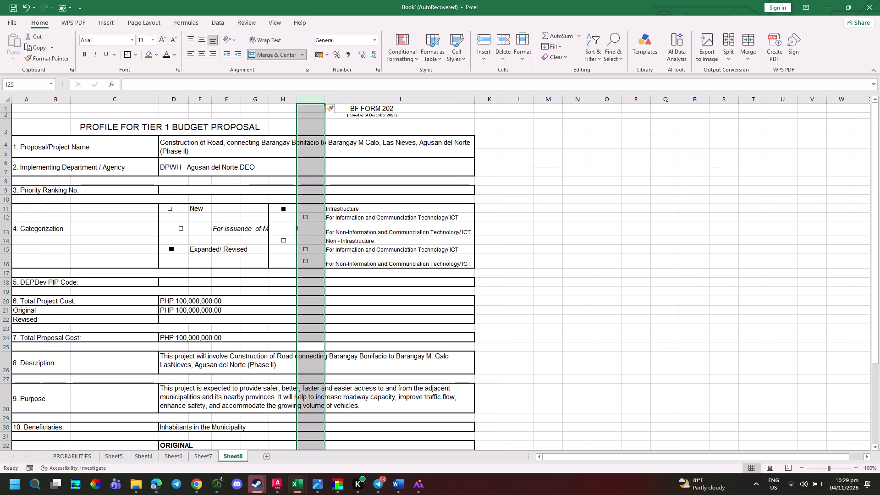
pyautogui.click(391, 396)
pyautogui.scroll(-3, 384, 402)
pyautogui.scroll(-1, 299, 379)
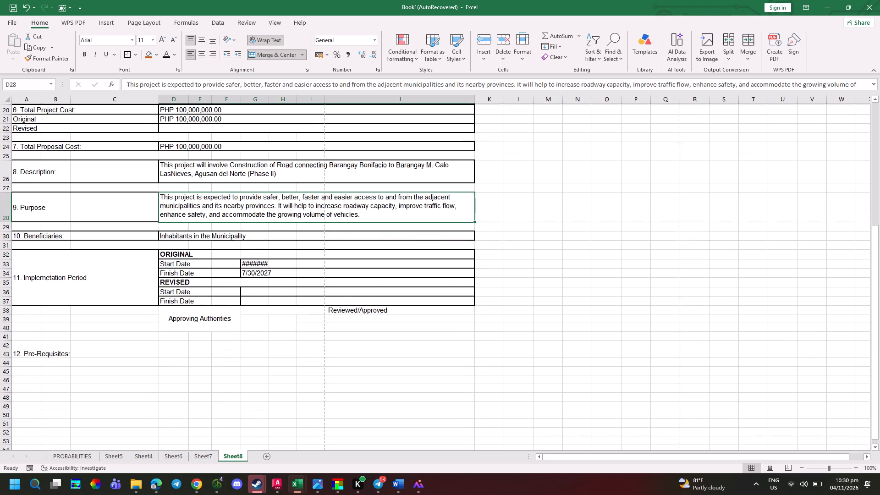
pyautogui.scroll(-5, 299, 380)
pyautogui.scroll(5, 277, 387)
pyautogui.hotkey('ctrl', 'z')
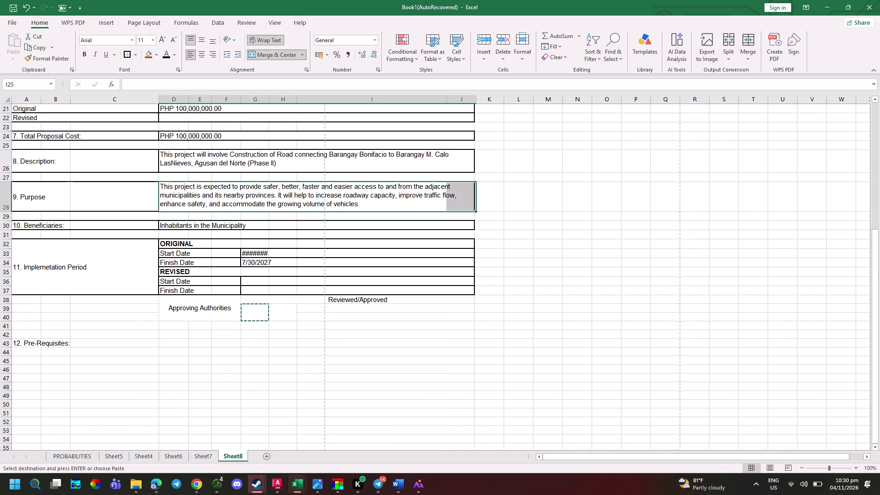
# Insert a new column before column H.
pyautogui.click(371, 327)
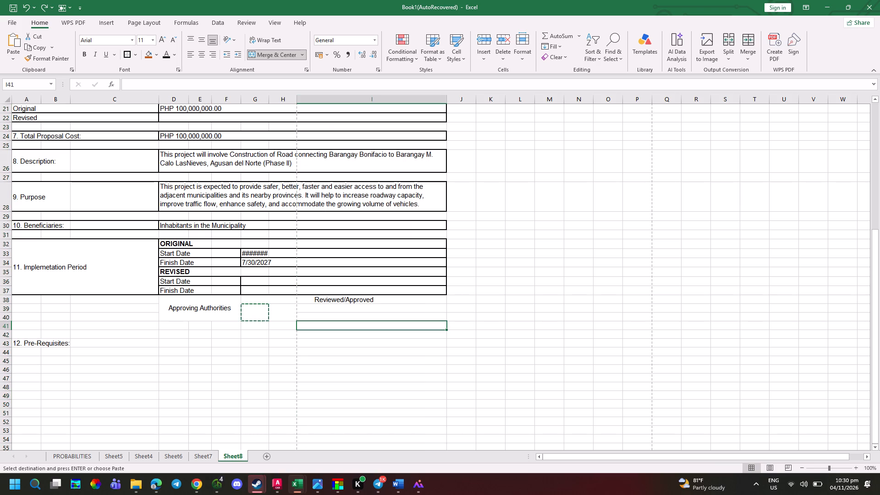
pyautogui.click(283, 96)
pyautogui.rightClick(283, 97)
pyautogui.click(313, 171)
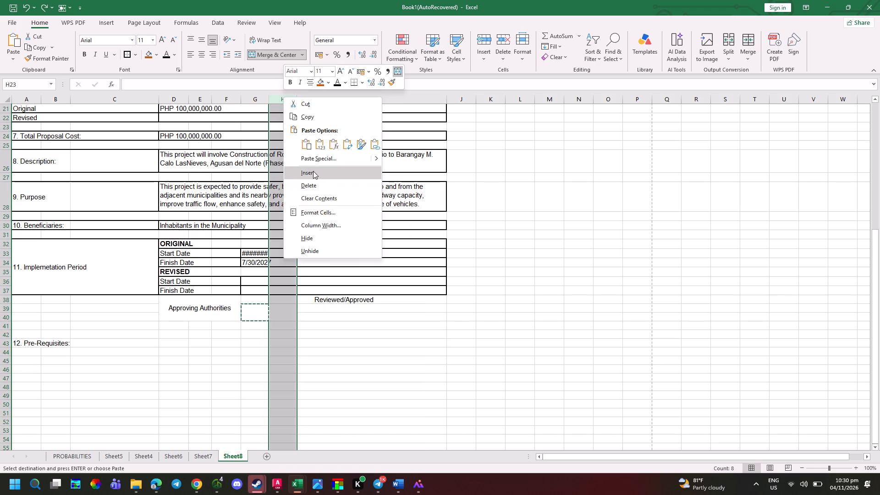
# Copy the merged blank cell G39:G40 into H39:H40 of the new column.
pyautogui.click(262, 310)
pyautogui.hotkey('ctrl', 'c')
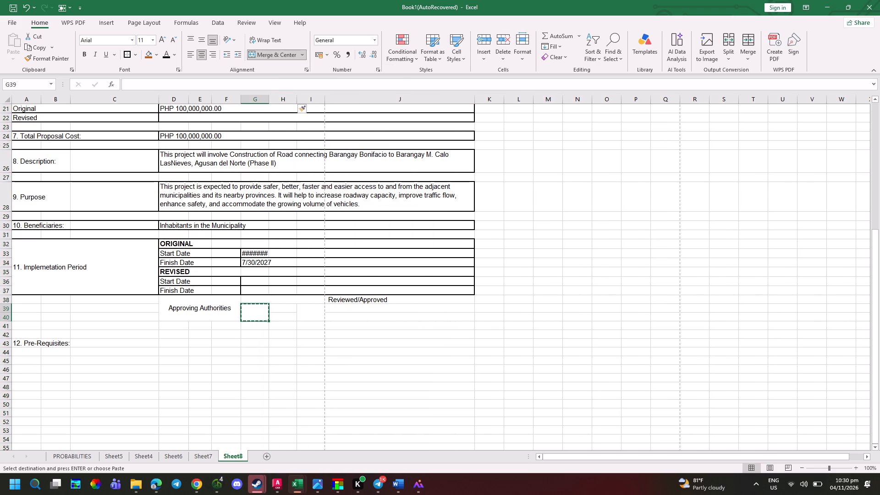
pyautogui.click(283, 305)
pyautogui.hotkey('ctrl', 'v')
# Set the width of columns G, H and I to 10.
pyautogui.keyDown('ctrl'); pyautogui.scroll(2, 282, 315); pyautogui.keyUp('ctrl')
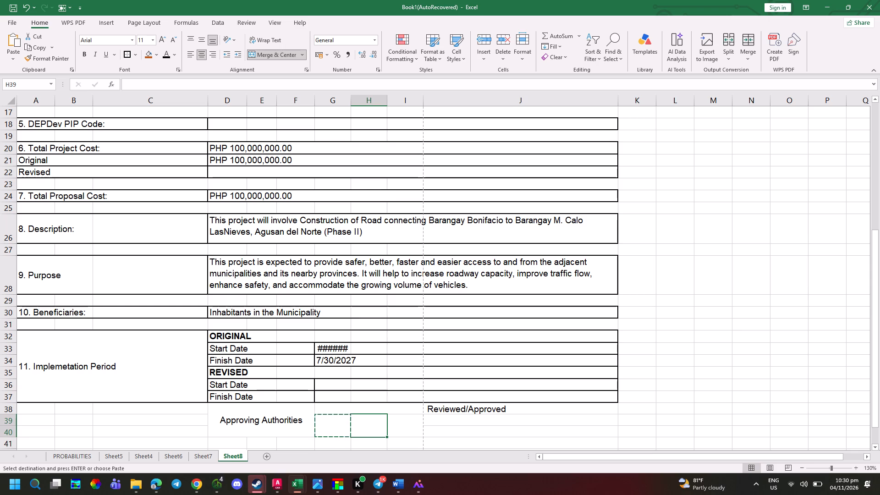
pyautogui.scroll(-1, 324, 211)
pyautogui.moveTo(326, 104); pyautogui.dragTo(391, 100)
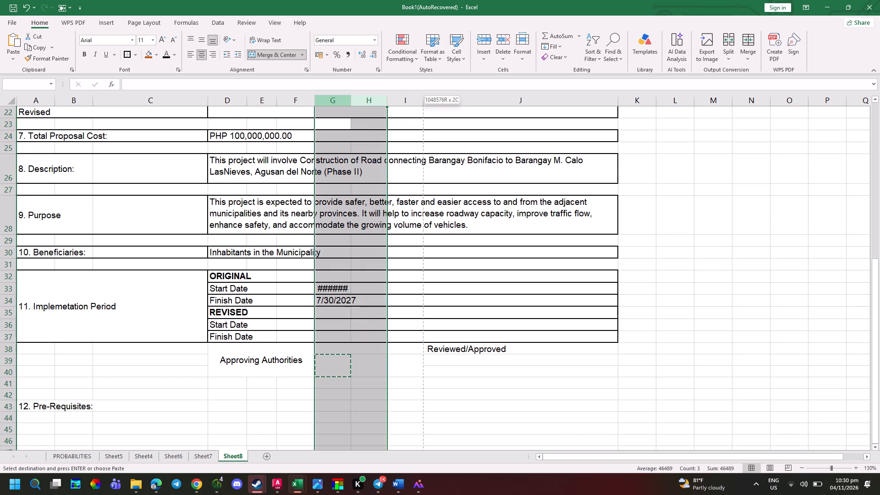
pyautogui.moveTo(391, 100); pyautogui.dragTo(396, 99)
pyautogui.rightClick(396, 99)
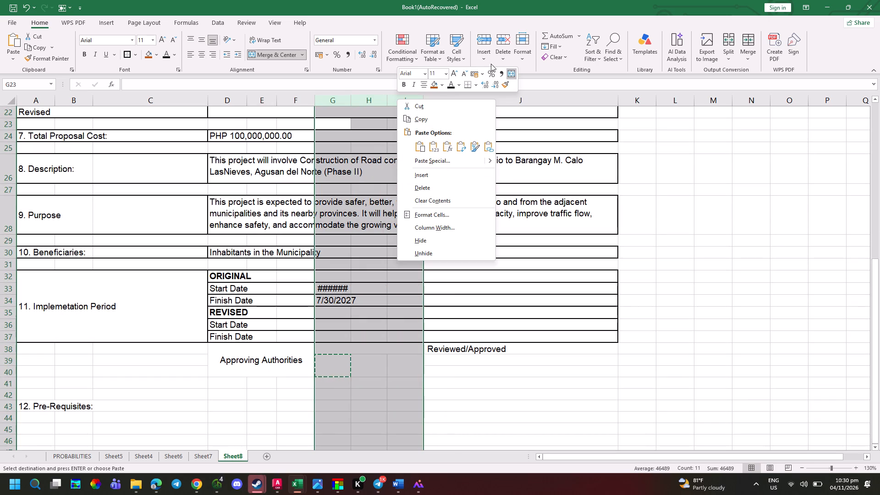
pyautogui.click(533, 60)
pyautogui.click(530, 59)
pyautogui.click(550, 112)
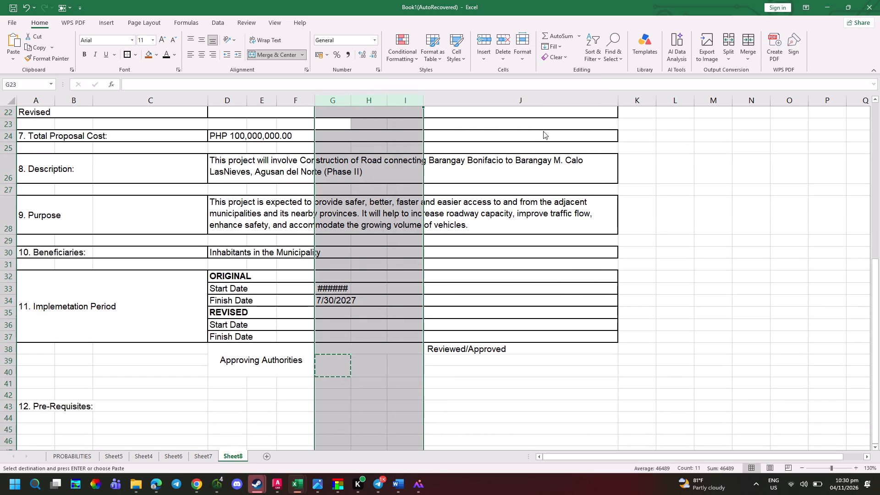
pyautogui.write('10')
pyautogui.press('Return')
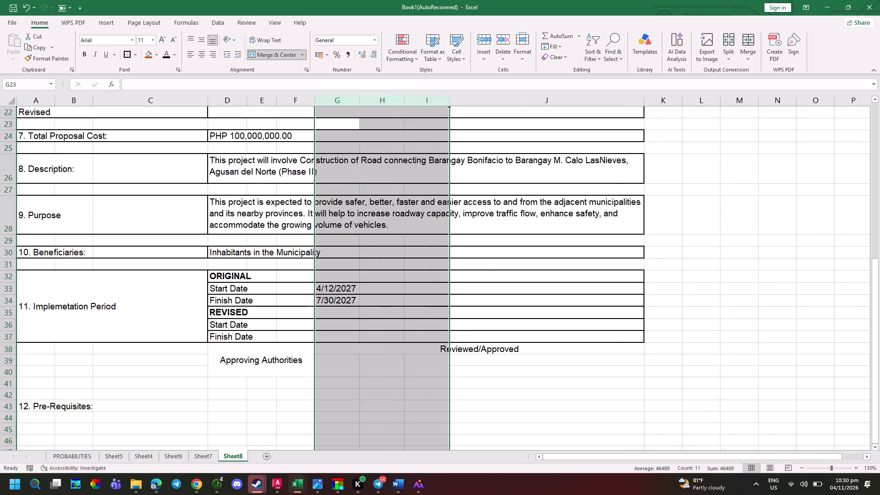
# Enter the heading "YES" in the merged cell G39:G40 under the "Reviewed/Approved" row.
pyautogui.click(596, 349)
pyautogui.click(340, 369)
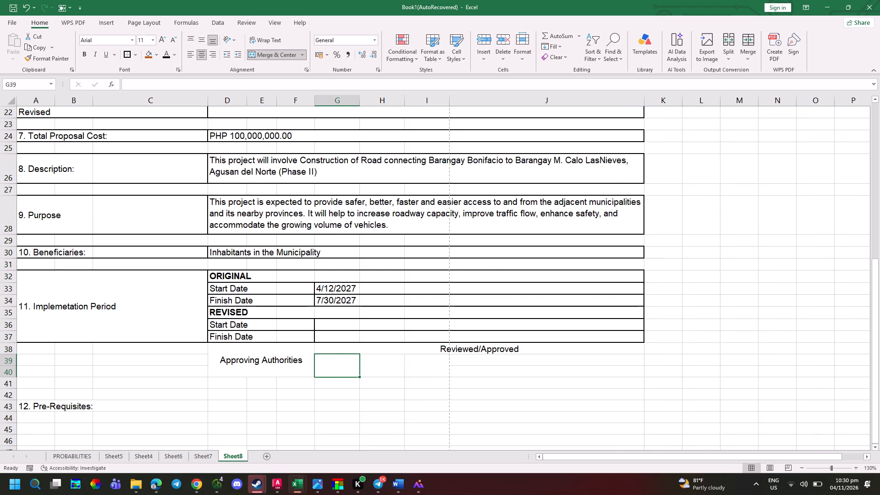
pyautogui.write('yes')
pyautogui.press('BackSpace')
pyautogui.press('BackSpace')
pyautogui.press('BackSpace')
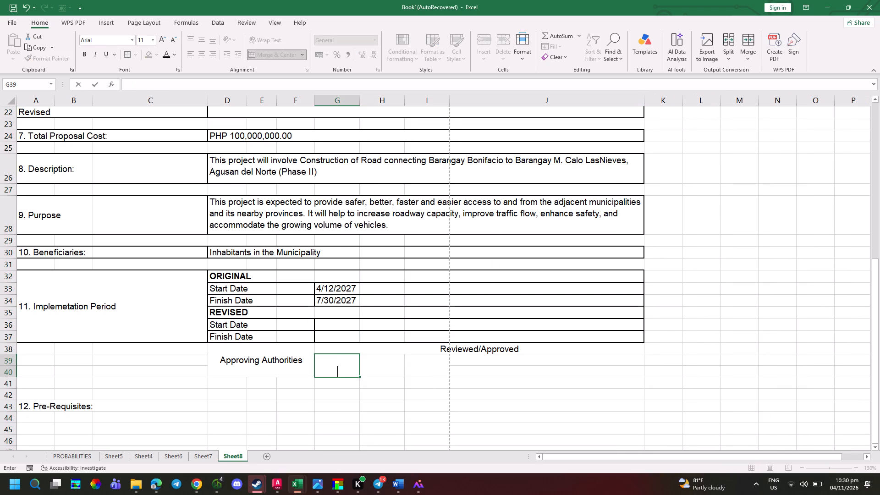
pyautogui.write('YES')
pyautogui.press('Tab')
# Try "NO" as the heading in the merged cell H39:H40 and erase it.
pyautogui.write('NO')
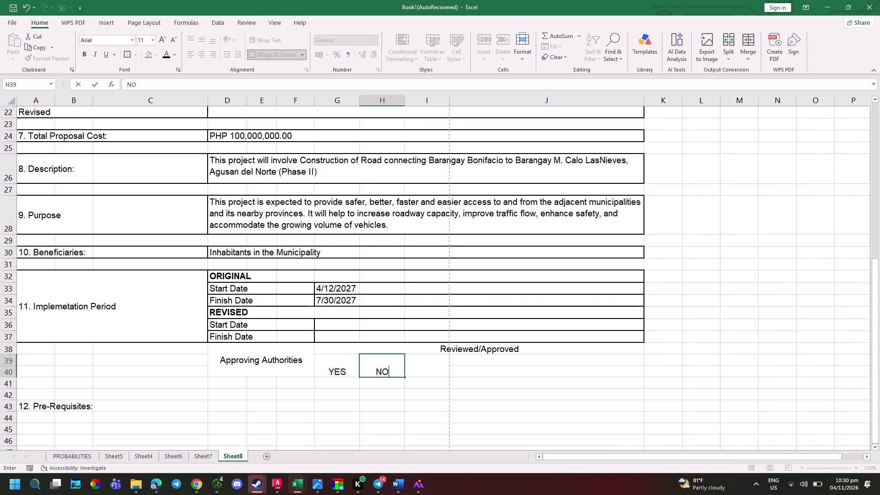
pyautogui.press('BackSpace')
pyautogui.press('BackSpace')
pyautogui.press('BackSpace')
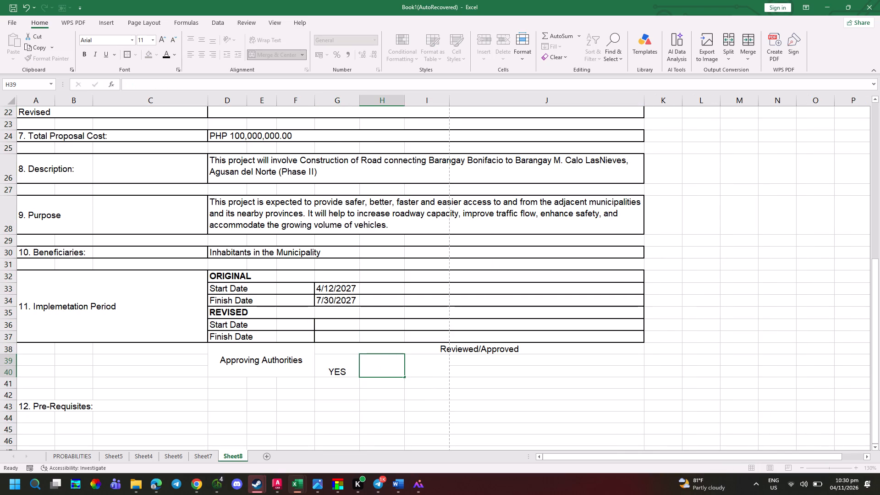
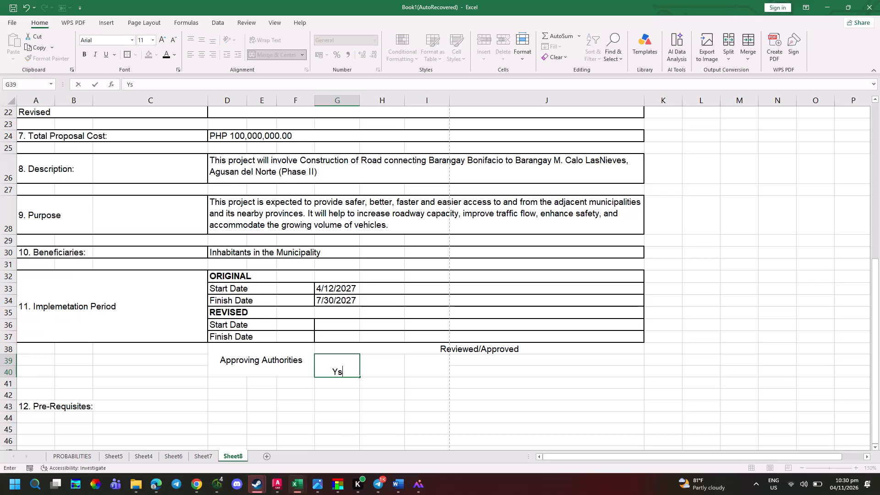
# Enter the heading "Yes" in the merged cell G39:G40 and "No" in H39:H40.
pyautogui.press('BackSpace')
pyautogui.write('es')
pyautogui.press('Tab')
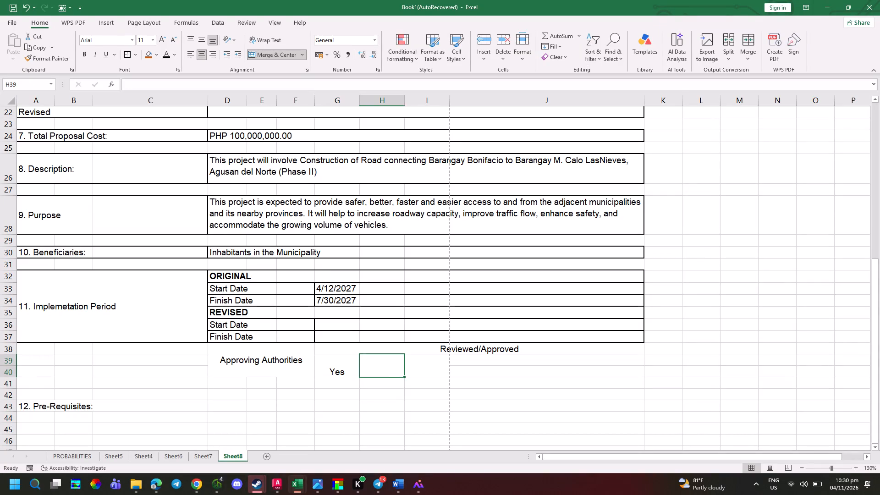
pyautogui.press('Return')
# Enter the heading "Not Applicable" in the merged cell I39:I40 and wrap its text.
pyautogui.press('Right')
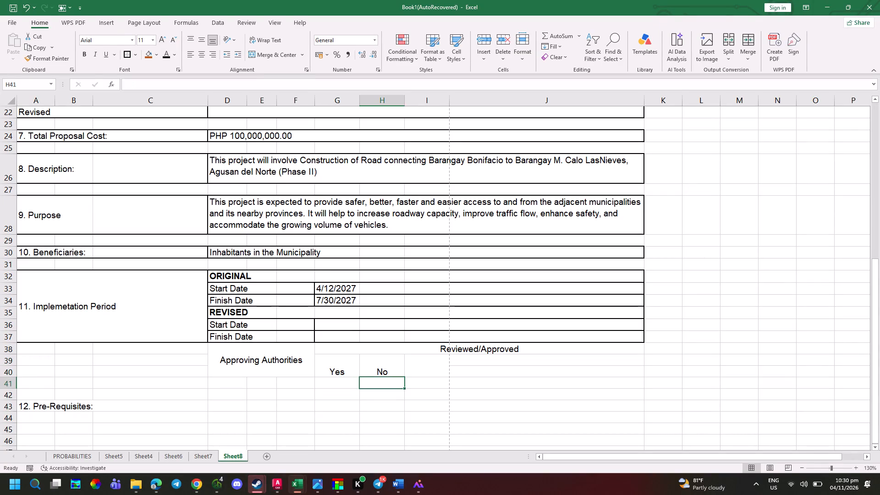
pyautogui.press('Up')
pyautogui.press('Right')
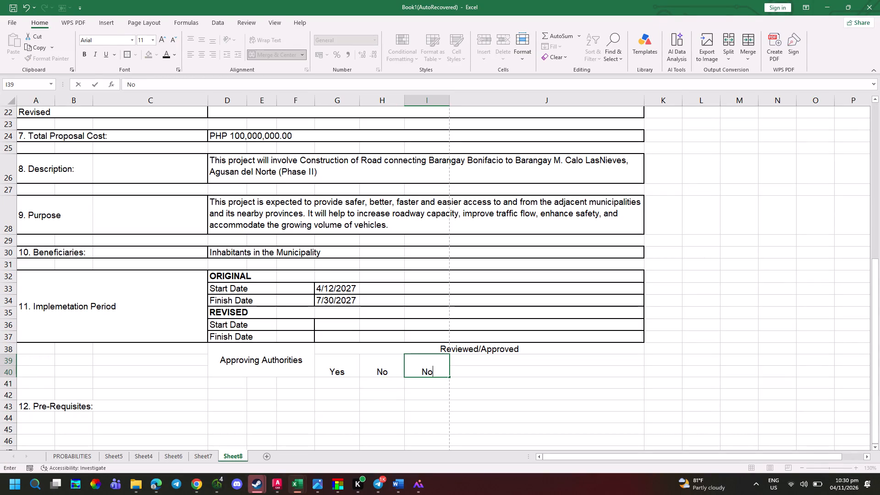
pyautogui.press('space')
pyautogui.press('Return')
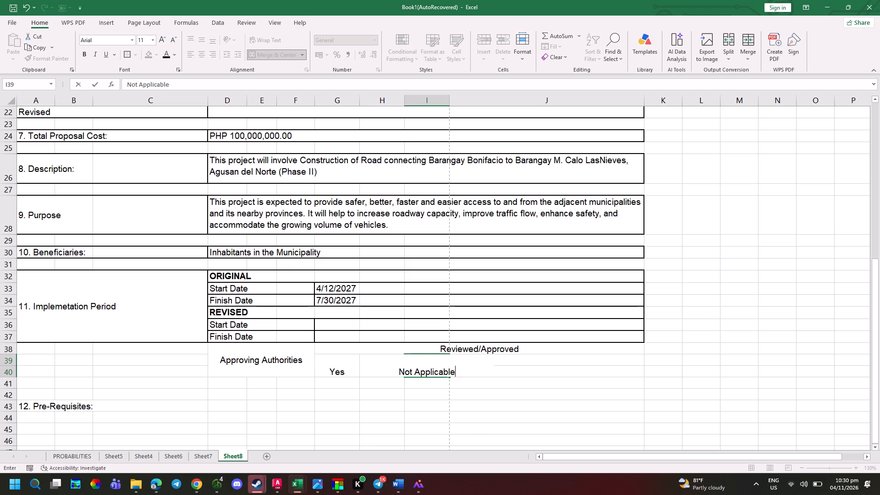
pyautogui.click(453, 366)
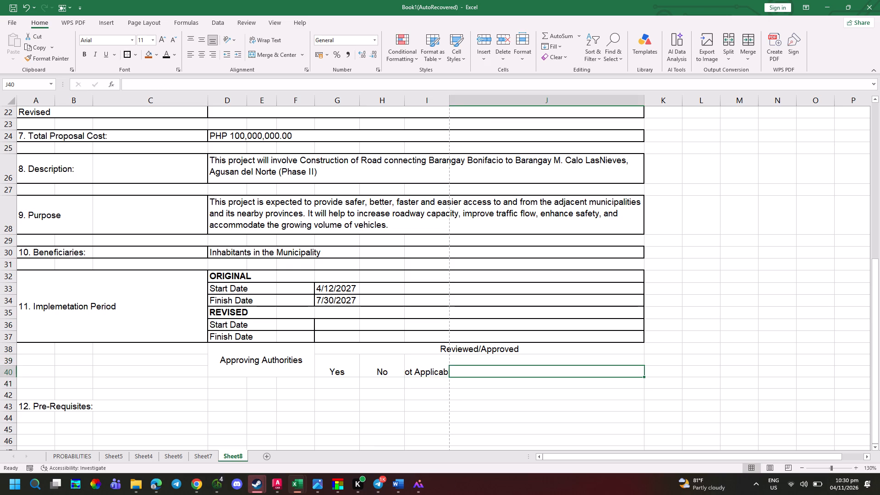
pyautogui.click(439, 366)
pyautogui.click(282, 43)
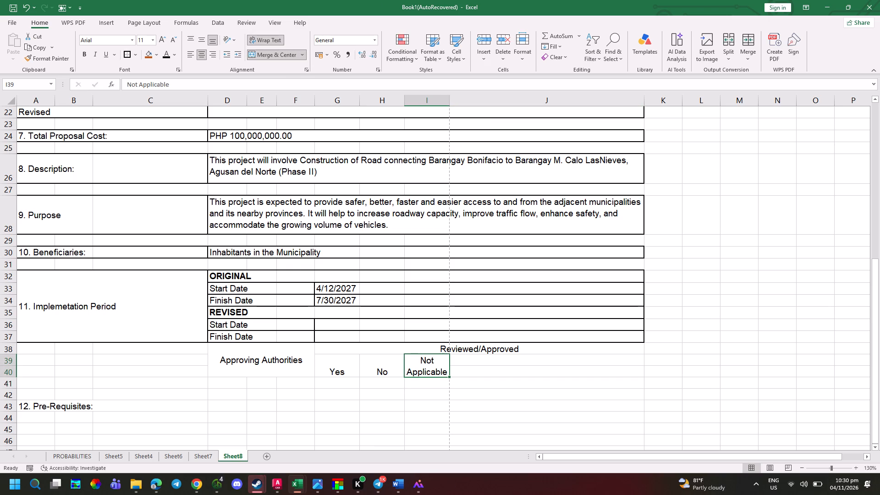
pyautogui.click(456, 403)
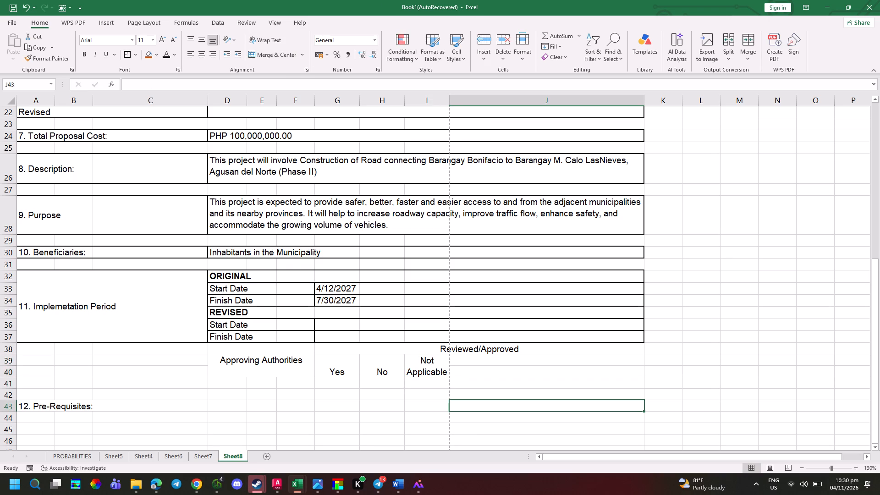
# Middle-align the Yes, No and Not Applicable headings in G39:I40 vertically.
pyautogui.moveTo(419, 368); pyautogui.dragTo(348, 363)
pyautogui.click(204, 43)
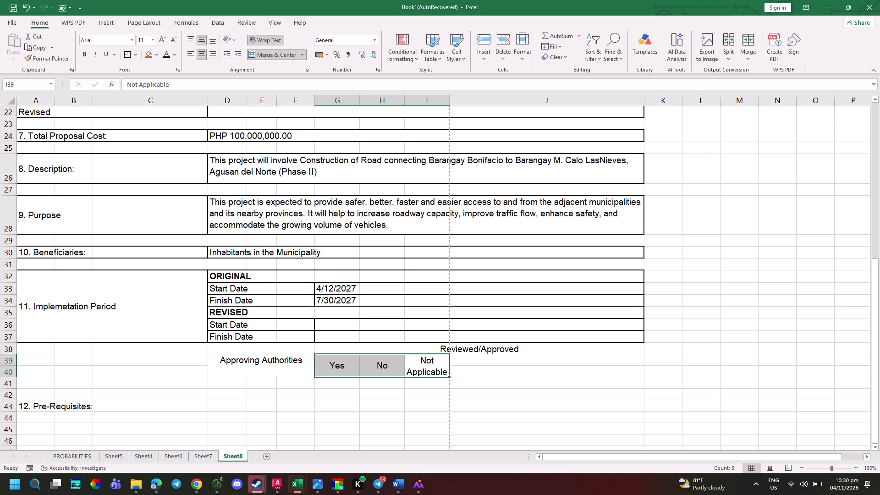
# Set the width of columns G, H and I to 12.
pyautogui.moveTo(341, 95); pyautogui.dragTo(419, 99)
pyautogui.rightClick(401, 99)
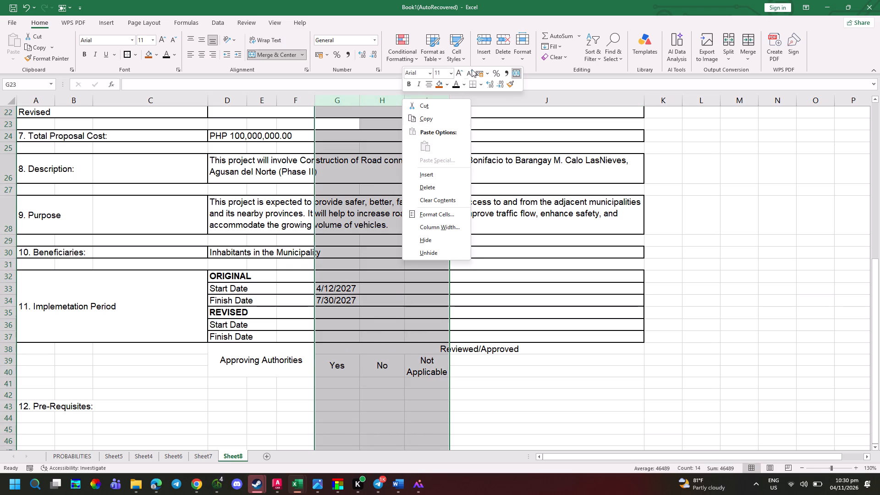
pyautogui.click(523, 55)
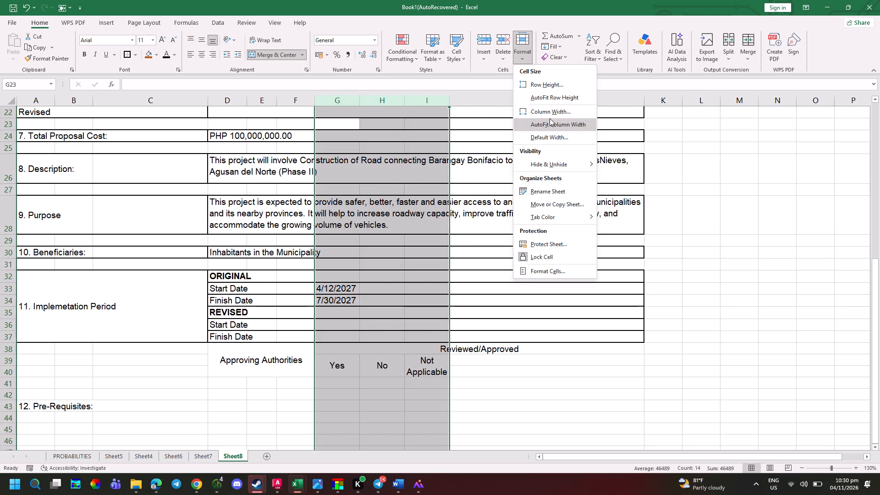
pyautogui.click(548, 111)
pyautogui.press('1')
pyautogui.press('2')
pyautogui.press('Return')
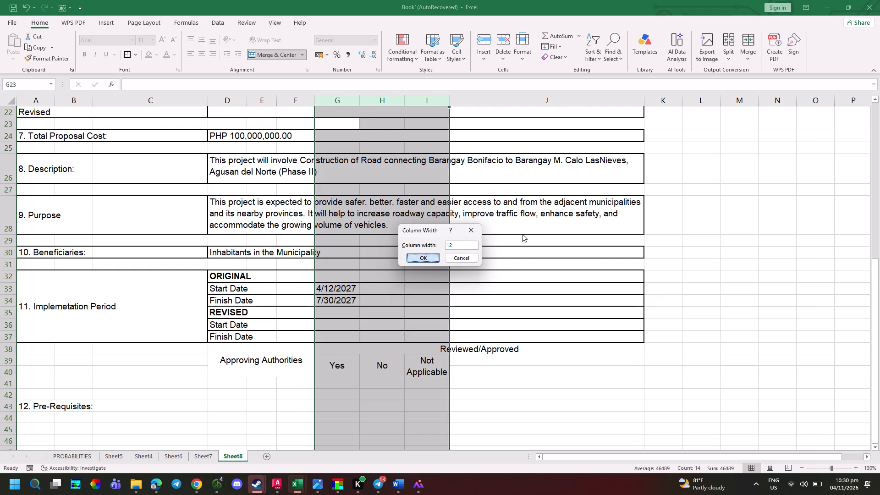
pyautogui.click(439, 390)
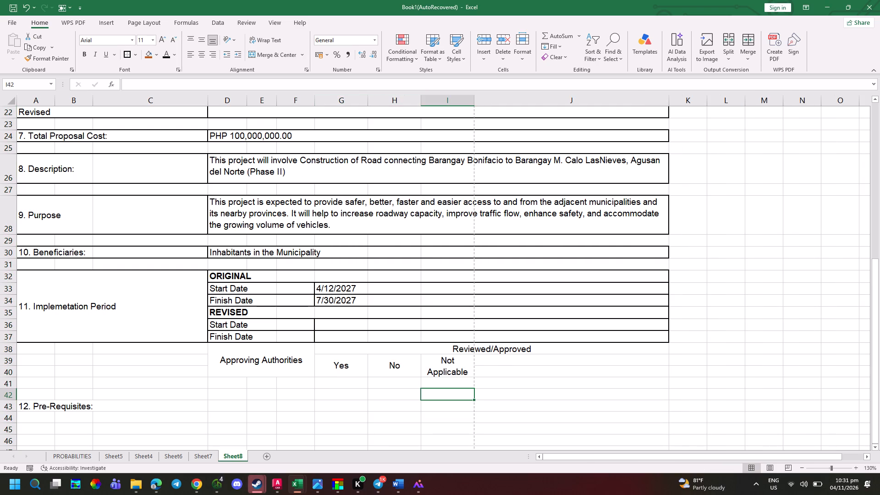
# Merge and center J39:J40 with the heading "Remarks", aligned to the vertical middle.
pyautogui.moveTo(500, 361); pyautogui.dragTo(506, 368)
pyautogui.click(290, 51)
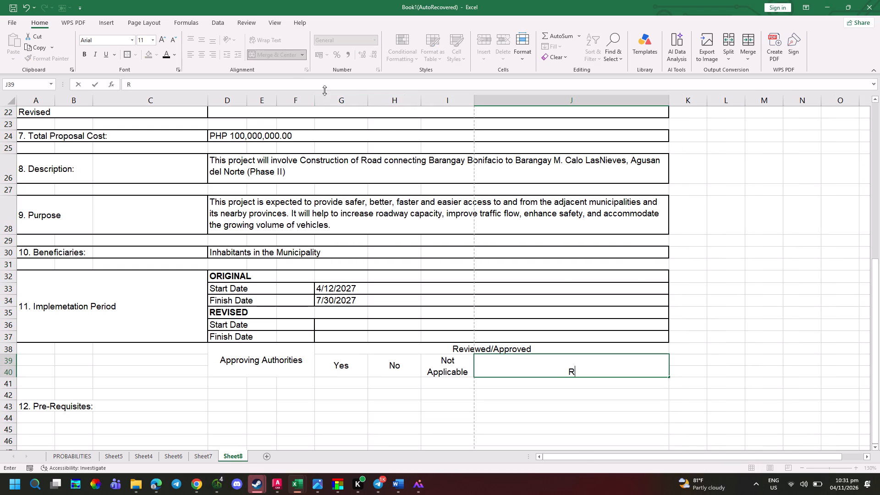
pyautogui.press('Return')
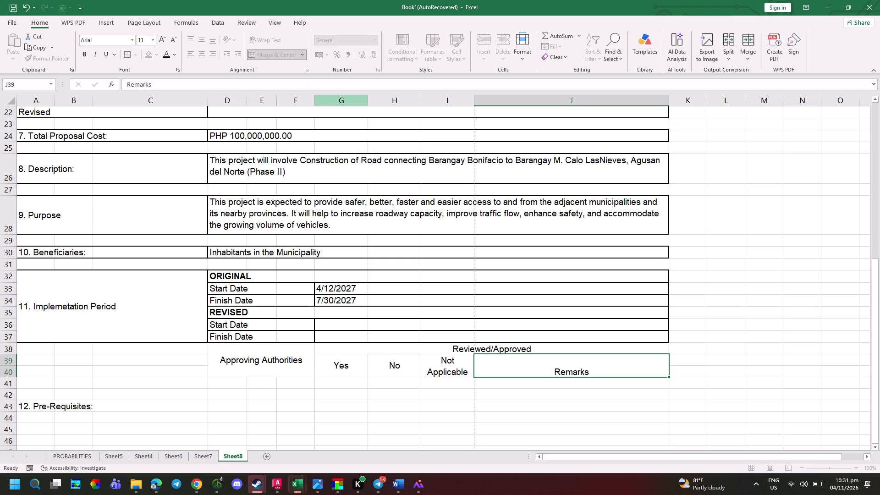
pyautogui.click(581, 373)
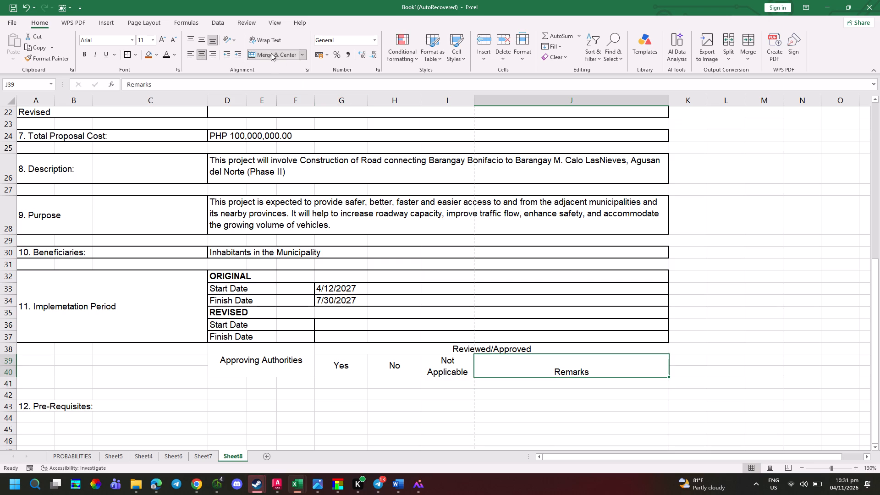
pyautogui.click(200, 38)
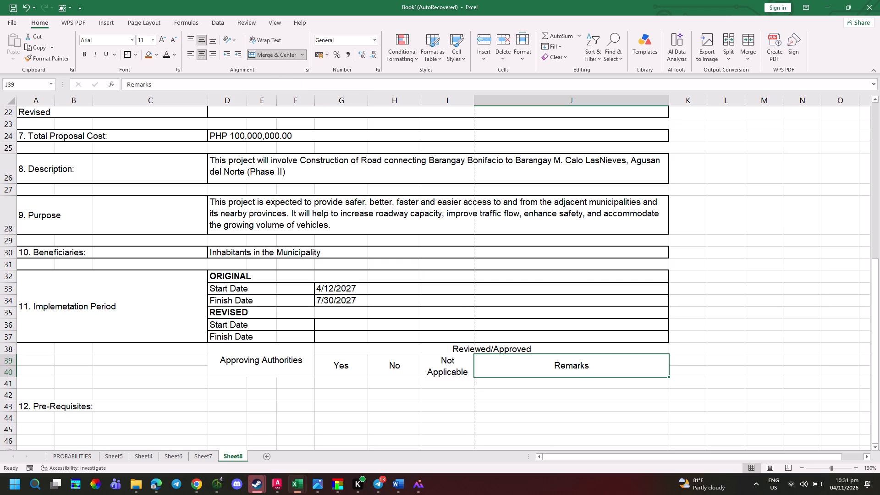
# Enter "ED Council" in D41 as the first item under Approving Authorities.
pyautogui.scroll(-1, 146, 391)
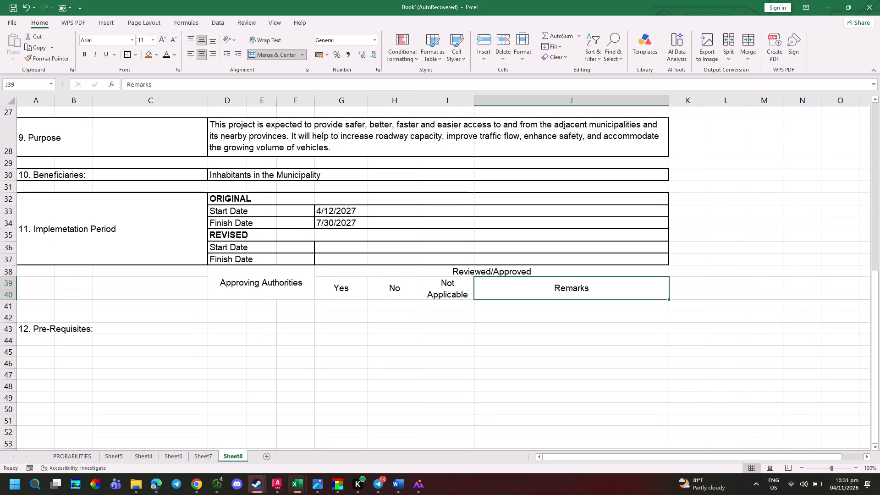
pyautogui.click(236, 302)
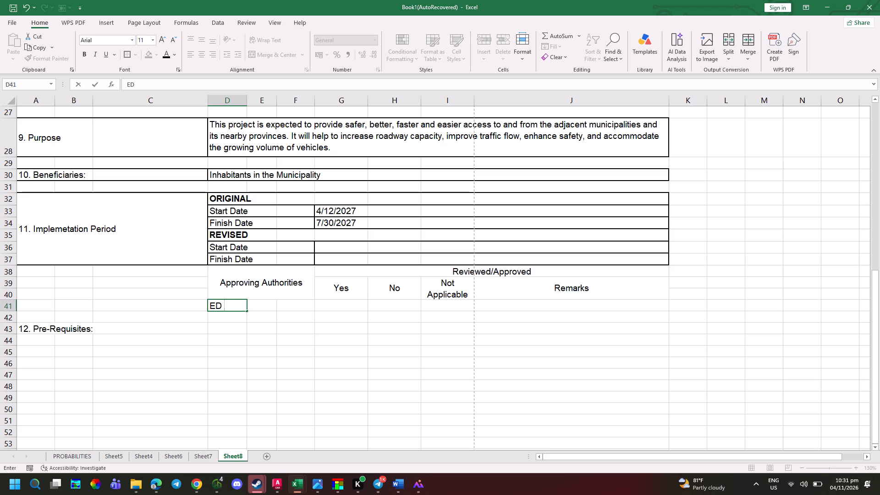
pyautogui.write('co')
pyautogui.press('BackSpace')
pyautogui.press('BackSpace')
pyautogui.press('BackSpace')
pyautogui.press('c')
pyautogui.press('BackSpace')
pyautogui.press('space')
pyautogui.write('c')
pyautogui.write('unci')
pyautogui.press('BackSpace')
pyautogui.press('BackSpace')
pyautogui.press('BackSpace')
pyautogui.press('BackSpace')
pyautogui.write('ouncil')
pyautogui.press('Return')
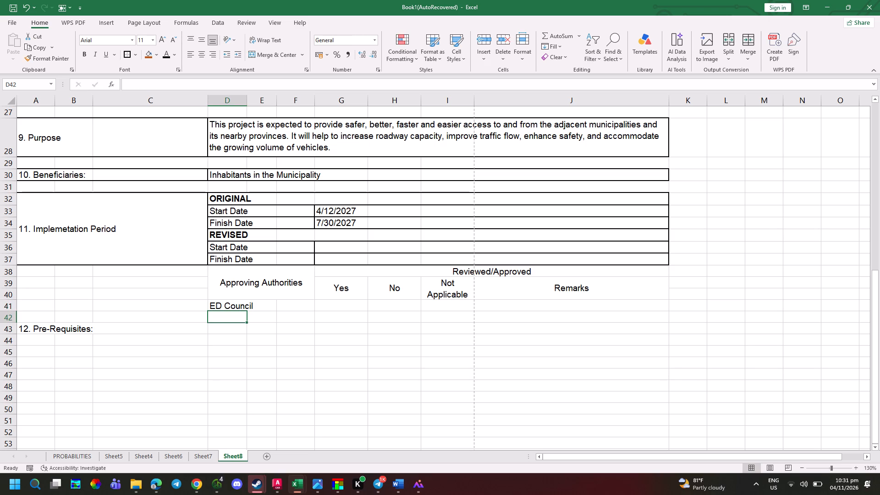
# Enter "DEPDev - ICC" in D42 as the second approving authority.
pyautogui.write('de')
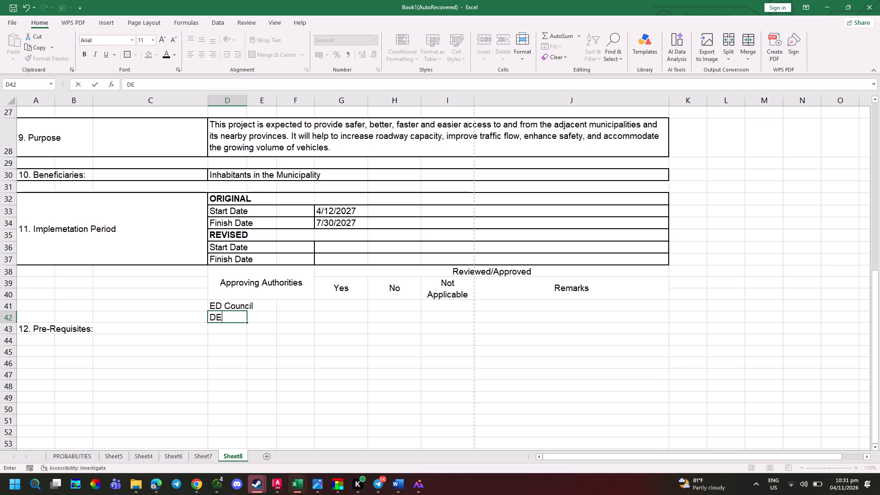
pyautogui.press('d')
pyautogui.write('-')
pyautogui.press('space')
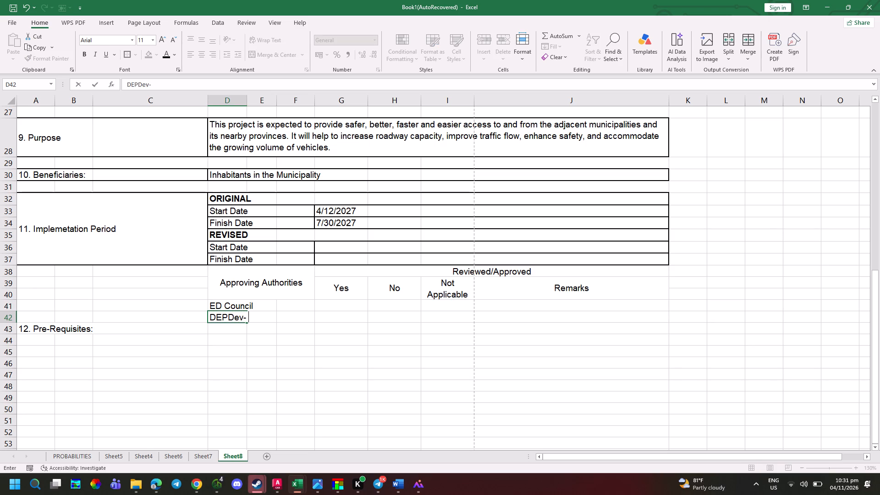
pyautogui.press('BackSpace')
pyautogui.press('BackSpace')
pyautogui.press('space')
pyautogui.write('-')
pyautogui.press('space')
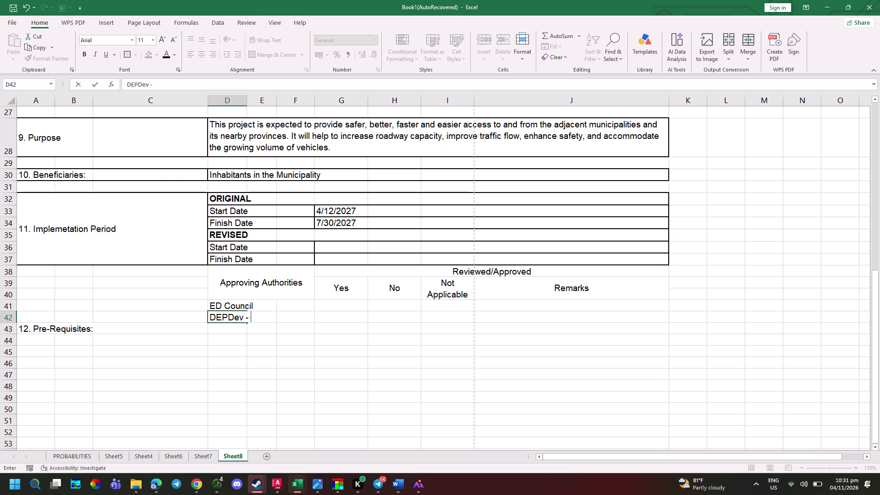
pyautogui.press('BackSpace')
pyautogui.press('BackSpace')
pyautogui.write('ICC')
pyautogui.press('Return')
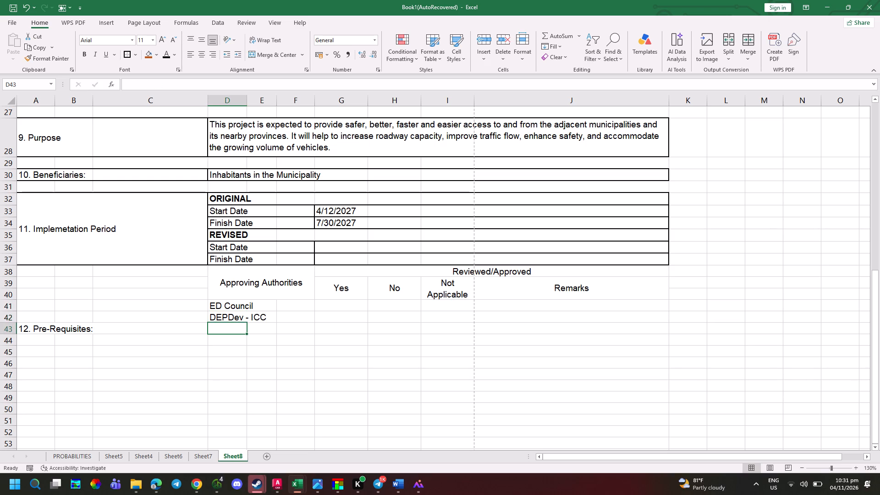
# Enter "DPWH - Approved Master Plan" in D43 as the third approving authority.
pyautogui.write('DPWJ')
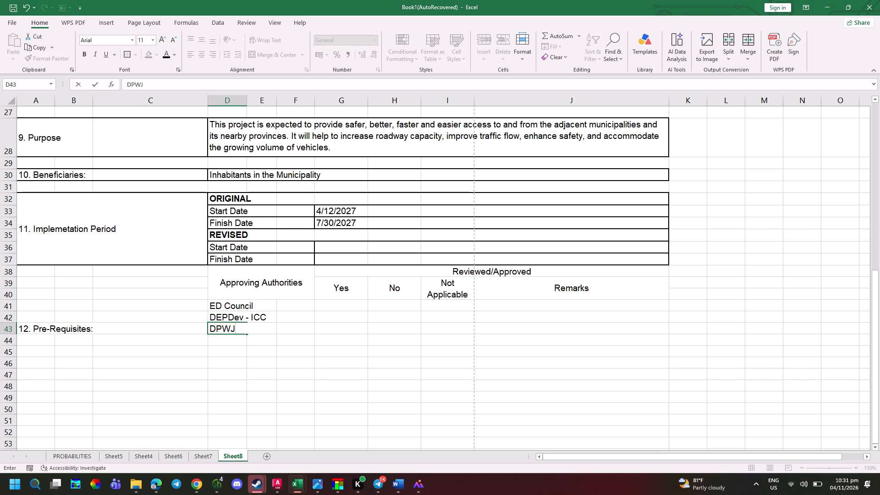
pyautogui.press('BackSpace')
pyautogui.write('H -')
pyautogui.press('space')
pyautogui.press('a')
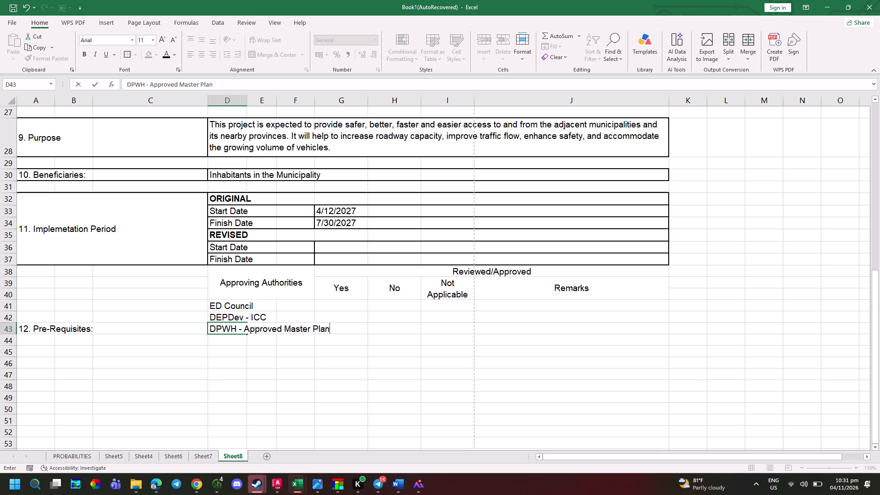
pyautogui.press('Return')
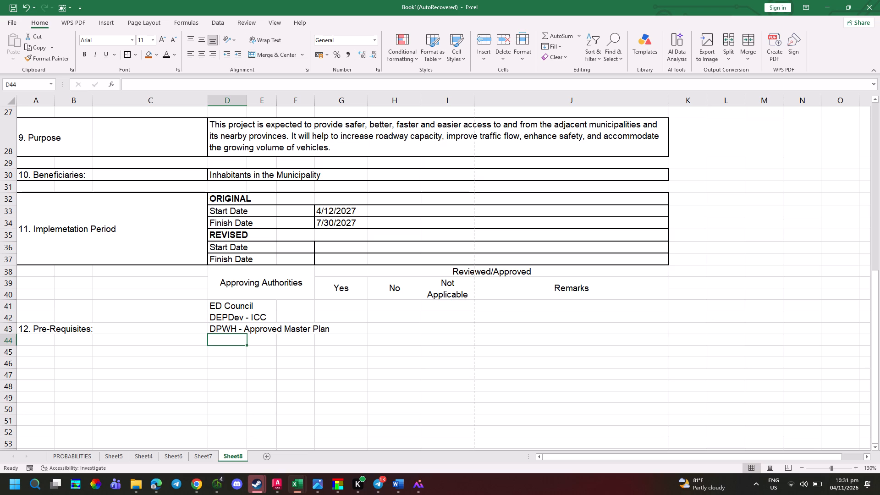
# Widen column F so the "DPWH - Approved Master Plan" entry fits within columns D to F.
pyautogui.moveTo(315, 104); pyautogui.dragTo(316, 104)
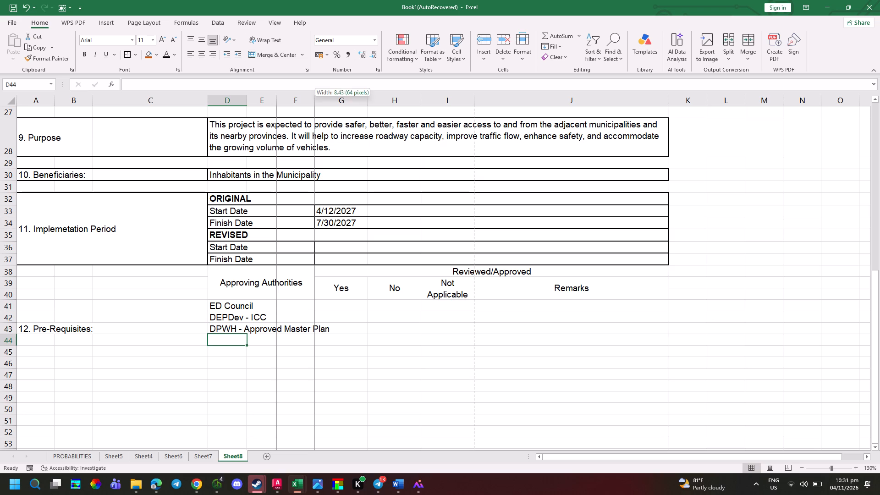
pyautogui.moveTo(316, 104); pyautogui.dragTo(336, 106)
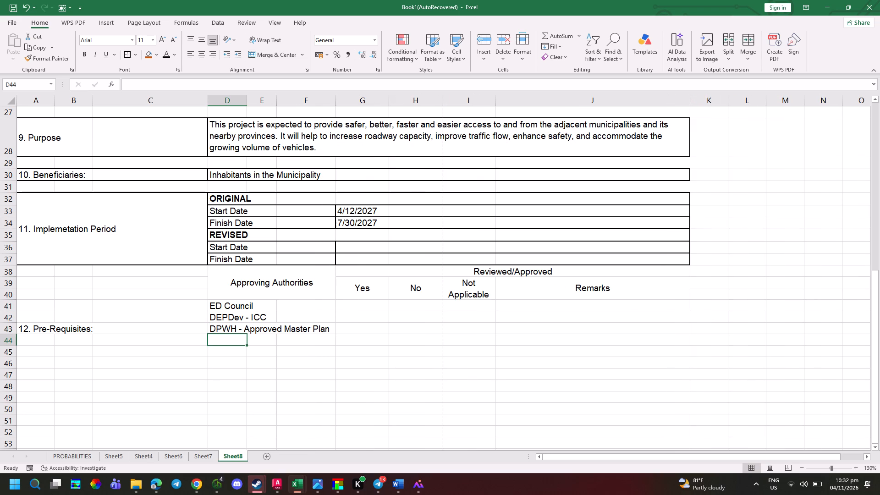
# Enter "DPWH Certification" in D44 as the fourth approving authority.
pyautogui.write('dpwh c')
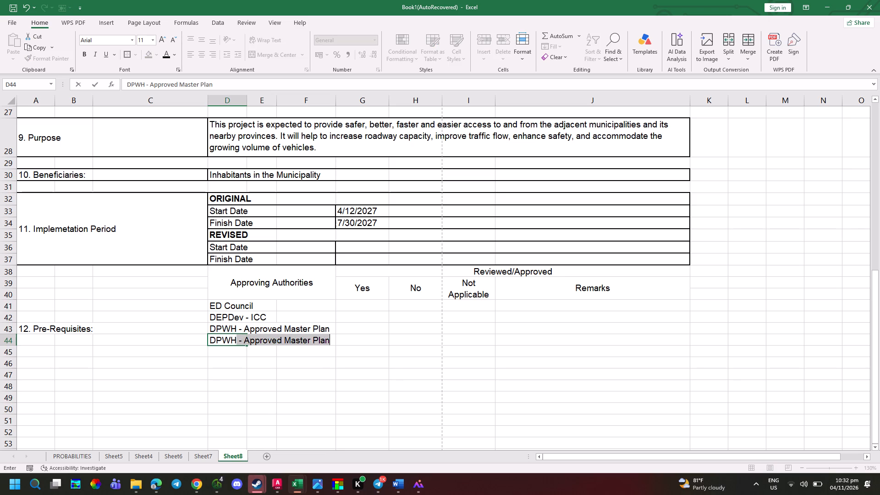
pyautogui.write('tificat')
pyautogui.write('ion')
pyautogui.press('Return')
# Enter "DPWH MOA" in D45 and "DPWH Costing" in D46 as the fifth and sixth approving authorities.
pyautogui.press('d')
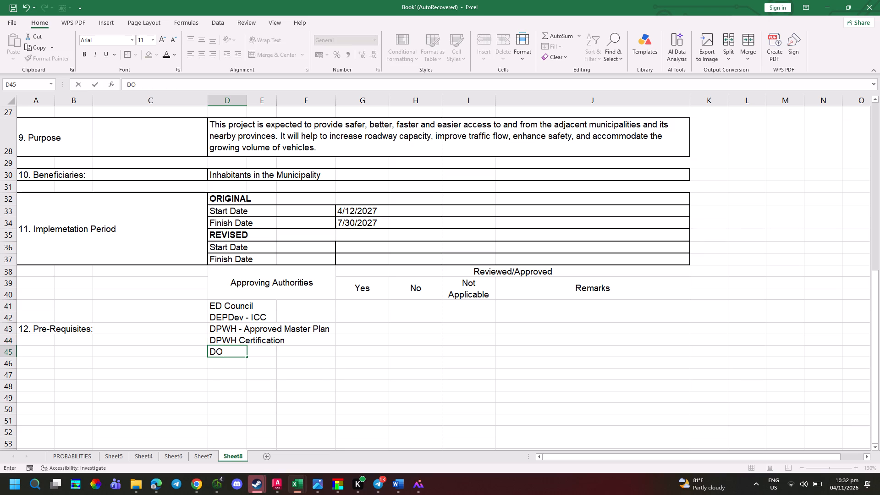
pyautogui.press('BackSpace')
pyautogui.press('BackSpace')
pyautogui.write('PWH MOA')
pyautogui.press('Return')
pyautogui.write('DPWH CO')
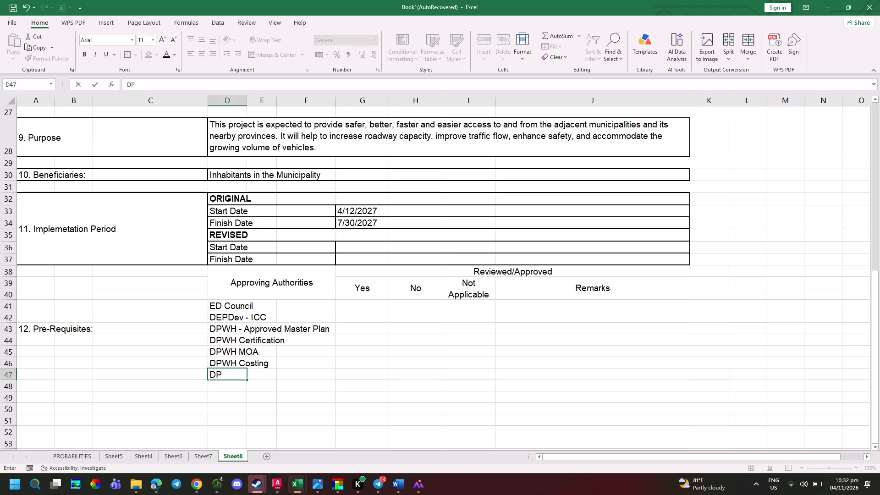
# Enter "DENR Clearance" in D47 as the seventh approving authority.
pyautogui.press('w')
pyautogui.press('BackSpace')
pyautogui.press('BackSpace')
pyautogui.press('BackSpace')
pyautogui.press('BackSpace')
pyautogui.press('BackSpace')
pyautogui.write('DENT')
pyautogui.press('BackSpace')
pyautogui.write('R C')
pyautogui.press('BackSpace')
pyautogui.press('BackSpace')
pyautogui.press('BackSpace')
pyautogui.press('r')
pyautogui.press('BackSpace')
pyautogui.write('arance')
pyautogui.press('Return')
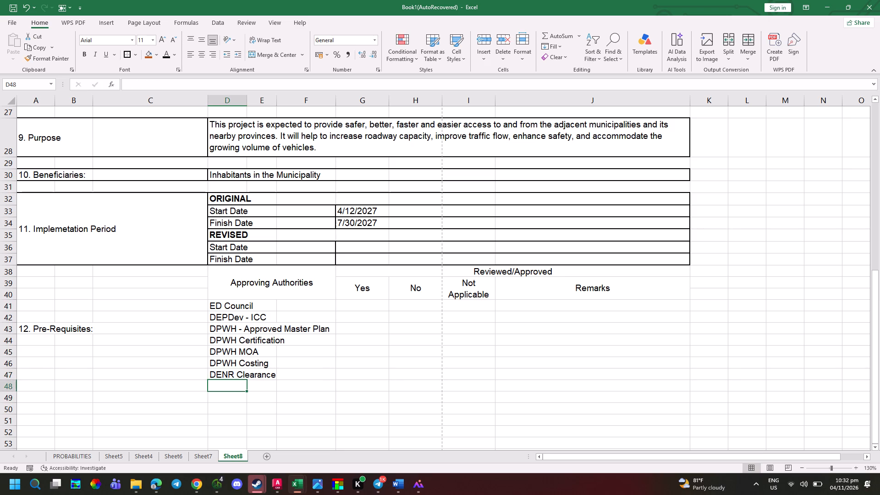
# Enter "MITHI Steering Committee" in D48 as the eighth approving authority.
pyautogui.write('MITHO')
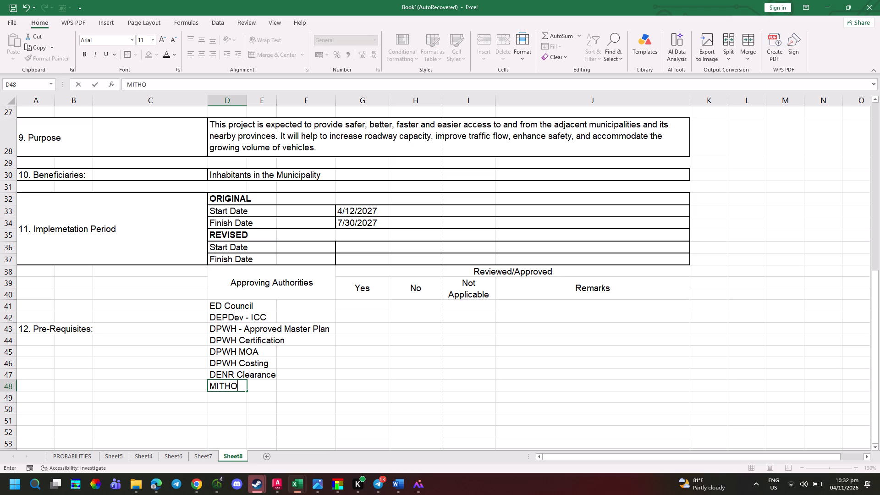
pyautogui.press('BackSpace')
pyautogui.press('i')
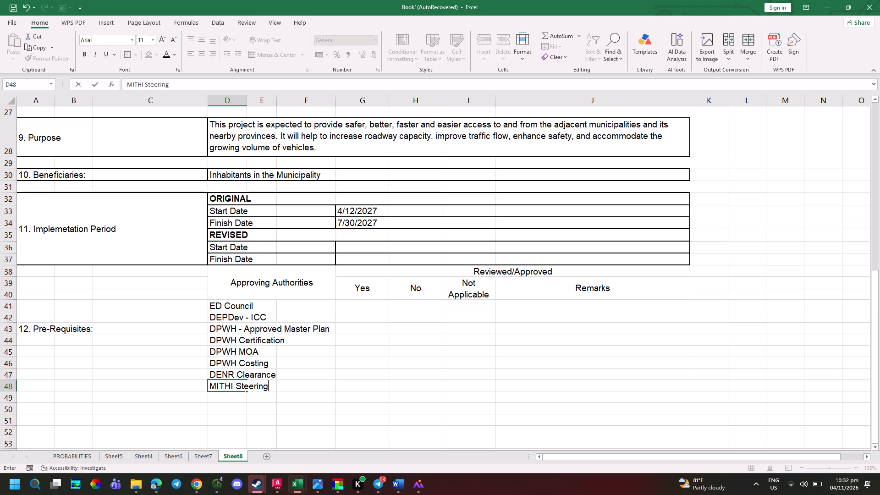
pyautogui.write('ommitee')
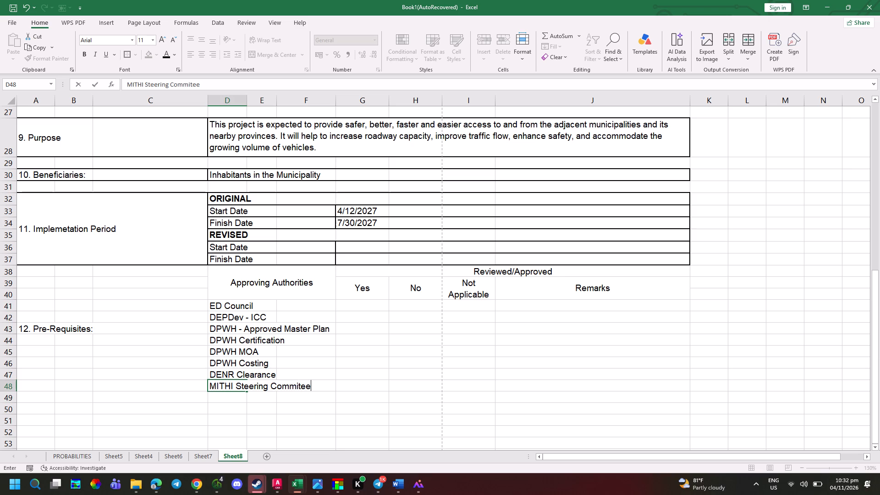
pyautogui.press('Return')
# Enter "RDC-Endorsed" in D49 as the ninth approving authority.
pyautogui.press('r')
pyautogui.press('BackSpace')
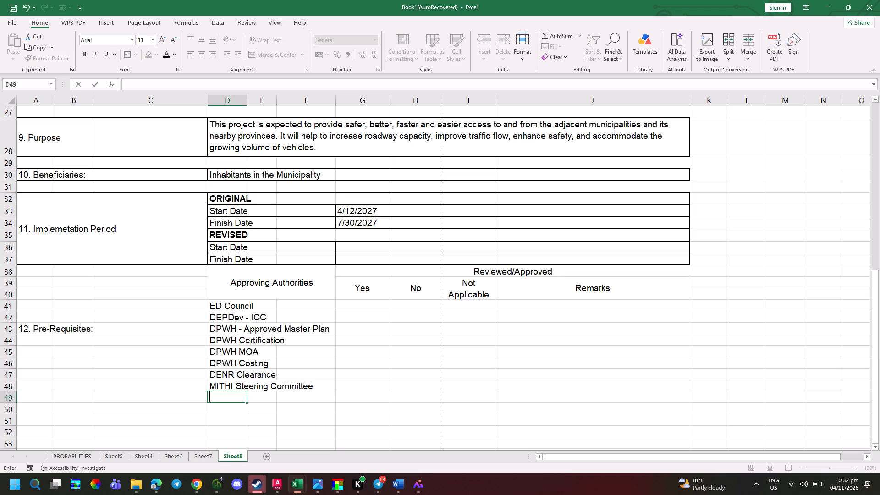
pyautogui.press('space')
pyautogui.press('BackSpace')
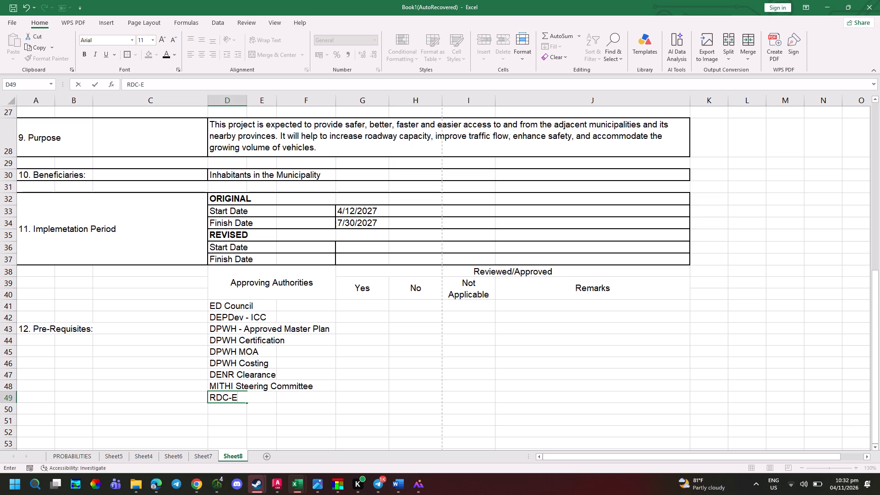
pyautogui.write('ndorsed')
pyautogui.press('Return')
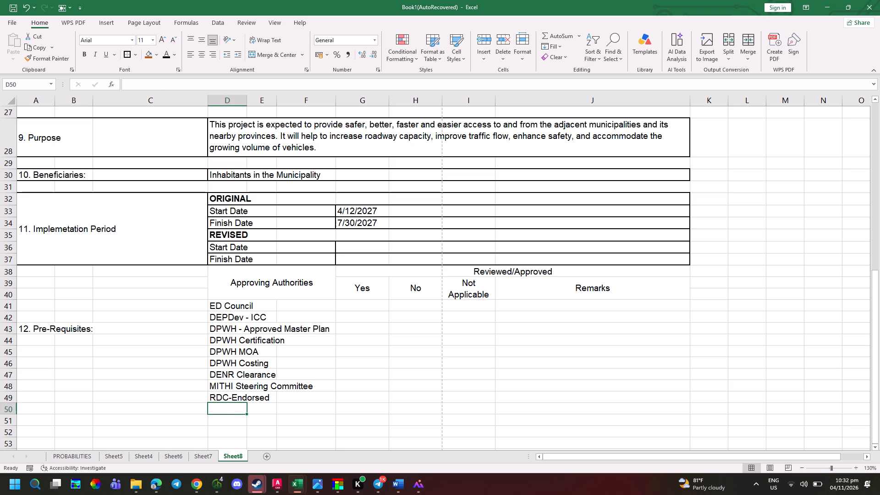
# Enter "CSO Consultation" in D50 as the tenth approving authority.
pyautogui.write('CSO')
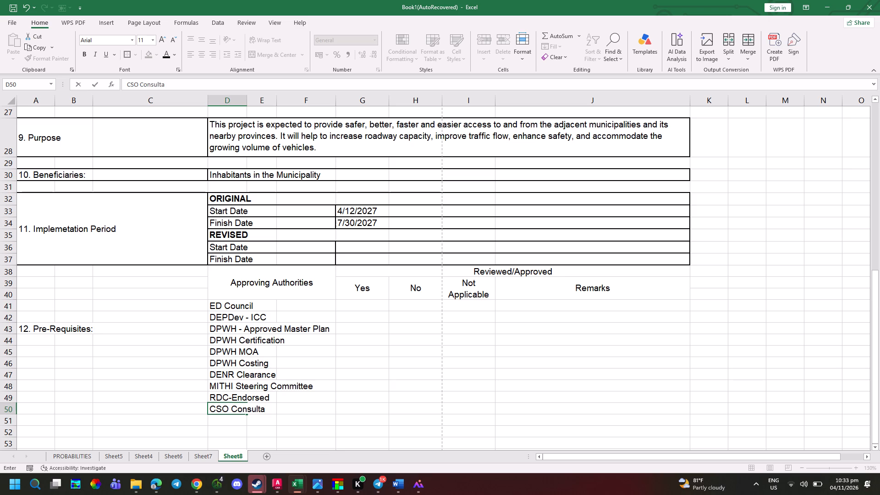
pyautogui.write('tion')
pyautogui.press('Return')
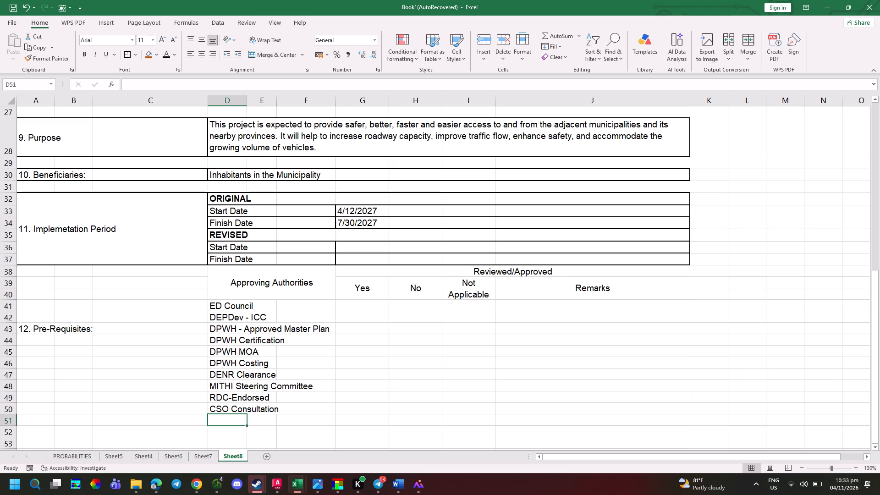
# Apply separate thick outside borders to D41:F41, D42:F42 and the merged "Approving Authorities" header cell.
pyautogui.moveTo(247, 304); pyautogui.dragTo(276, 305)
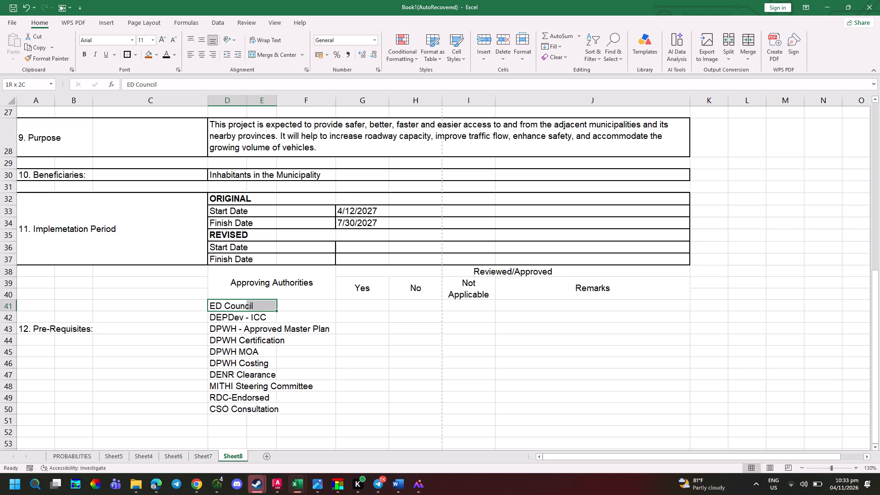
pyautogui.moveTo(276, 305); pyautogui.dragTo(293, 305)
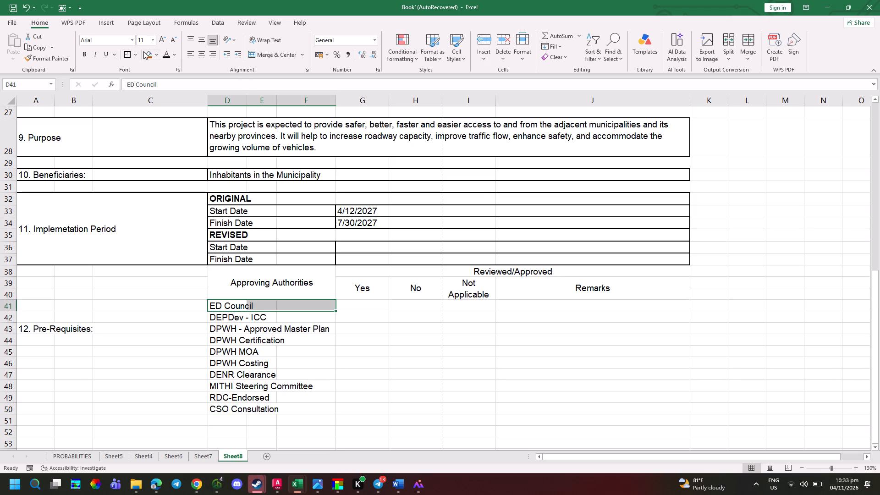
pyautogui.click(130, 52)
pyautogui.moveTo(220, 318); pyautogui.dragTo(287, 319)
pyautogui.click(125, 51)
pyautogui.click(249, 275)
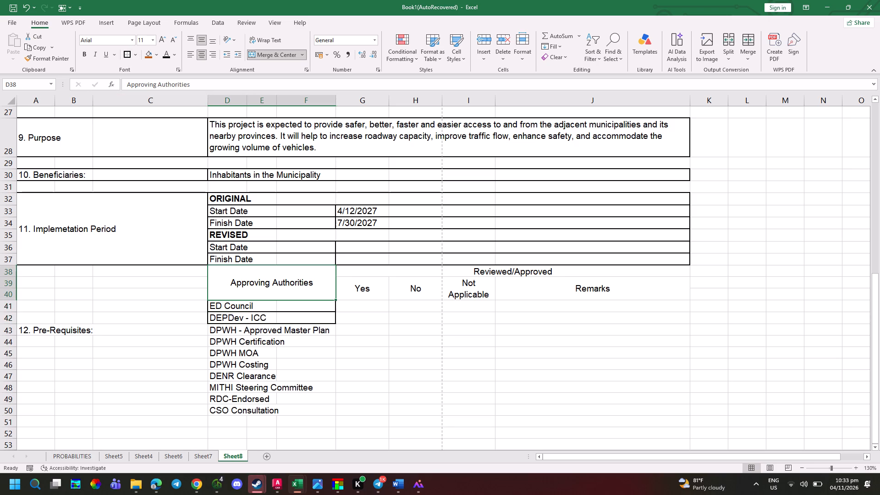
pyautogui.click(130, 55)
# Merge A38:C50 into one cell for "12. Pre-Requisites:", with the label left-aligned and vertically centred.
pyautogui.scroll(-1, 211, 410)
pyautogui.moveTo(198, 324); pyautogui.dragTo(51, 181)
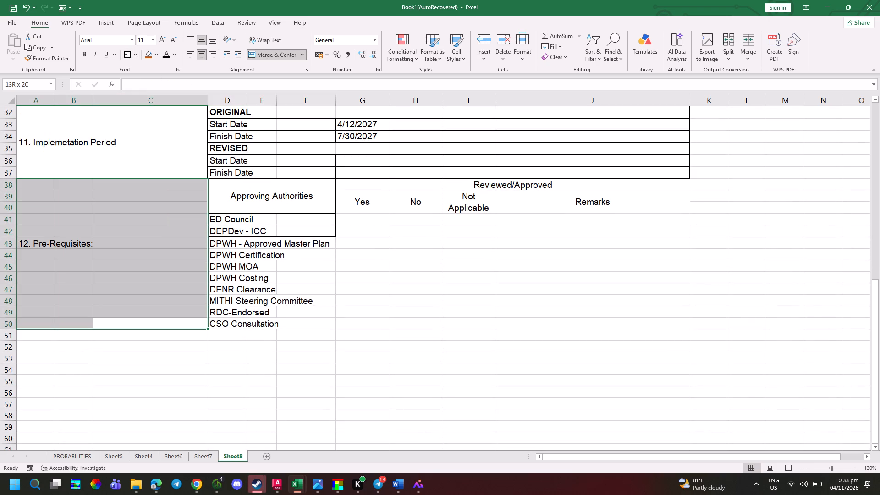
pyautogui.moveTo(51, 181); pyautogui.dragTo(39, 181)
pyautogui.click(280, 53)
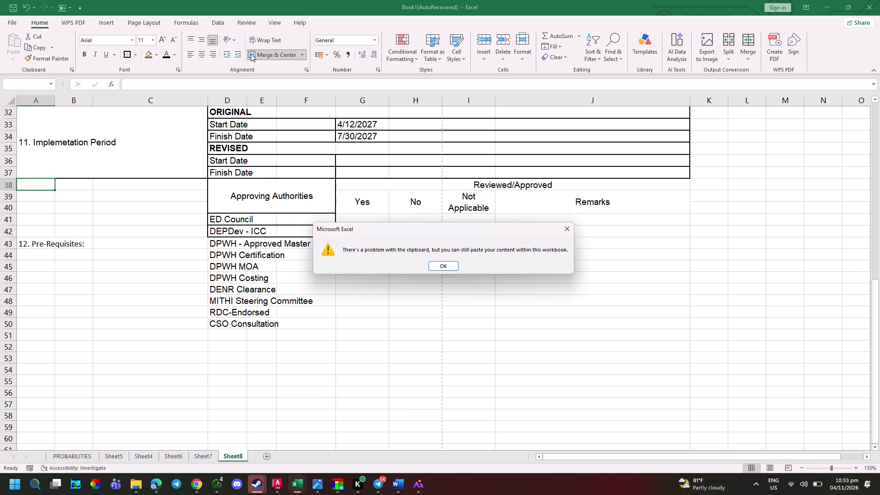
pyautogui.click(444, 260)
pyautogui.click(444, 268)
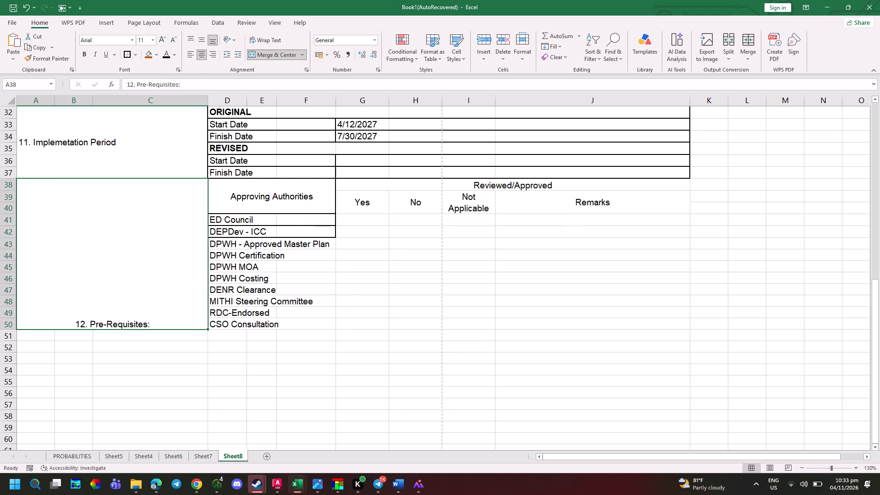
pyautogui.click(199, 39)
pyautogui.click(192, 58)
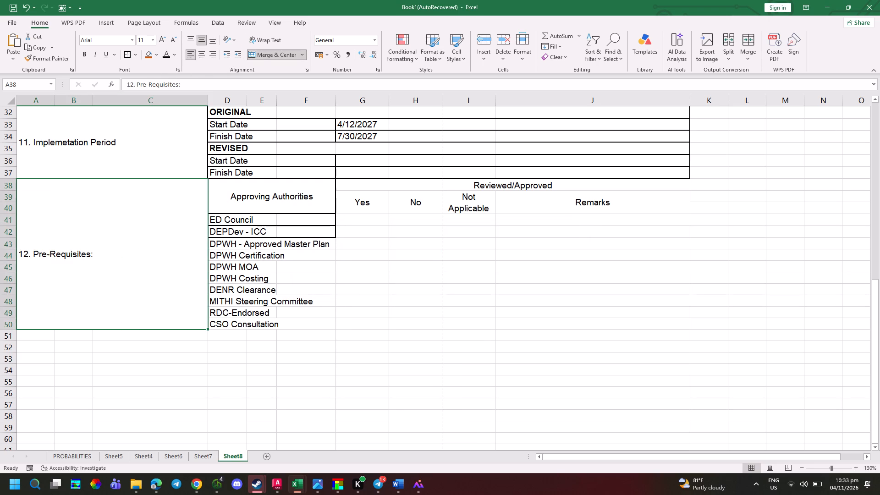
# Apply a thick outside border around the merged "12. Pre-Requisites:" cell.
pyautogui.click(235, 241)
pyautogui.click(181, 248)
pyautogui.click(125, 60)
# Apply a separate thick outside border to columns D to F of each authority row from 43 to 46.
pyautogui.moveTo(218, 246); pyautogui.dragTo(314, 238)
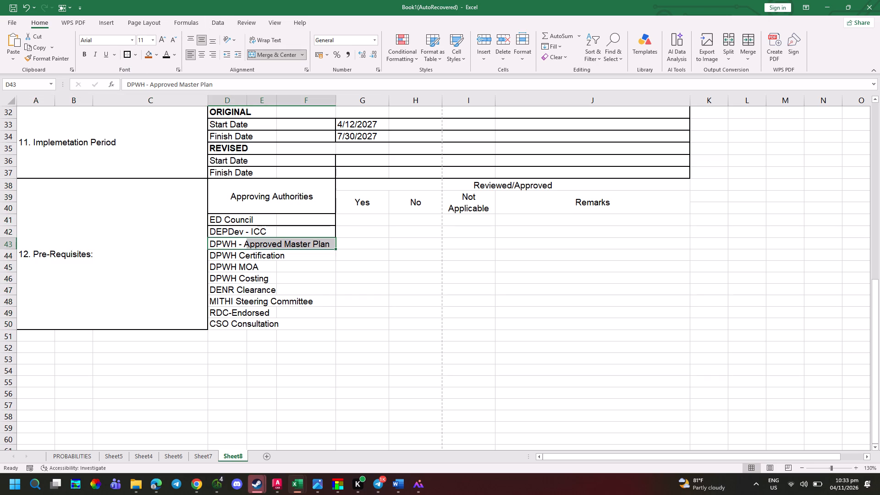
pyautogui.click(127, 56)
pyautogui.moveTo(214, 253); pyautogui.dragTo(257, 254)
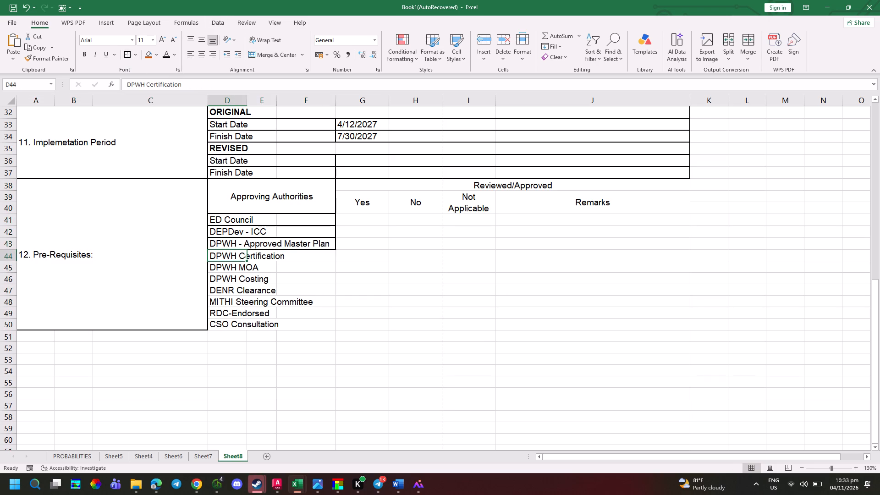
pyautogui.moveTo(257, 254); pyautogui.dragTo(290, 251)
pyautogui.click(124, 57)
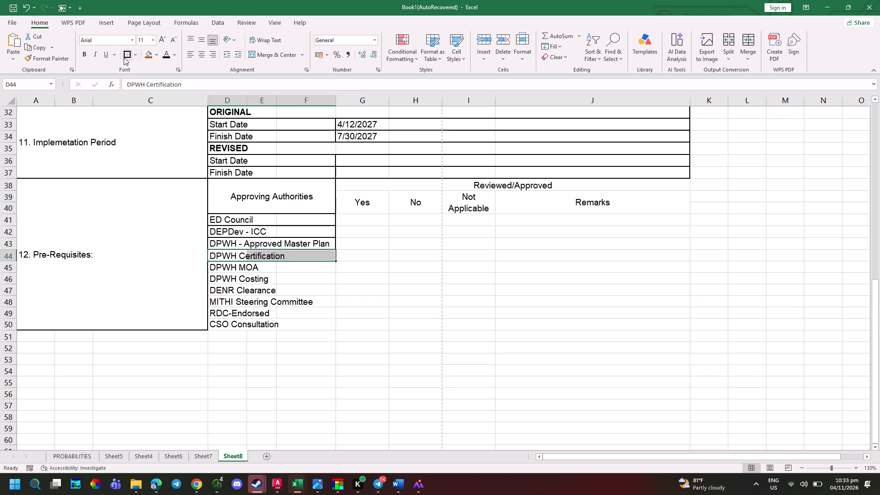
pyautogui.scroll(-5, 237, 179)
pyautogui.scroll(4, 273, 226)
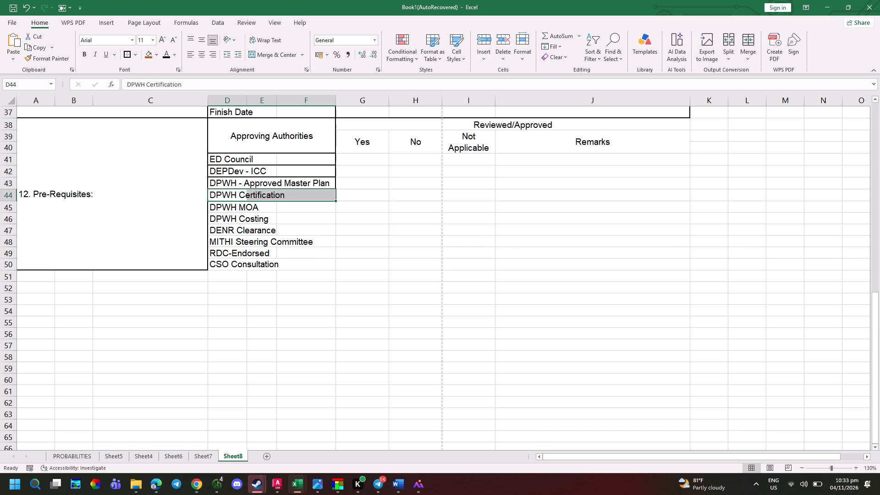
pyautogui.moveTo(218, 212); pyautogui.dragTo(286, 211)
pyautogui.click(124, 55)
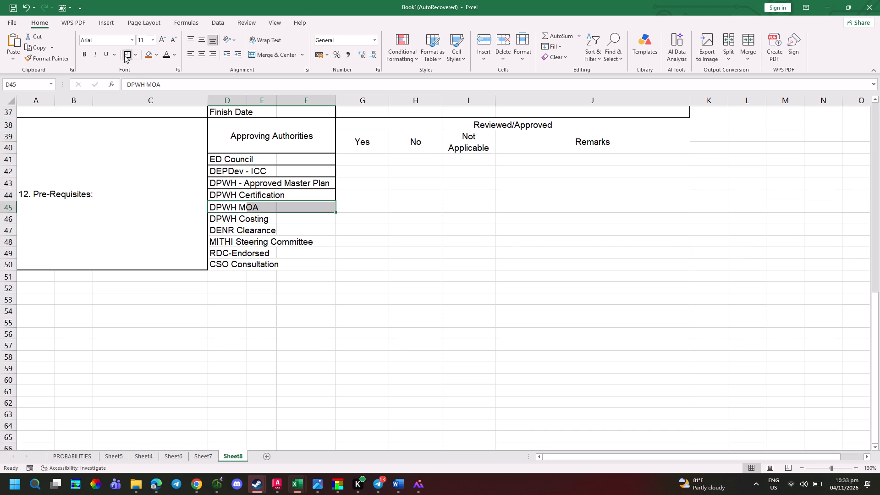
pyautogui.moveTo(227, 218); pyautogui.dragTo(298, 221)
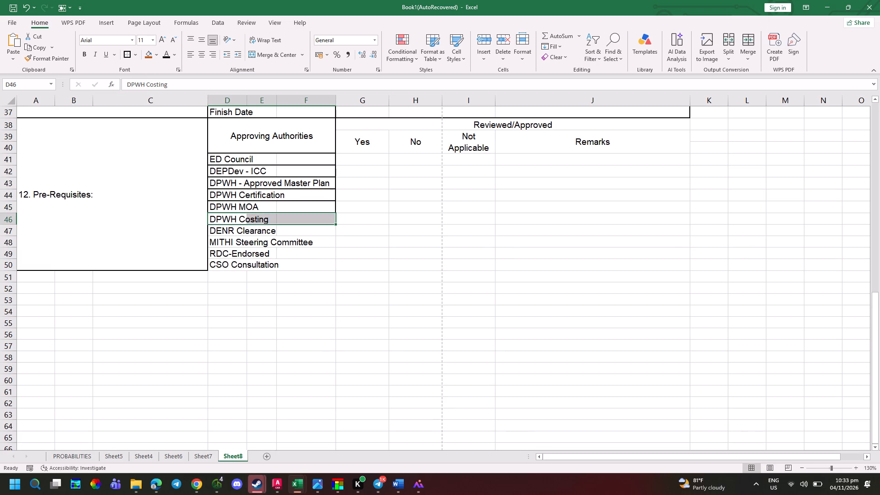
pyautogui.click(129, 57)
# Apply a separate thick outside border to columns D to F of each authority row from 47 to 50.
pyautogui.moveTo(224, 240); pyautogui.dragTo(264, 255)
pyautogui.moveTo(217, 231); pyautogui.dragTo(302, 229)
pyautogui.click(131, 54)
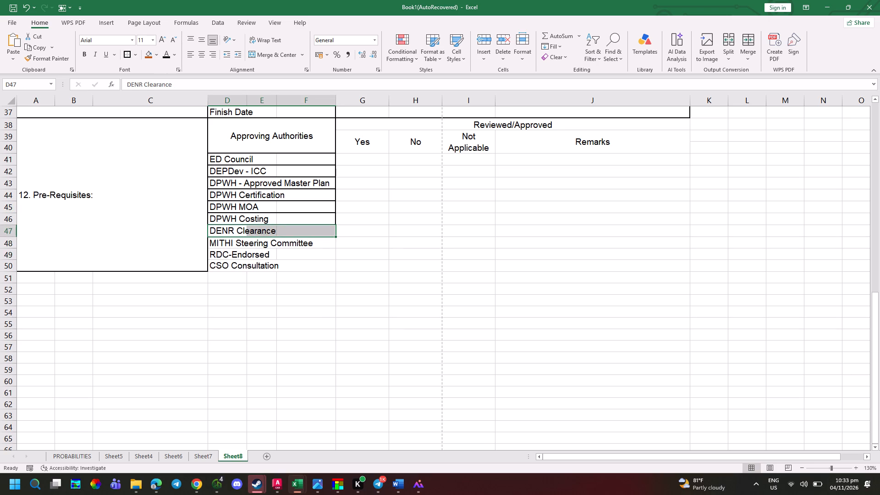
pyautogui.moveTo(225, 243); pyautogui.dragTo(301, 241)
pyautogui.click(128, 56)
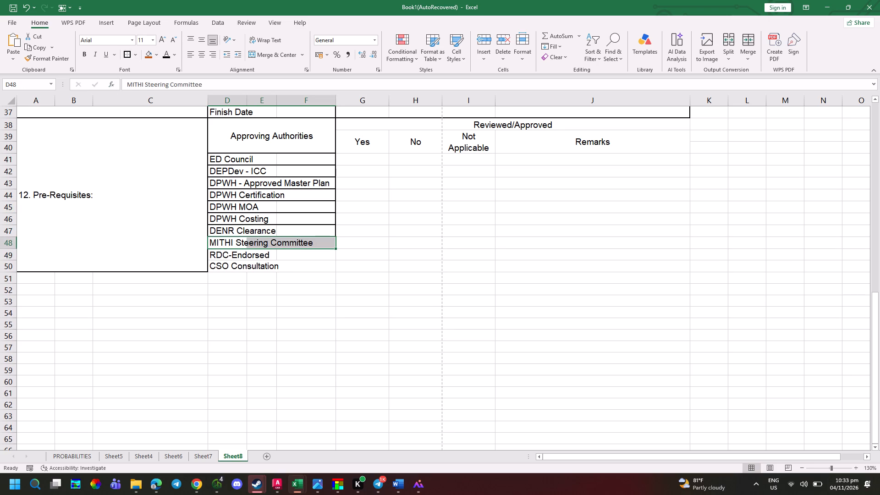
pyautogui.moveTo(230, 257); pyautogui.dragTo(309, 250)
pyautogui.click(133, 51)
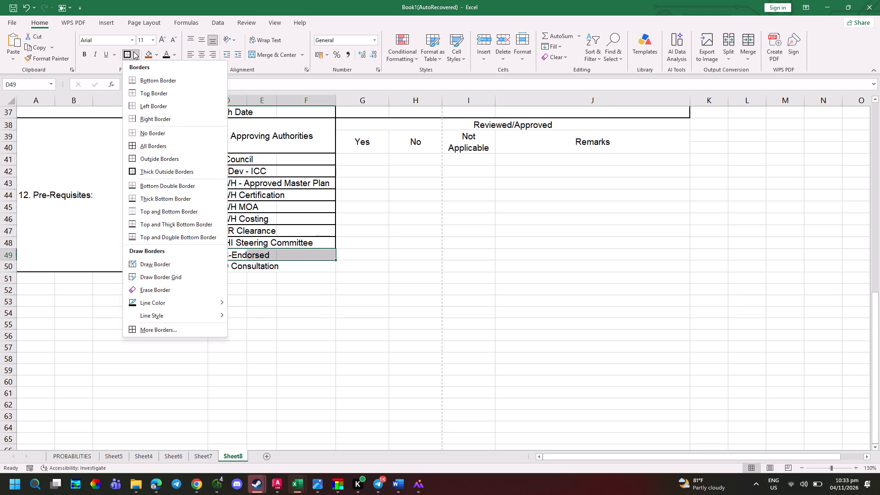
pyautogui.click(129, 55)
pyautogui.moveTo(222, 270); pyautogui.dragTo(316, 263)
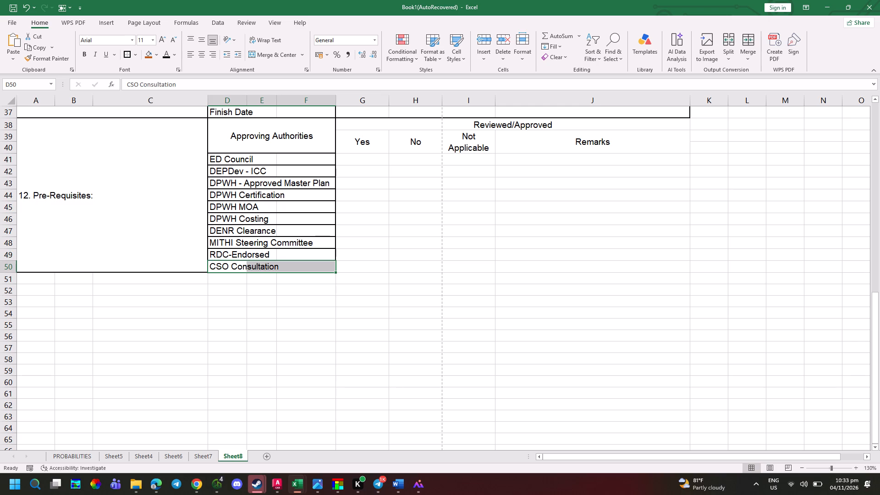
pyautogui.click(128, 57)
# Narrow the Yes and No columns, G and H, making G slightly narrower than H.
pyautogui.click(374, 170)
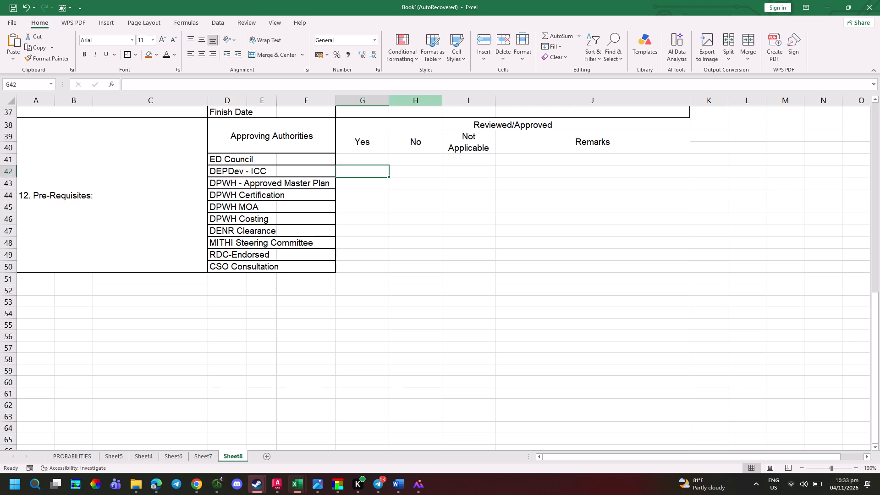
pyautogui.moveTo(388, 101); pyautogui.dragTo(376, 99)
pyautogui.moveTo(428, 103); pyautogui.dragTo(422, 103)
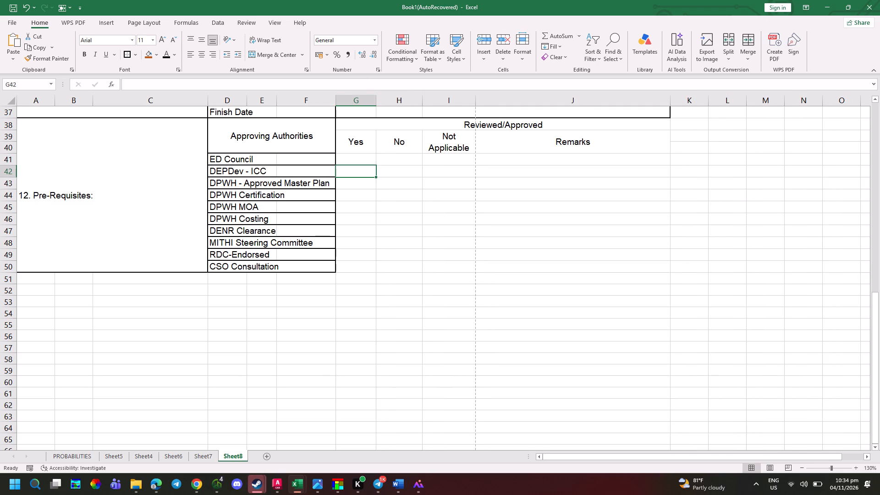
# Slightly widen columns F, G, H and I, making G fit the start and finish dates and H about 11 wide.
pyautogui.click(476, 105)
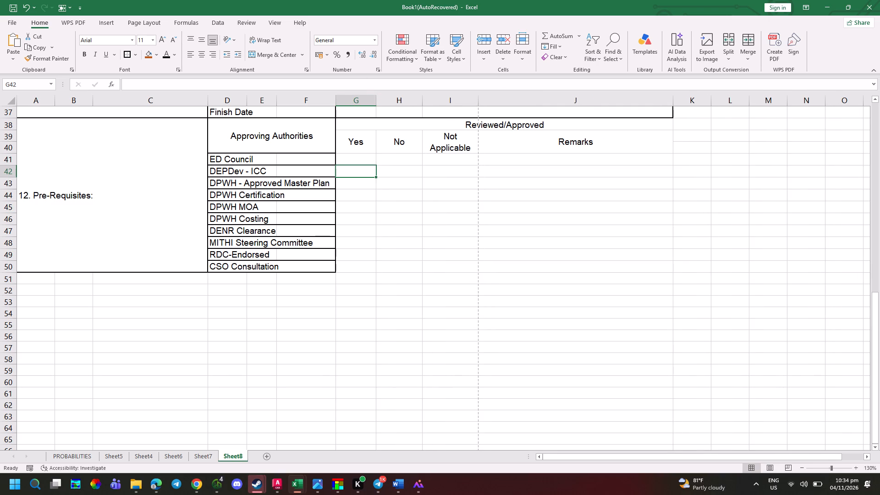
pyautogui.click(374, 98)
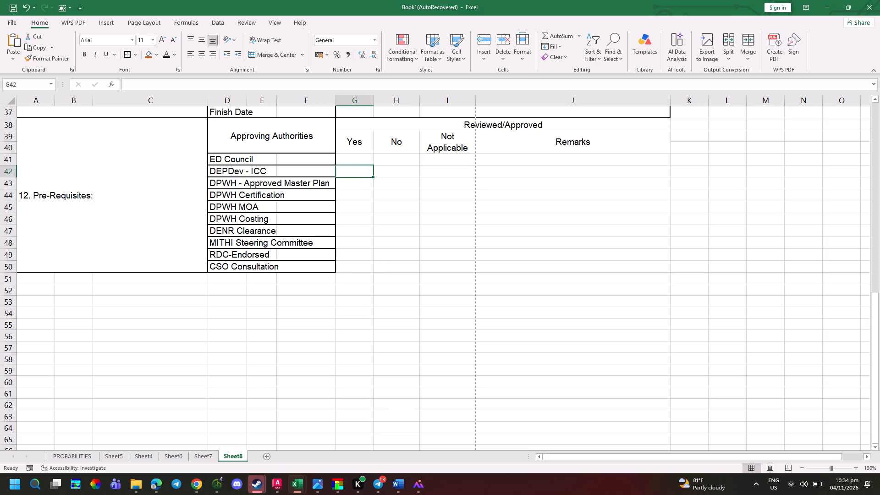
pyautogui.scroll(6, 296, 284)
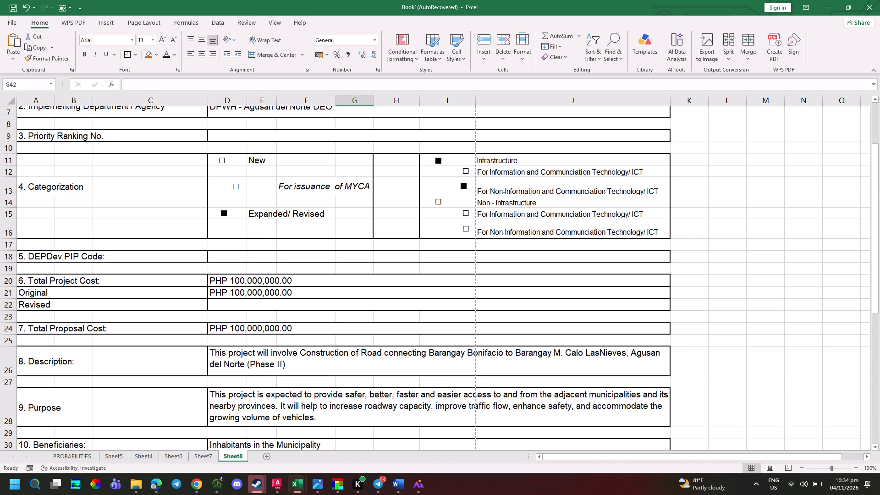
pyautogui.scroll(-3, 344, 293)
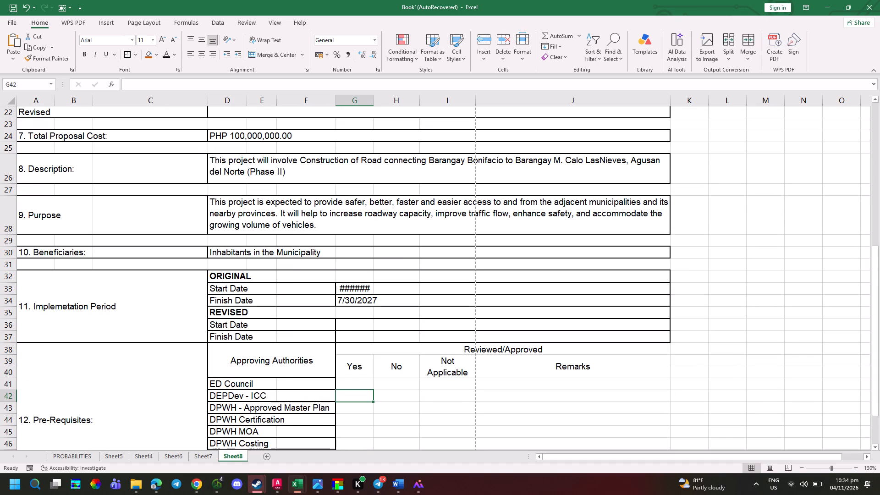
pyautogui.moveTo(335, 97); pyautogui.dragTo(343, 103)
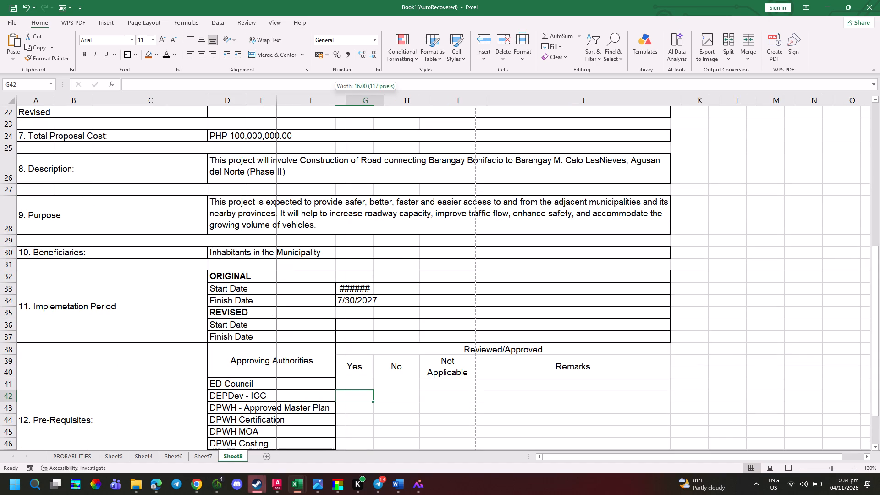
pyautogui.moveTo(343, 103); pyautogui.dragTo(343, 108)
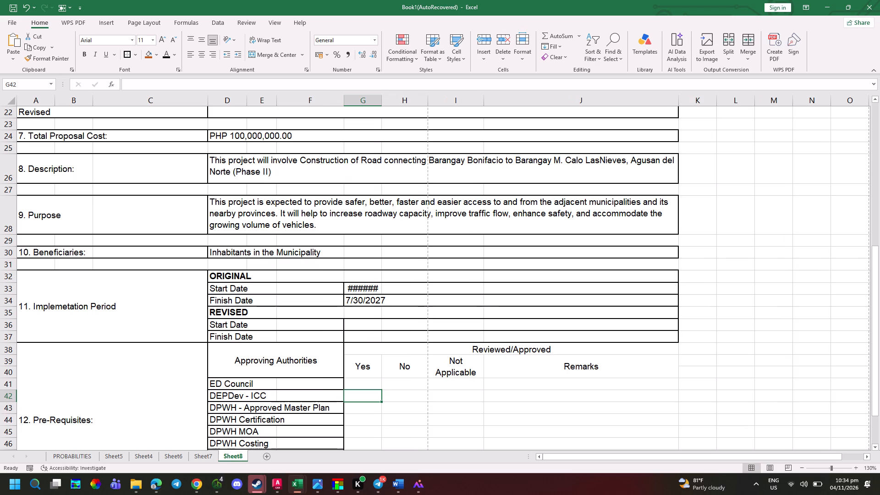
pyautogui.click(379, 105)
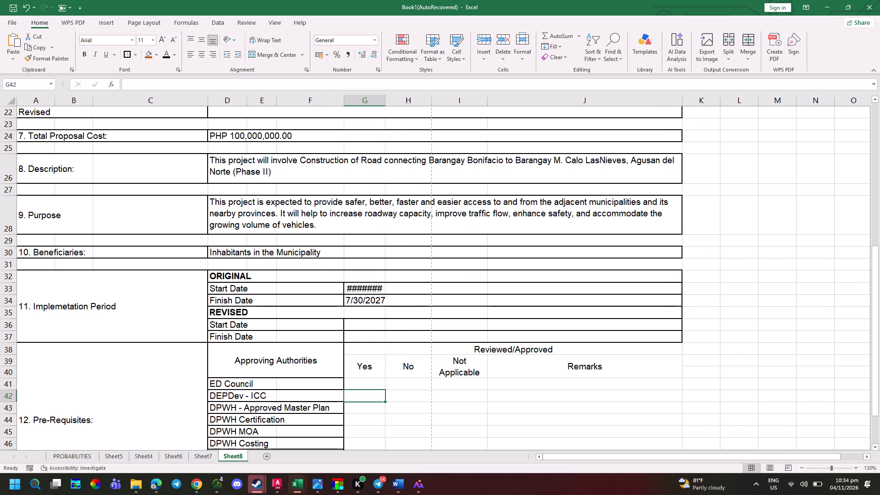
pyautogui.moveTo(383, 105); pyautogui.dragTo(388, 105)
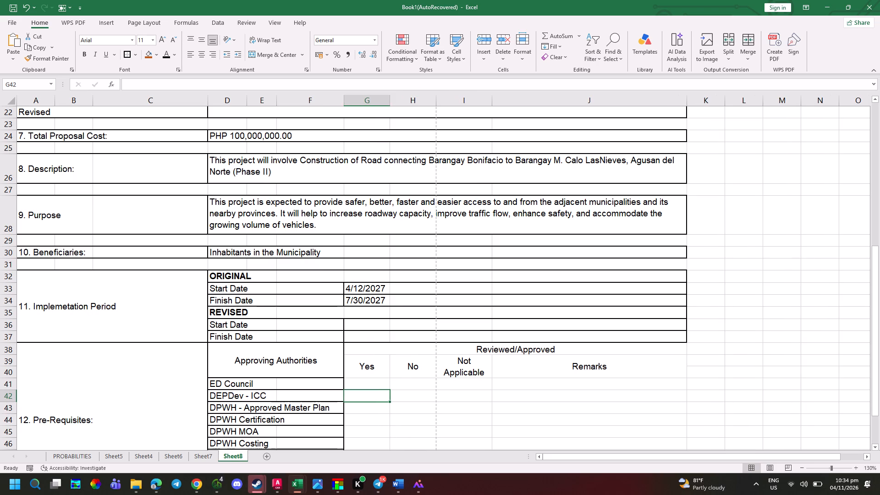
pyautogui.click(435, 102)
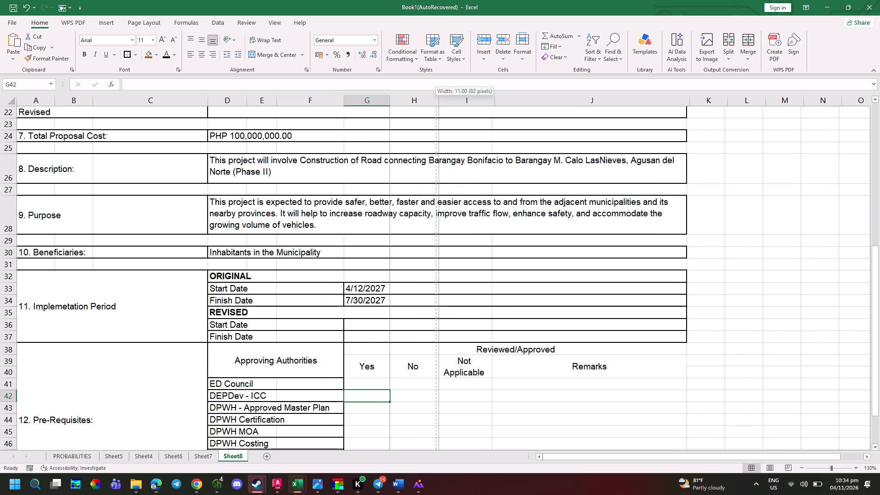
# Copy the empty checkbox beside "For issuance of MYCA" into ED Council's Yes cell and remove leading spaces to centre it.
pyautogui.scroll(3, 297, 256)
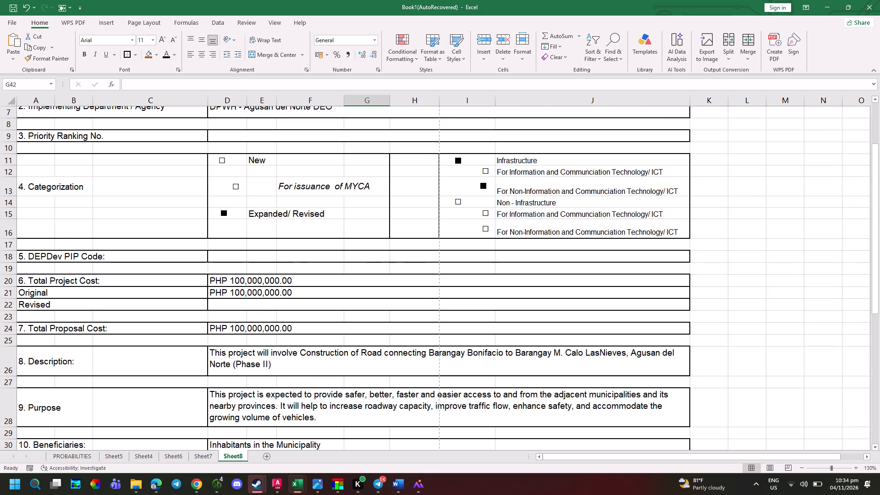
pyautogui.click(239, 185)
pyautogui.hotkey('ctrl', 'c')
pyautogui.scroll(-4, 279, 243)
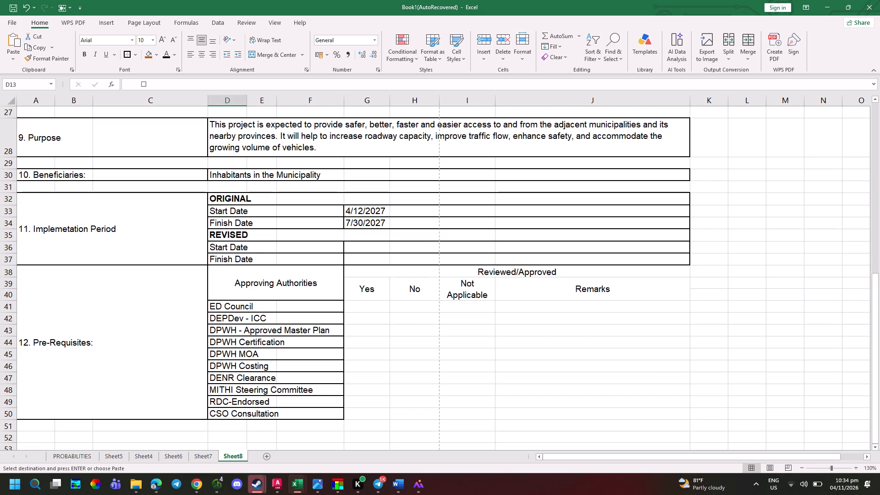
pyautogui.click(368, 305)
pyautogui.hotkey('ctrl', 'v')
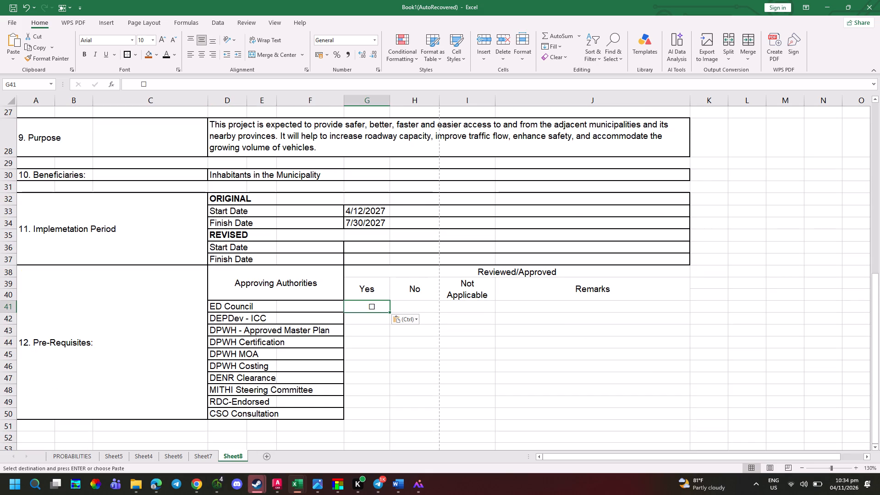
pyautogui.doubleClick(363, 307)
pyautogui.click(366, 307)
pyautogui.press('BackSpace')
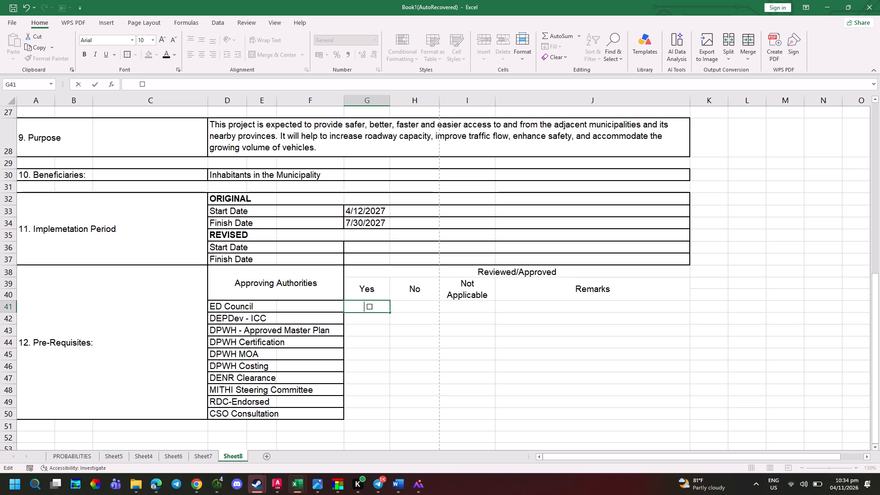
pyautogui.press('BackSpace')
pyautogui.press('BackSpace')
pyautogui.press('Down')
pyautogui.press('Return')
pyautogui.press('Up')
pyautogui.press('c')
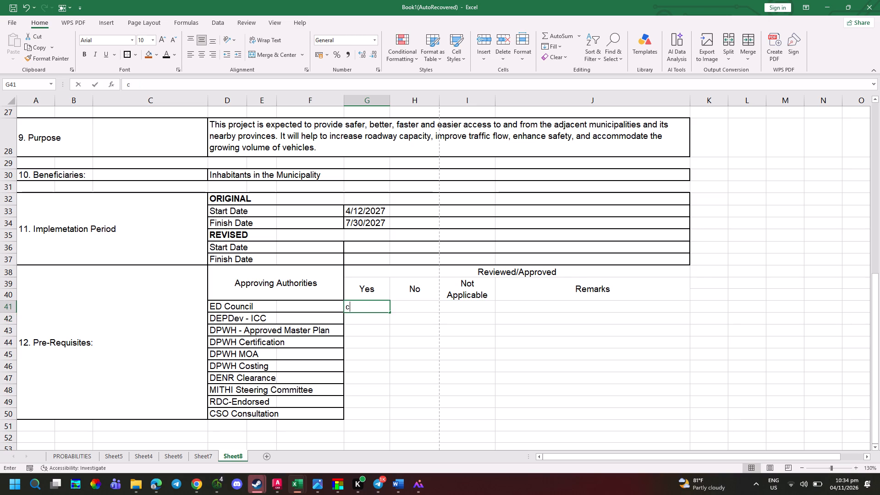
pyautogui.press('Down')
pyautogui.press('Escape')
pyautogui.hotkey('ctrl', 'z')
# Copy ED Council's empty checkbox to the Yes cells of DEPDev - ICC, DPWH - Approved Master Plan, DPWH MOA and MITHI Steering Committee.
pyautogui.hotkey('ctrl', 'c')
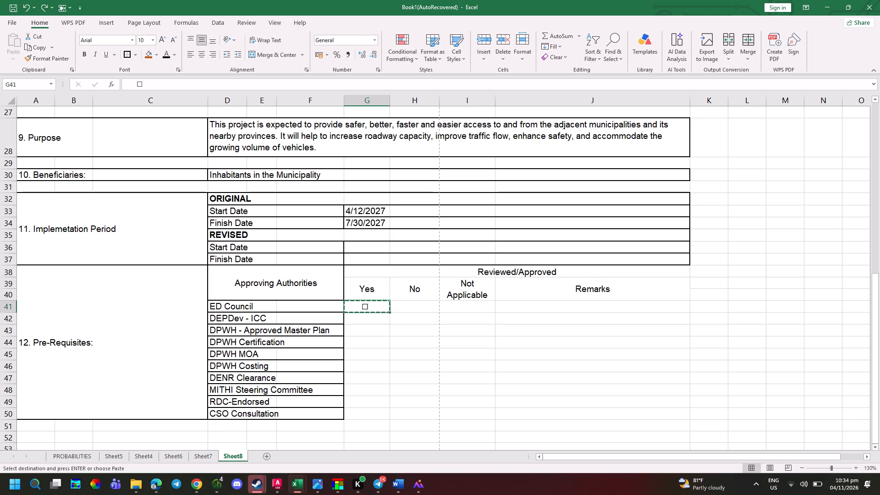
pyautogui.press('Down')
pyautogui.hotkey('ctrl', 'v')
pyautogui.press('Down')
pyautogui.hotkey('ctrl', 'v')
pyautogui.press('Down')
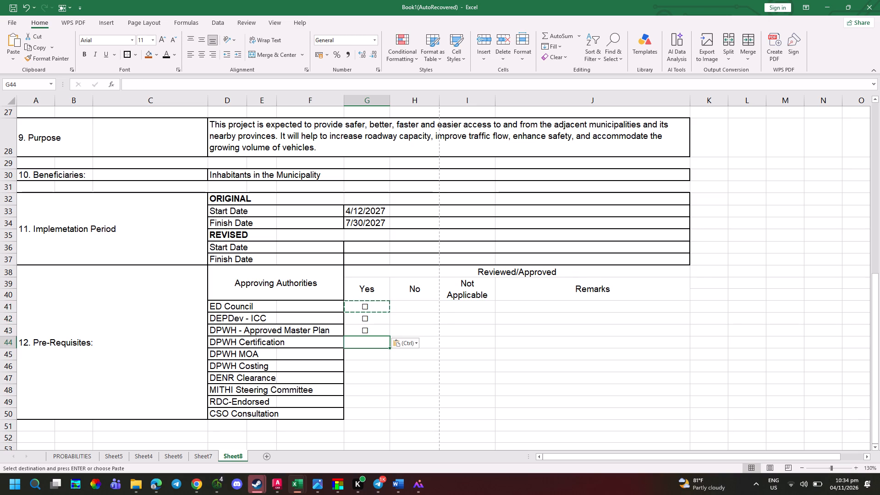
pyautogui.press('Down')
pyautogui.hotkey('ctrl', 'v')
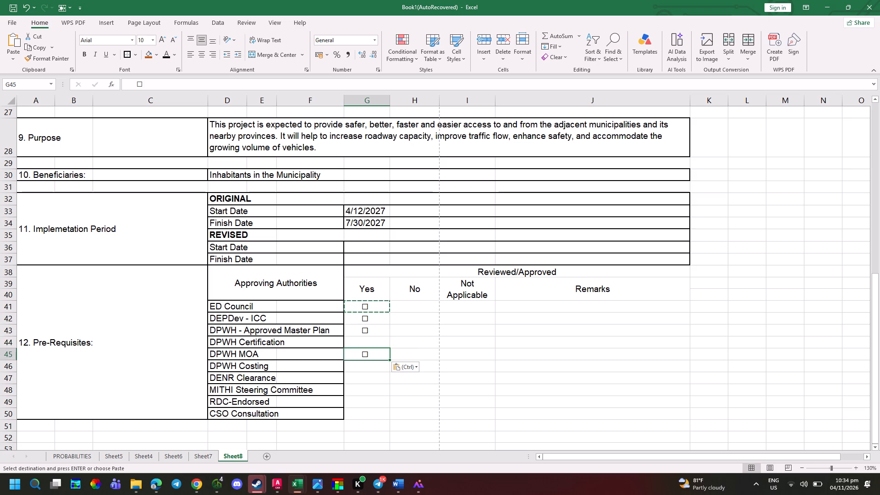
pyautogui.press('Down')
pyautogui.press('Down')
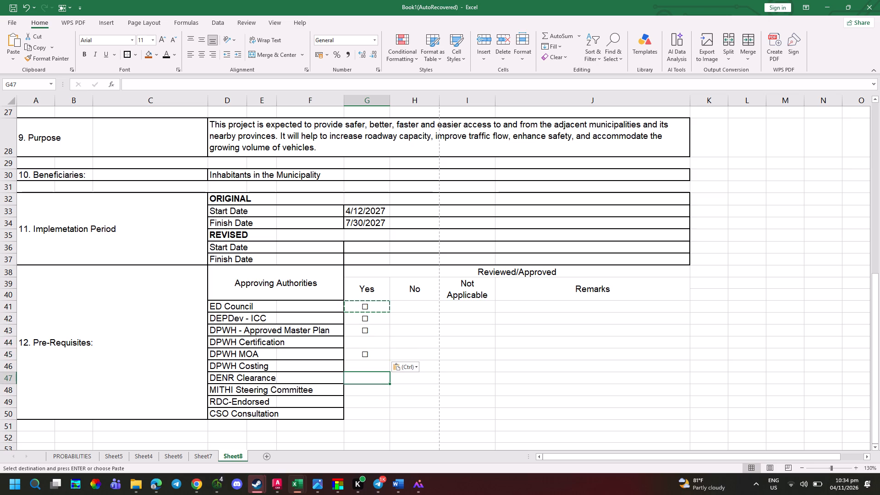
pyautogui.press('Down')
pyautogui.hotkey('ctrl', 'v')
pyautogui.press('Down')
pyautogui.press('Up')
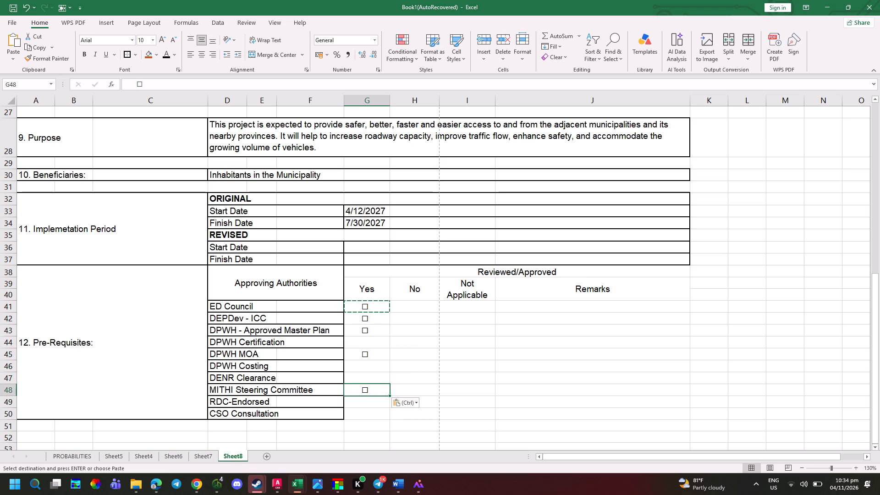
# Copy the filled square beside Infrastructure into the Yes cells of DPWH Certification, DPWH Costing, DENR Clearance, RDC-Endorsed and CSO Consultation.
pyautogui.scroll(4, 374, 318)
pyautogui.click(457, 161)
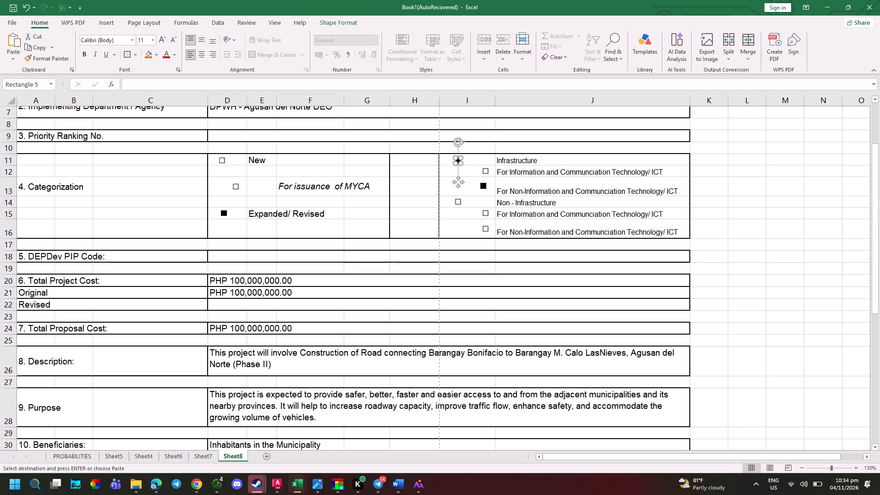
pyautogui.hotkey('ctrl', 'c')
pyautogui.scroll(-3, 387, 331)
pyautogui.scroll(-1, 370, 400)
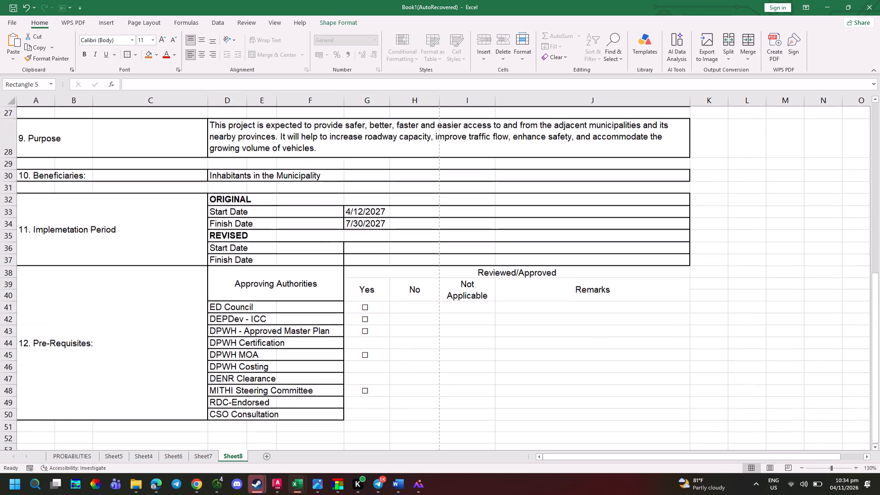
pyautogui.keyDown('ctrl'); pyautogui.scroll(2, 354, 357); pyautogui.keyUp('ctrl')
pyautogui.scroll(-3, 360, 363)
pyautogui.scroll(-2, 399, 373)
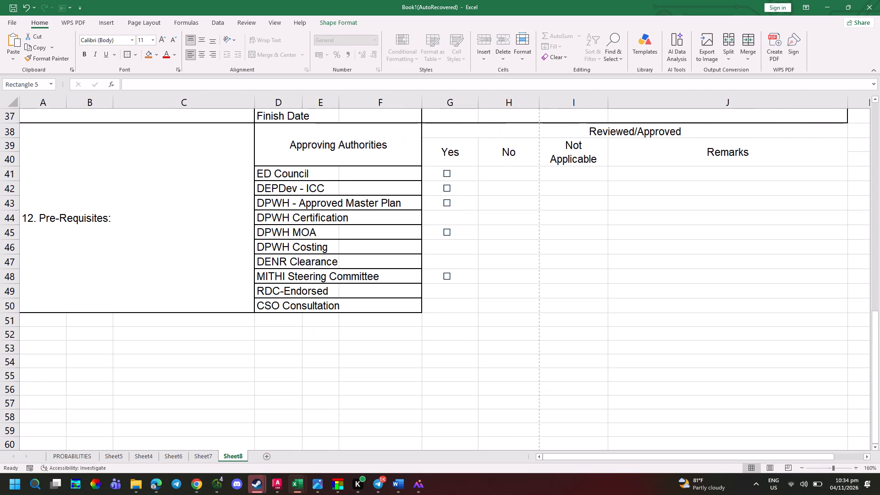
pyautogui.click(448, 224)
pyautogui.hotkey('ctrl', 'v')
pyautogui.click(444, 249)
pyautogui.hotkey('ctrl', 'v')
pyautogui.click(448, 262)
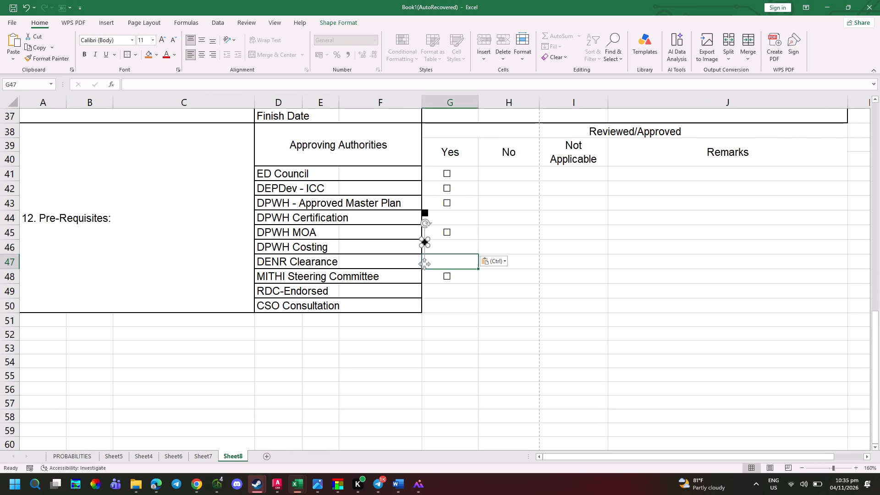
pyautogui.hotkey('ctrl', 'v')
pyautogui.click(447, 293)
pyautogui.hotkey('ctrl', 'v')
pyautogui.click(446, 309)
pyautogui.hotkey('ctrl', 'v')
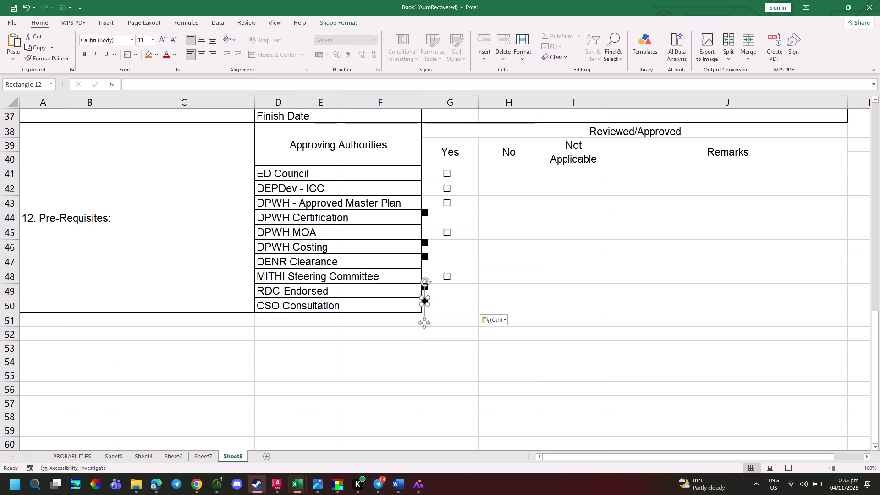
# Select all five filled squares in the Yes column and move them together to line up with the empty checkboxes.
pyautogui.click(423, 209)
pyautogui.keyDown('ctrl'); pyautogui.click(424, 244); pyautogui.keyUp('ctrl')
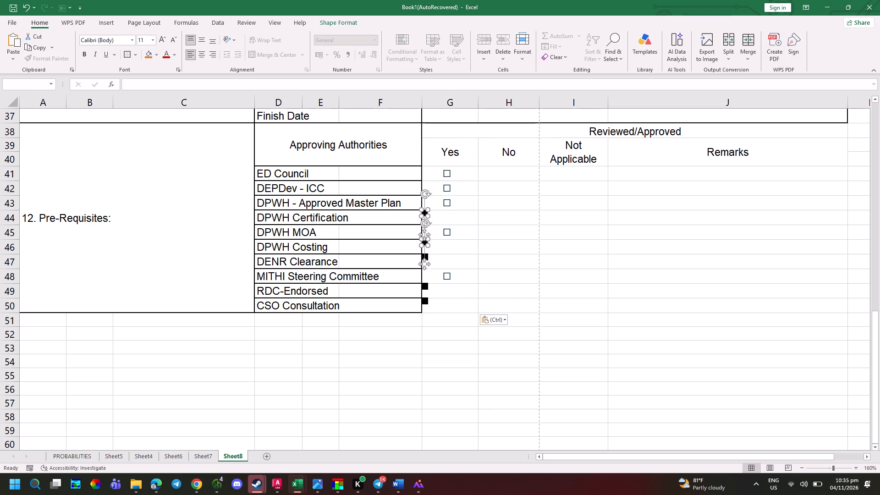
pyautogui.keyDown('ctrl'); pyautogui.click(427, 254); pyautogui.keyUp('ctrl')
pyautogui.keyDown('ctrl'); pyautogui.click(429, 286); pyautogui.keyUp('ctrl')
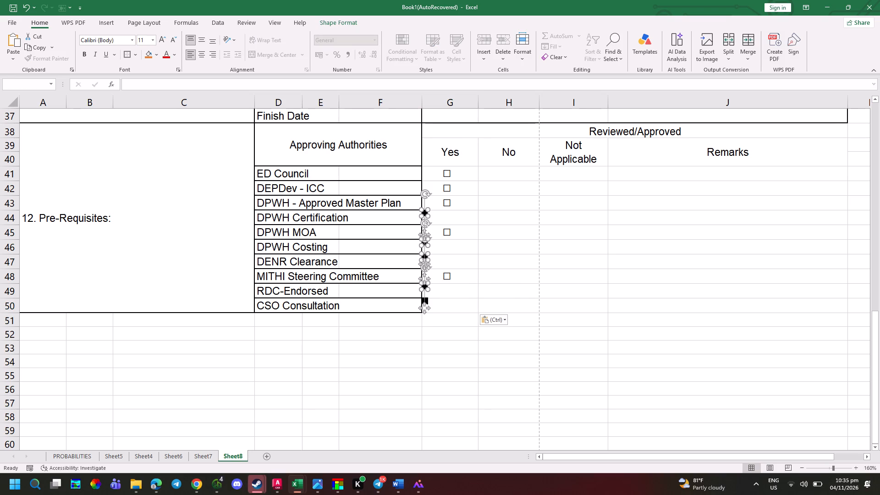
pyautogui.keyDown('ctrl'); pyautogui.click(427, 299); pyautogui.keyUp('ctrl')
pyautogui.moveTo(425, 324); pyautogui.dragTo(447, 323)
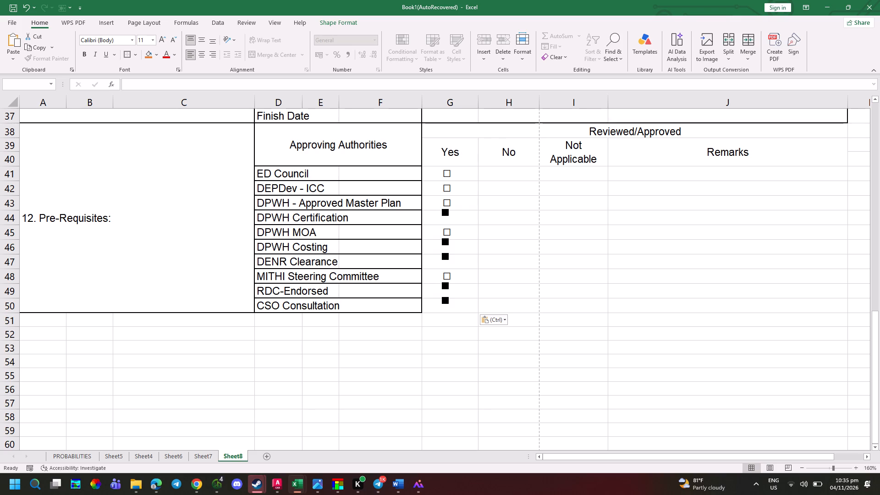
pyautogui.moveTo(447, 323); pyautogui.dragTo(449, 326)
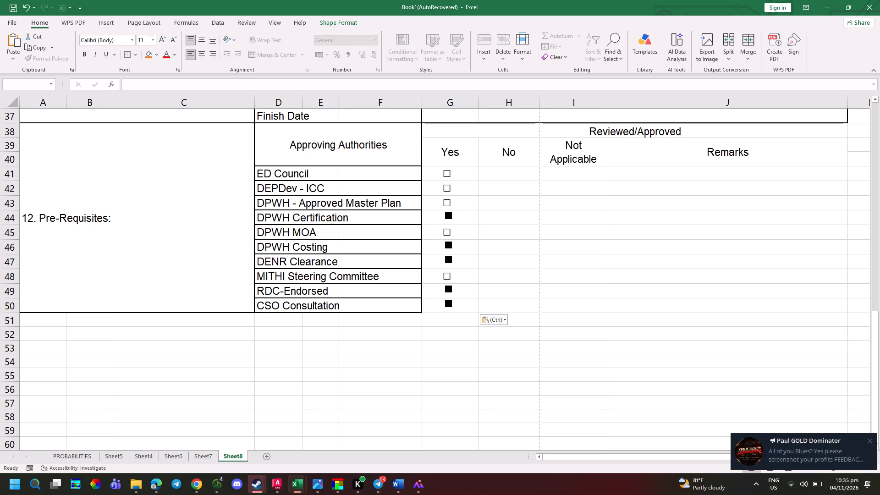
pyautogui.moveTo(449, 326); pyautogui.dragTo(448, 327)
pyautogui.press('Left')
pyautogui.press('Left')
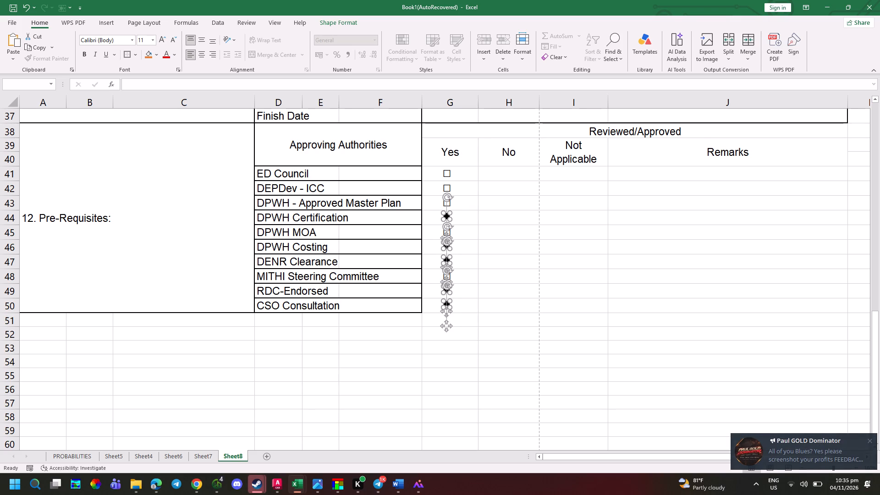
pyautogui.click(481, 296)
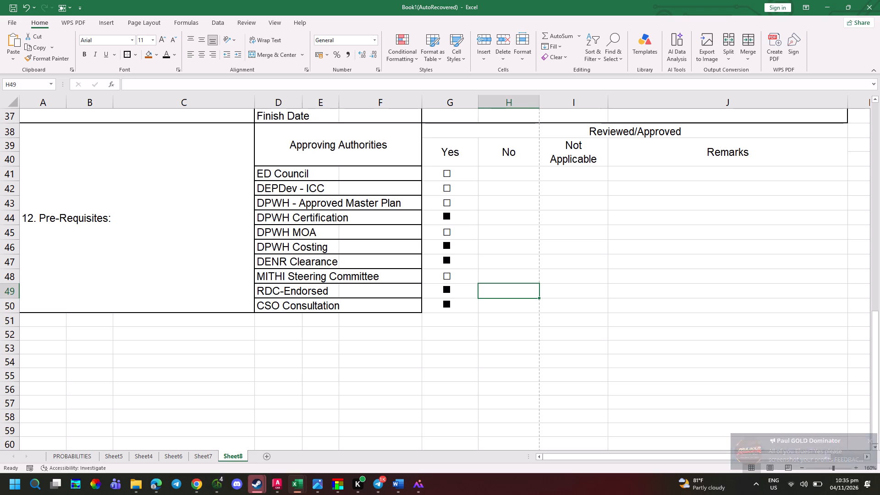
# Nudge the filled squares in the Yes cells of DPWH Certification, DPWH Costing and DENR Clearance slightly down to centre them in their rows.
pyautogui.keyDown('ctrl'); pyautogui.scroll(2, 456, 314); pyautogui.keyUp('ctrl')
pyautogui.click(478, 332)
pyautogui.click(475, 349)
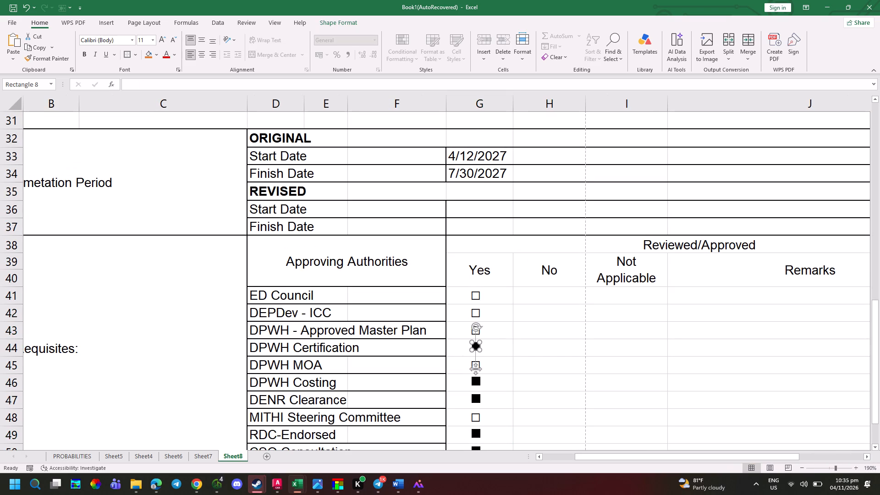
pyautogui.press('Down')
pyautogui.press('Down')
pyautogui.press('Down')
pyautogui.click(496, 369)
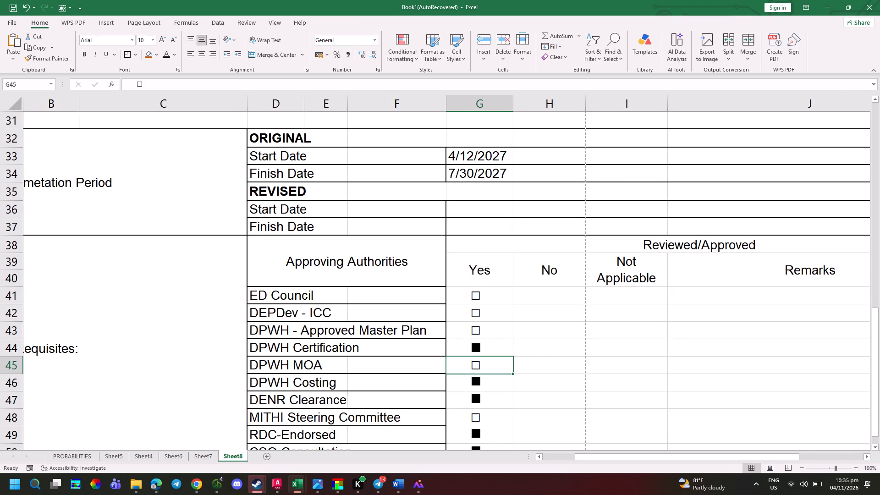
pyautogui.click(476, 384)
pyautogui.press('Down')
pyautogui.press('Down')
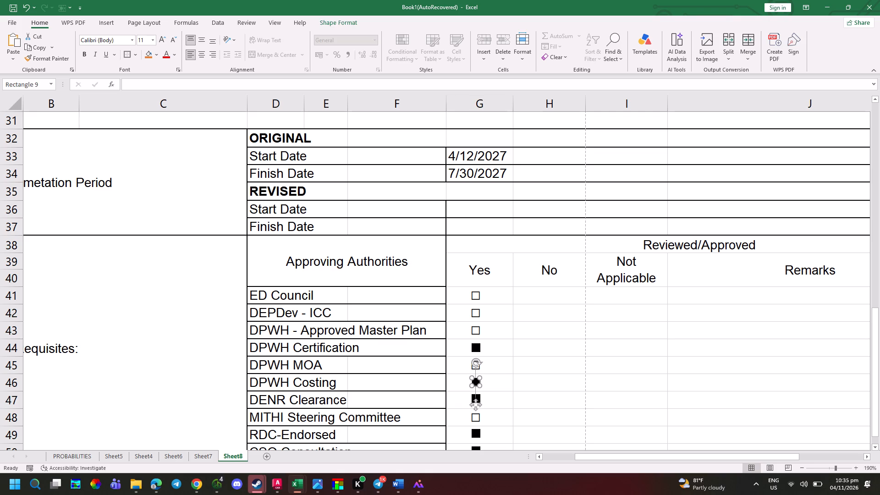
pyautogui.click(494, 401)
pyautogui.click(476, 400)
pyautogui.press('Down')
pyautogui.press('Down')
pyautogui.press('Down')
pyautogui.click(497, 414)
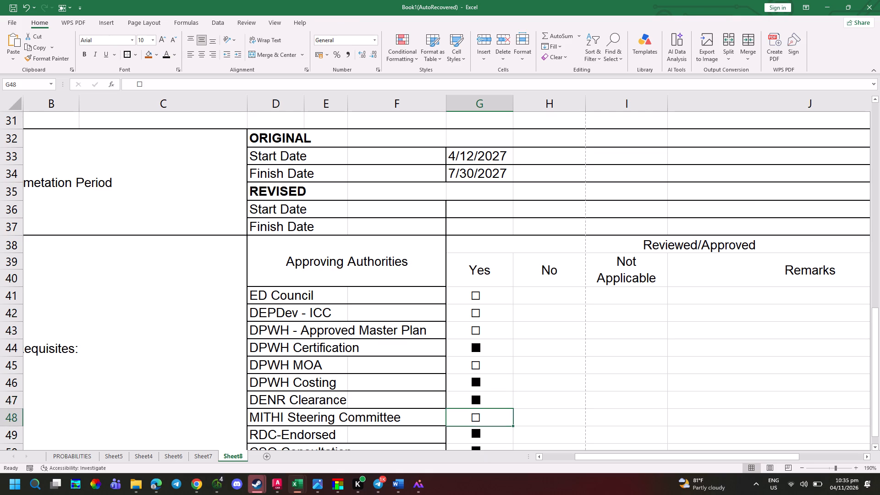
# Nudge the filled squares in the Yes cells of RDC-Endorsed and CSO Consultation slightly down to centre them in their rows.
pyautogui.scroll(-2, 478, 435)
pyautogui.click(477, 260)
pyautogui.press('Down')
pyautogui.press('Down')
pyautogui.press('Down')
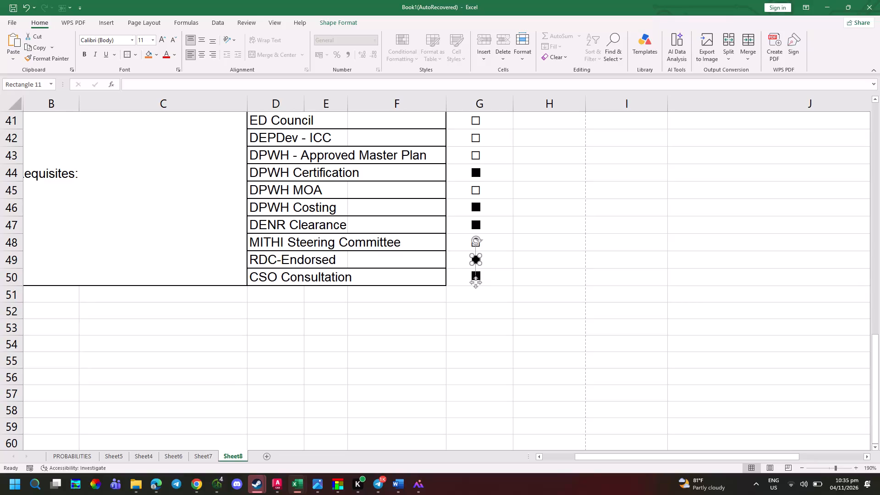
pyautogui.click(496, 291)
pyautogui.click(476, 277)
pyautogui.press('Down')
pyautogui.press('Down')
pyautogui.press('Down')
pyautogui.click(503, 298)
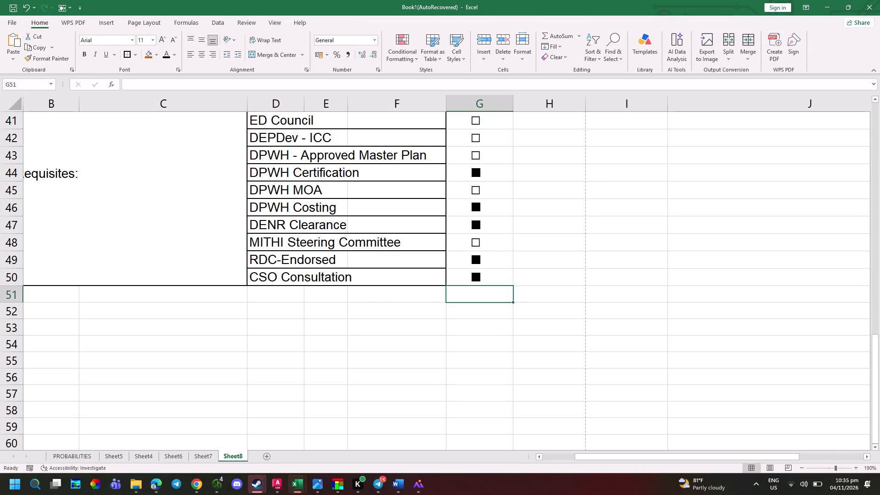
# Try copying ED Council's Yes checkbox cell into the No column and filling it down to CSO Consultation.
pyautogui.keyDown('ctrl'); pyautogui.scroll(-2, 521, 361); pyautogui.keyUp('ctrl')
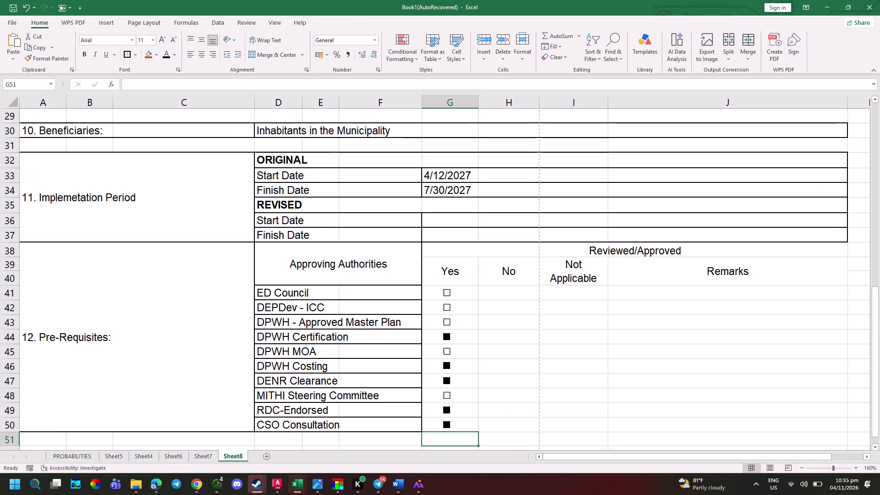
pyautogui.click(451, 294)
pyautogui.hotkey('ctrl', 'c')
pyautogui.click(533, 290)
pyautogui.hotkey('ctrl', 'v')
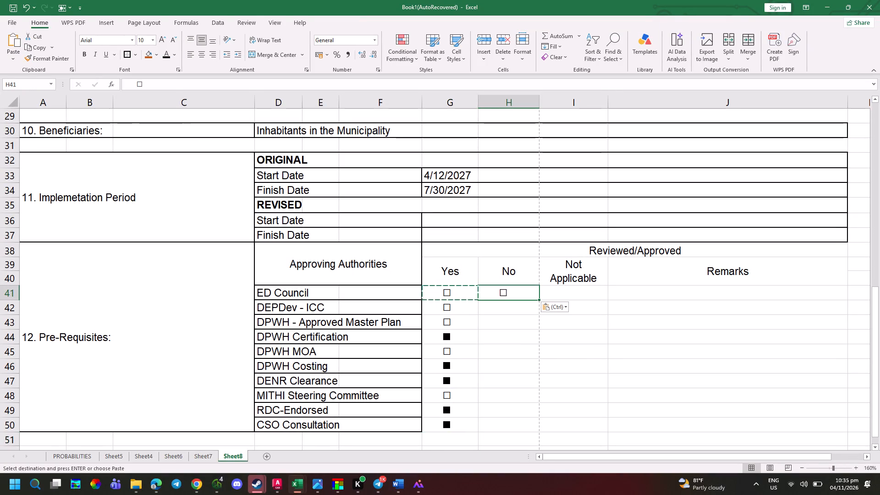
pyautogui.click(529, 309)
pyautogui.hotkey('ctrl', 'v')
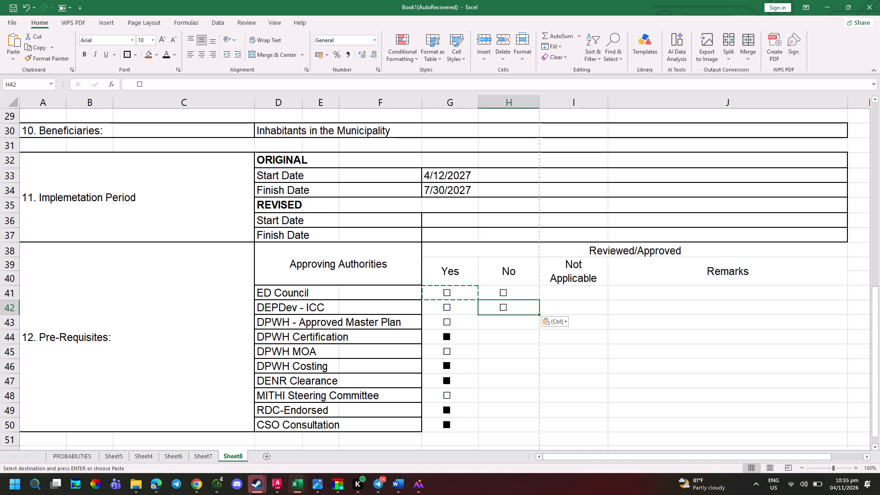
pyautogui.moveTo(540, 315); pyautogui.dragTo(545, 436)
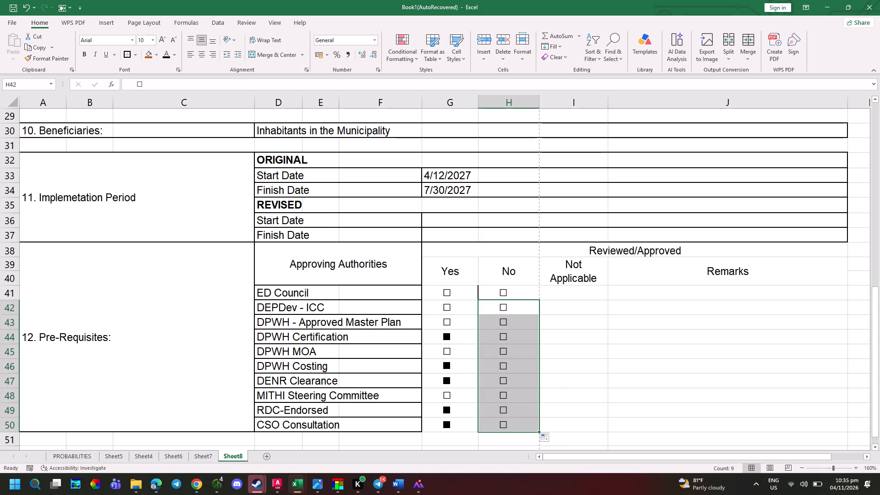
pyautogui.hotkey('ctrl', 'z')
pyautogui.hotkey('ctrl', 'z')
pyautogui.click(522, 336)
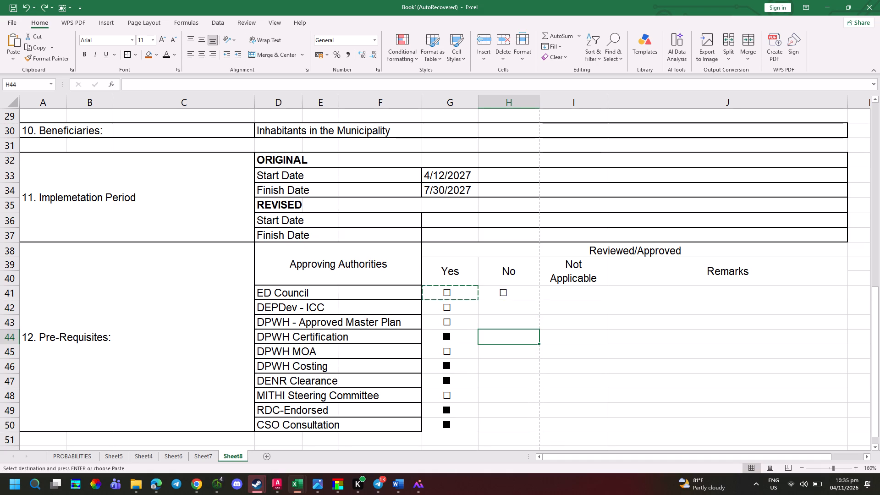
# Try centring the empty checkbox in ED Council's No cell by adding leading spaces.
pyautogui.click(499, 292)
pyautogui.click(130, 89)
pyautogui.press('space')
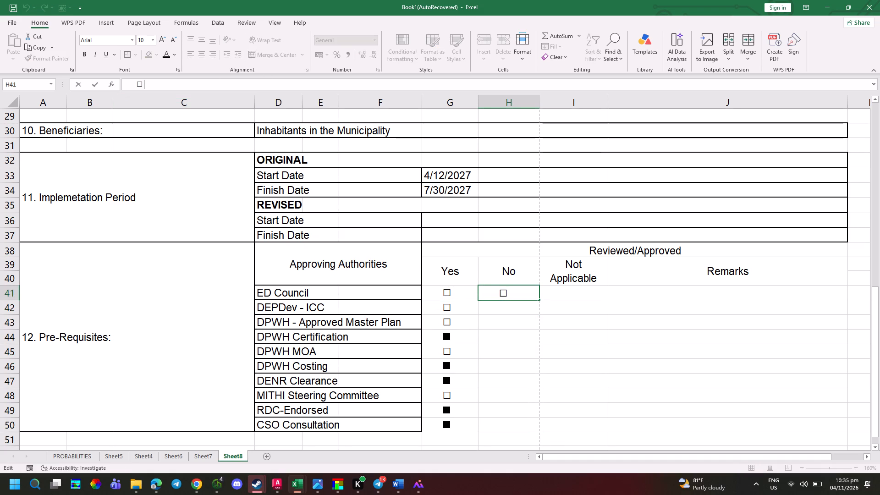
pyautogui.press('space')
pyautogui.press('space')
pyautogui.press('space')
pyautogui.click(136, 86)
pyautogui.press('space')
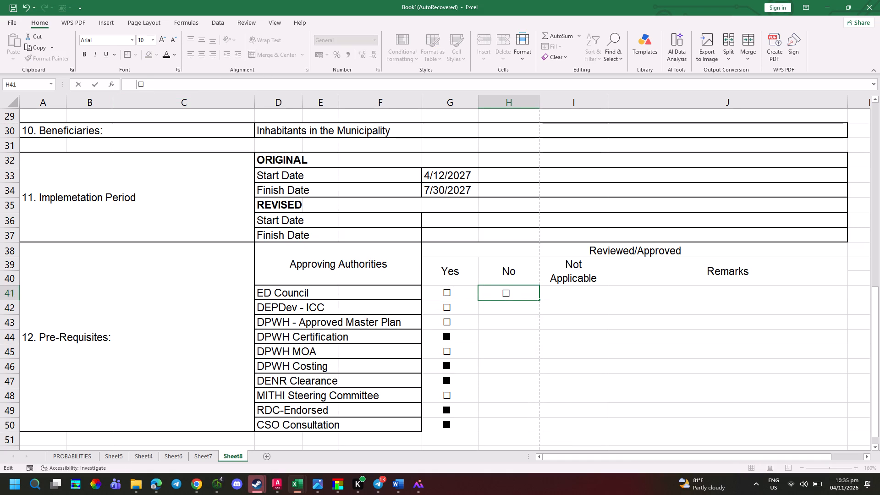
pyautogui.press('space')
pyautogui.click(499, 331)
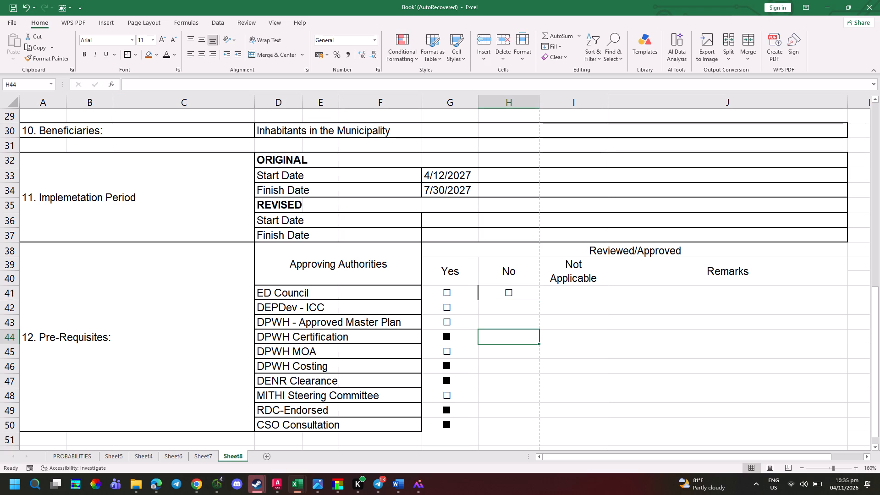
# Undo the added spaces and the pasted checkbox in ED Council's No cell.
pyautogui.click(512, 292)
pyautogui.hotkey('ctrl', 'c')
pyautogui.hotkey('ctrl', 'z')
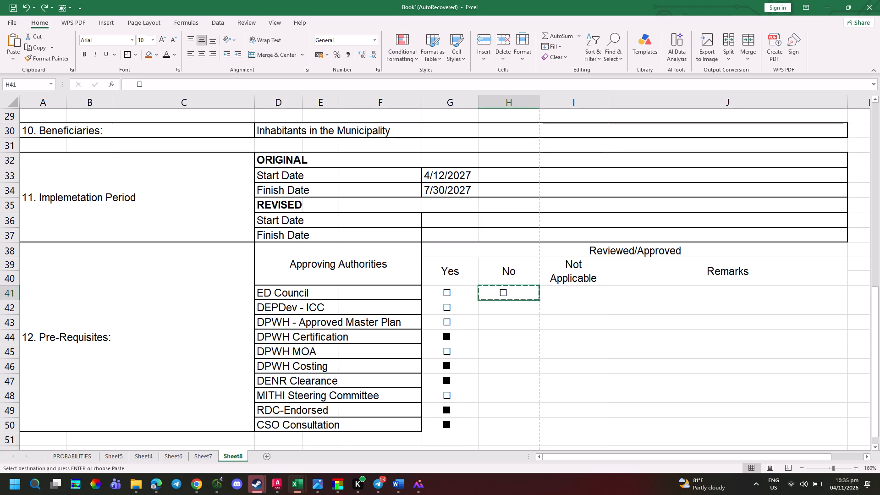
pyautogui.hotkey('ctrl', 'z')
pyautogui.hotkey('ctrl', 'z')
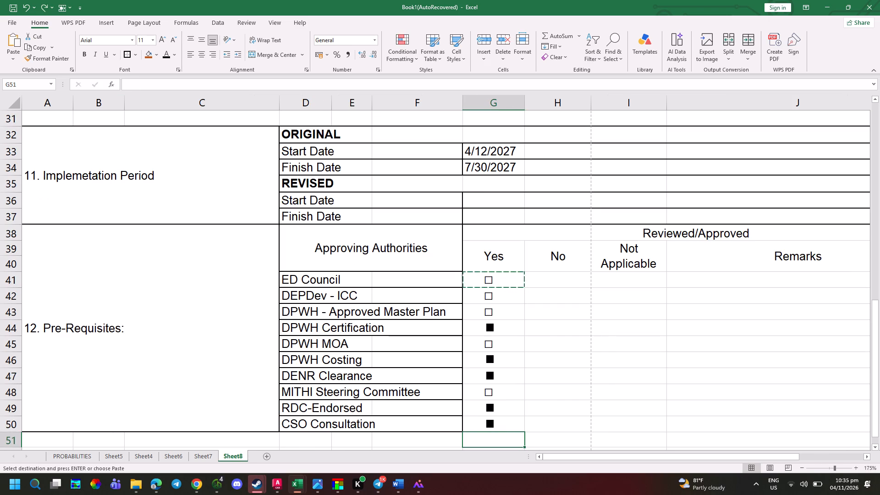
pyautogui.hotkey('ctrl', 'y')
# Copy only the empty checkbox character from ED Council's Yes cell and paste it into its No cell.
pyautogui.click(498, 303)
pyautogui.doubleClick(451, 264)
pyautogui.moveTo(451, 264); pyautogui.dragTo(444, 264)
pyautogui.hotkey('ctrl', 'c')
pyautogui.click(519, 269)
pyautogui.hotkey('ctrl', 'v')
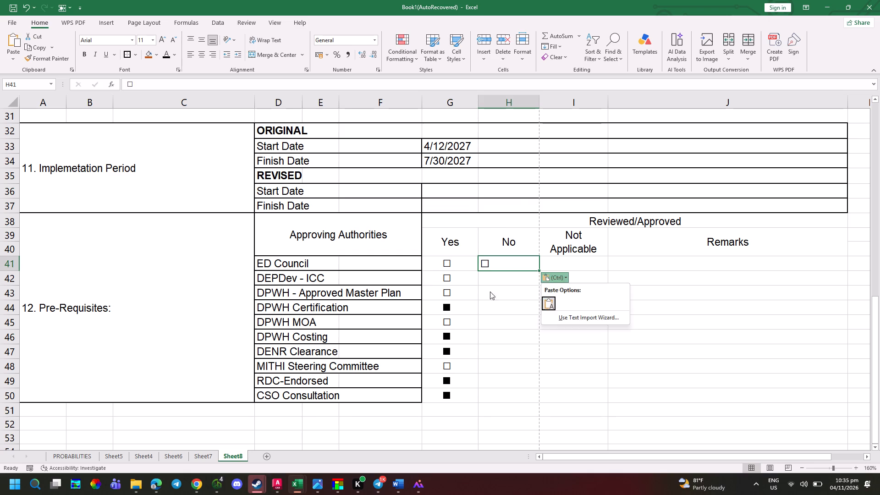
# Insert eight leading spaces before the checkbox in ED Council's No cell to centre it under the No heading.
pyautogui.doubleClick(480, 263)
pyautogui.click(486, 264)
pyautogui.doubleClick(502, 268)
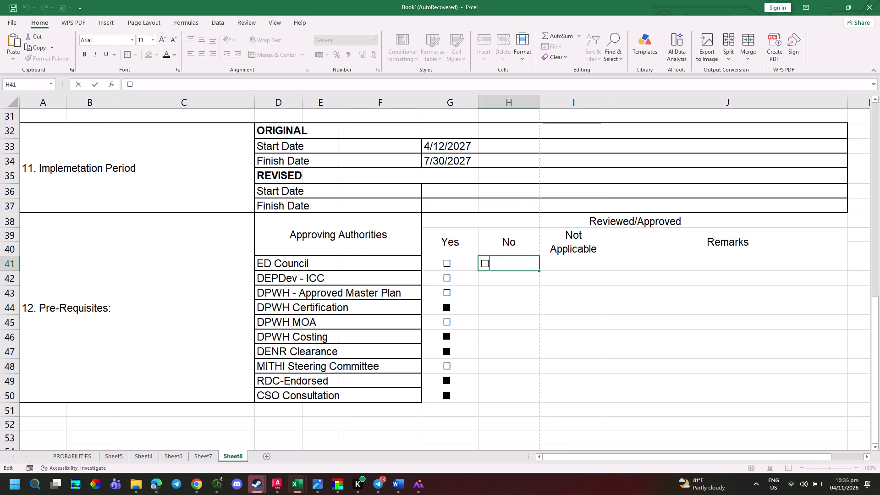
pyautogui.press('Left')
pyautogui.press('Left')
pyautogui.press('space')
pyautogui.press('space')
pyautogui.press('space')
pyautogui.press('space')
pyautogui.press('space')
pyautogui.press('space')
pyautogui.press('space')
pyautogui.press('space')
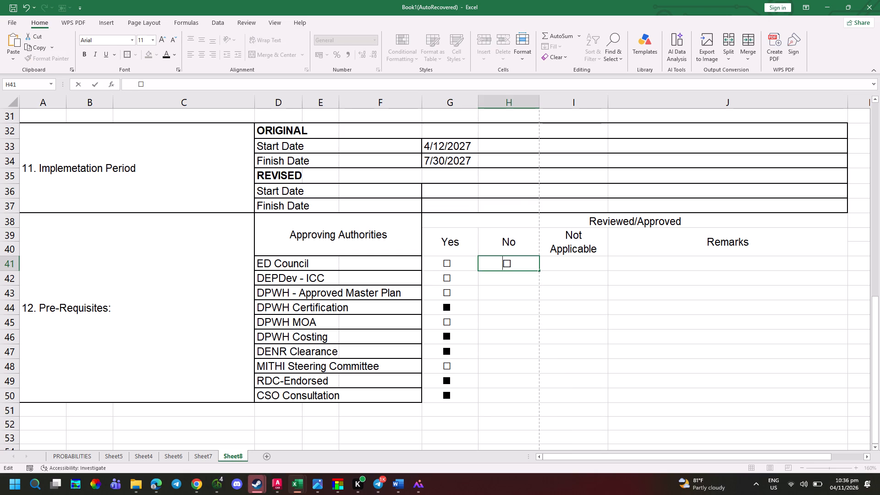
pyautogui.click(513, 289)
# Copy ED Council's No checkbox to the No cells of DEPDev - ICC, DPWH - Approved Master Plan, DPWH Certification and DPWH MOA.
pyautogui.click(509, 263)
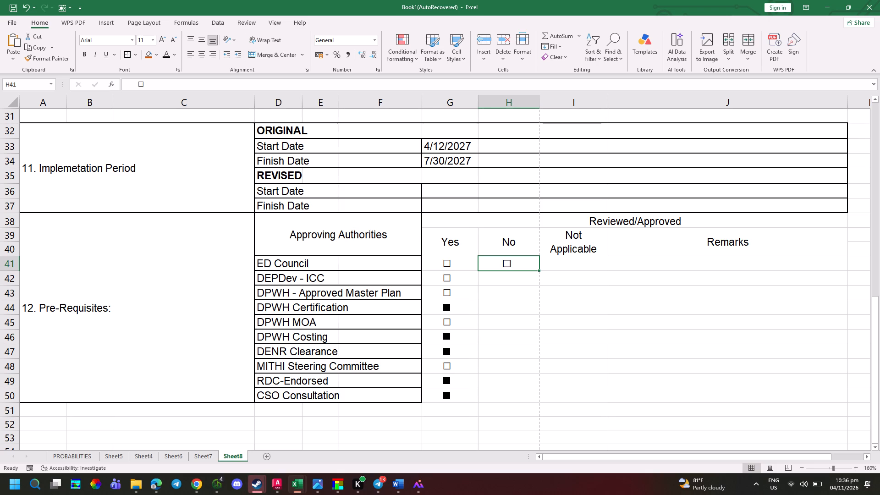
pyautogui.hotkey('ctrl', 'c')
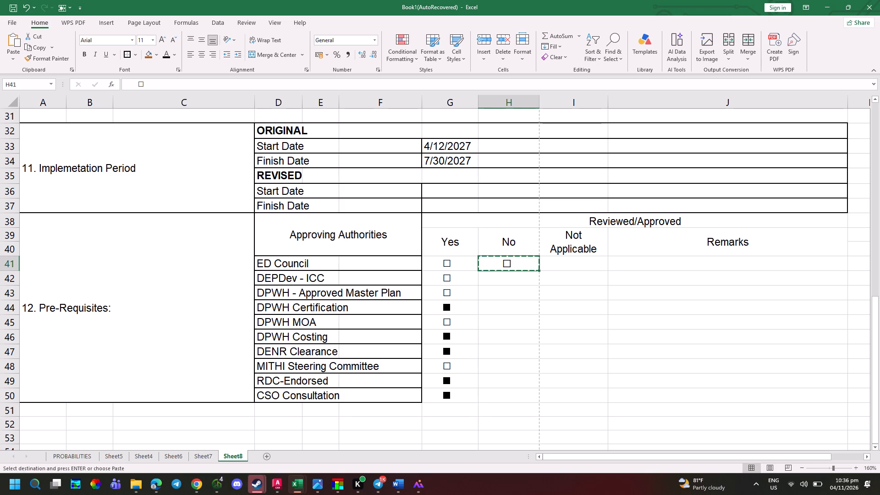
pyautogui.click(509, 270)
pyautogui.keyDown('ctrl'); pyautogui.click(512, 282); pyautogui.keyUp('ctrl')
pyautogui.hotkey('ctrl', 'v')
pyautogui.keyDown('ctrl'); pyautogui.click(512, 296); pyautogui.keyUp('ctrl')
pyautogui.hotkey('ctrl', 'v')
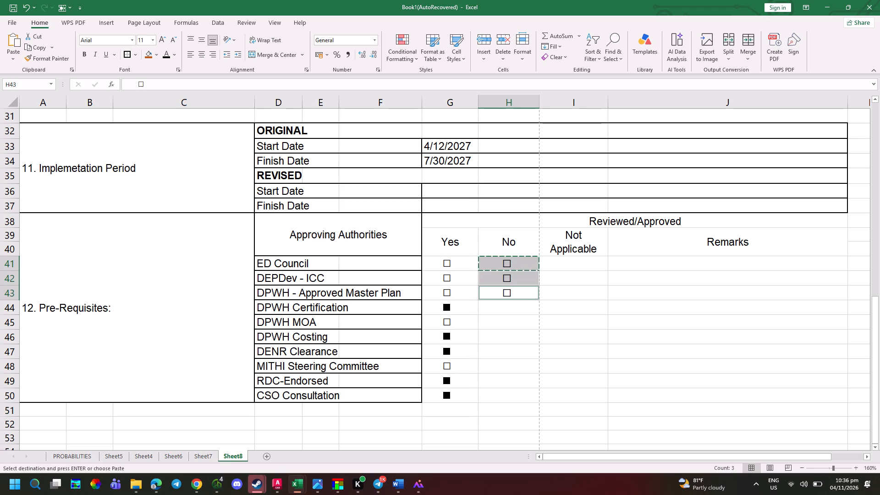
pyautogui.keyDown('ctrl'); pyautogui.click(512, 306); pyautogui.keyUp('ctrl')
pyautogui.hotkey('ctrl', 'v')
pyautogui.keyDown('ctrl'); pyautogui.click(515, 323); pyautogui.keyUp('ctrl')
pyautogui.hotkey('ctrl', 'v')
# Paste the same empty checkbox into the No cells of DPWH Costing, DENR Clearance, MITHI Steering Committee and RDC-Endorsed.
pyautogui.keyDown('ctrl'); pyautogui.click(512, 335); pyautogui.keyUp('ctrl')
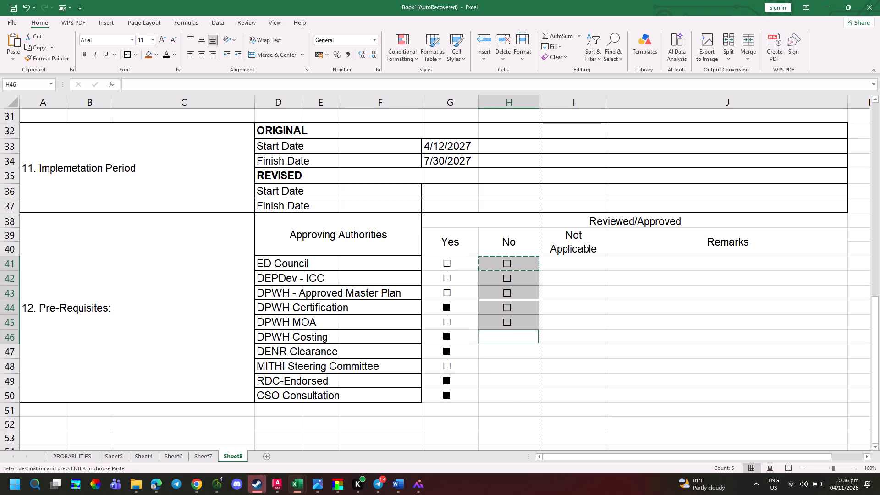
pyautogui.hotkey('ctrl', 'v')
pyautogui.keyDown('ctrl'); pyautogui.click(511, 358); pyautogui.keyUp('ctrl')
pyautogui.hotkey('ctrl', 'v')
pyautogui.keyDown('ctrl'); pyautogui.click(513, 368); pyautogui.keyUp('ctrl')
pyautogui.hotkey('ctrl', 'v')
pyautogui.keyDown('ctrl'); pyautogui.click(511, 383); pyautogui.keyUp('ctrl')
pyautogui.hotkey('ctrl', 'v')
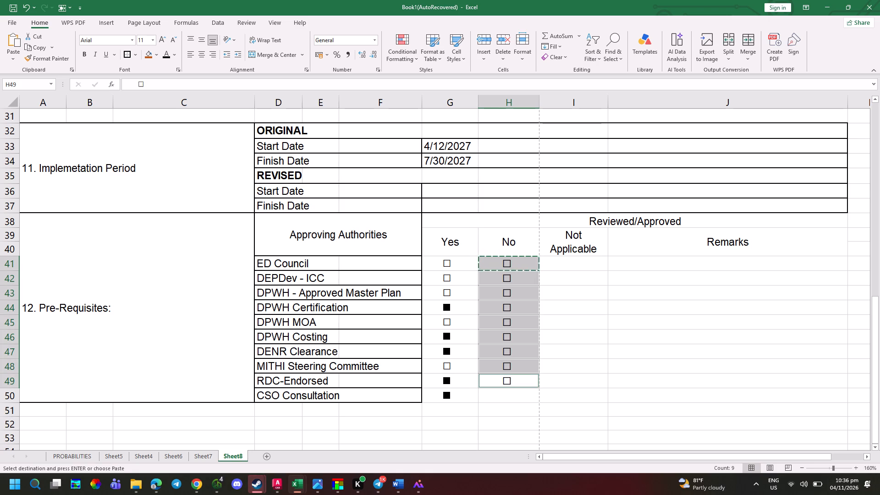
# Paste the copied empty checkbox into CSO Consultation's No cell to complete the No column.
pyautogui.keyDown('ctrl'); pyautogui.click(514, 399); pyautogui.keyUp('ctrl')
pyautogui.hotkey('ctrl', 'v')
pyautogui.click(534, 434)
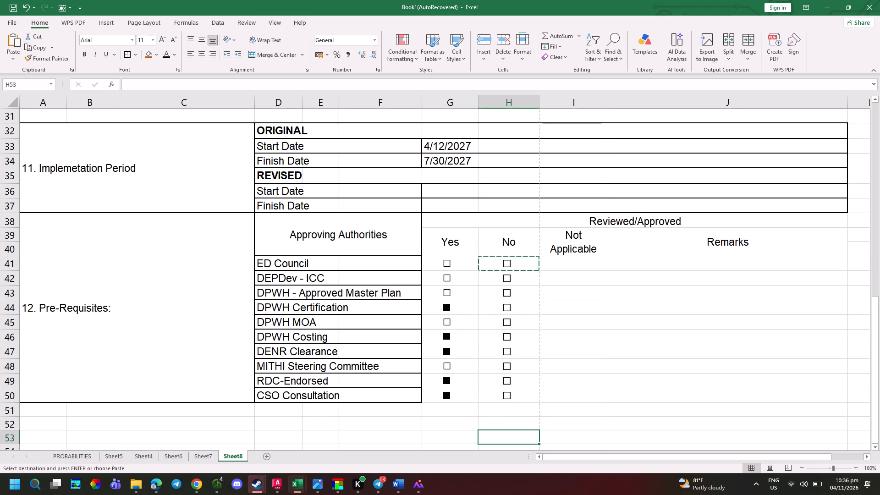
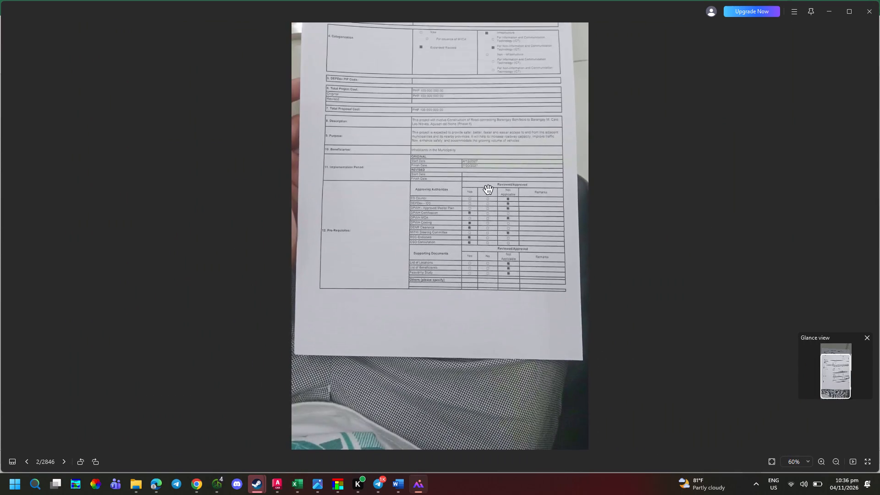
# Check the photographed reference form's 12. Pre-Requisites section for the Yes, No and Not Applicable marks of each authority and supporting document.
pyautogui.scroll(5, 492, 169)
pyautogui.scroll(1, 539, 340)
pyautogui.moveTo(541, 339); pyautogui.dragTo(423, 231)
pyautogui.moveTo(597, 184); pyautogui.dragTo(597, 185)
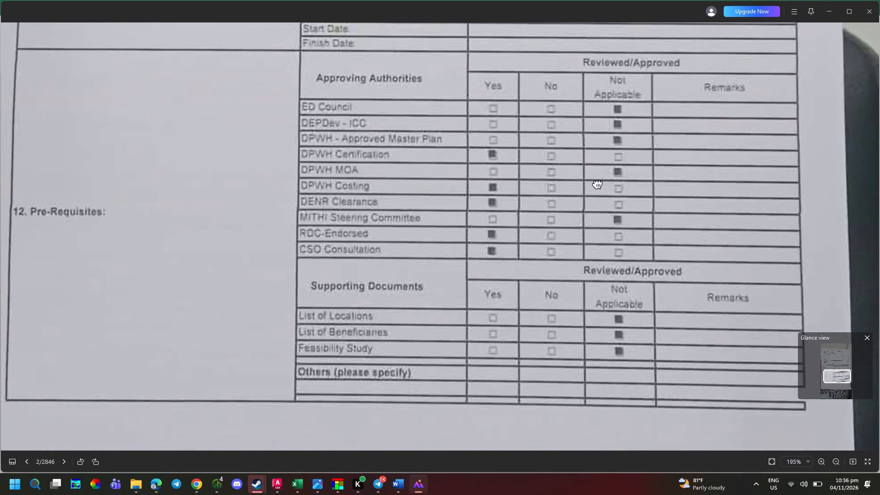
pyautogui.moveTo(597, 185); pyautogui.dragTo(609, 209)
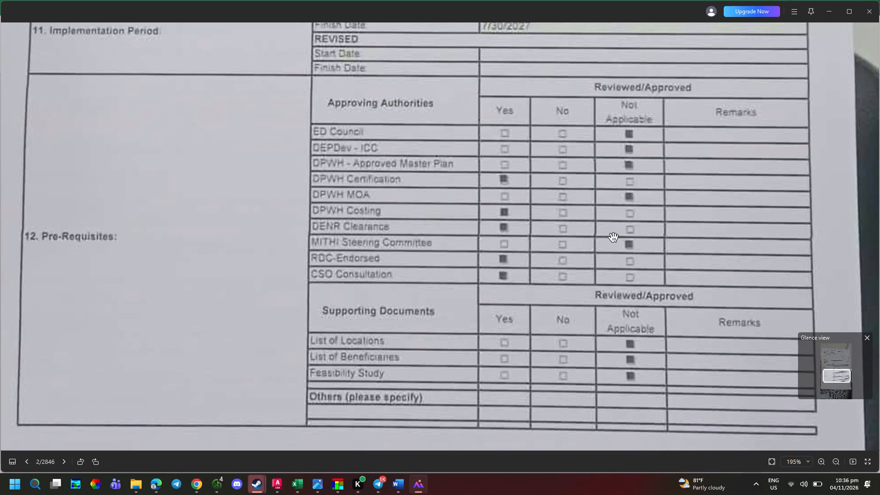
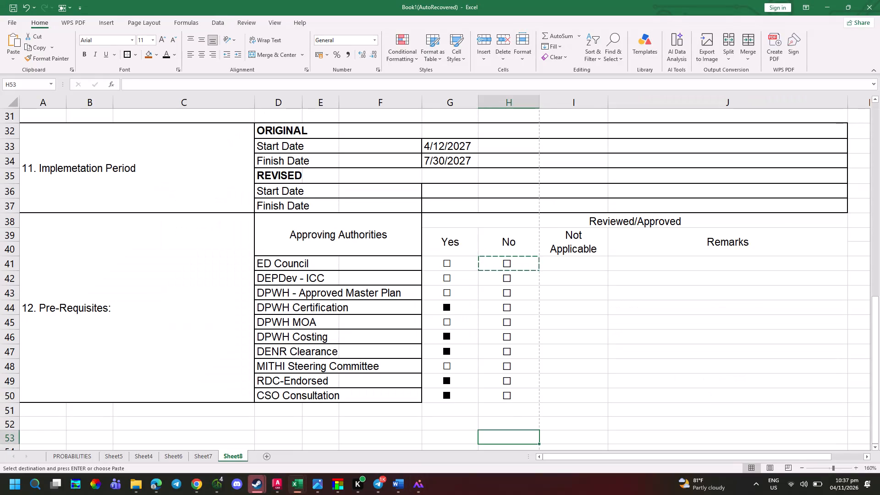
# Copy the filled black square from DPWH Certification's Yes cell and centre the copy in ED Council's Not Applicable cell.
pyautogui.click(448, 303)
pyautogui.hotkey('ctrl', 'c')
pyautogui.click(576, 260)
pyautogui.hotkey('ctrl', 'v')
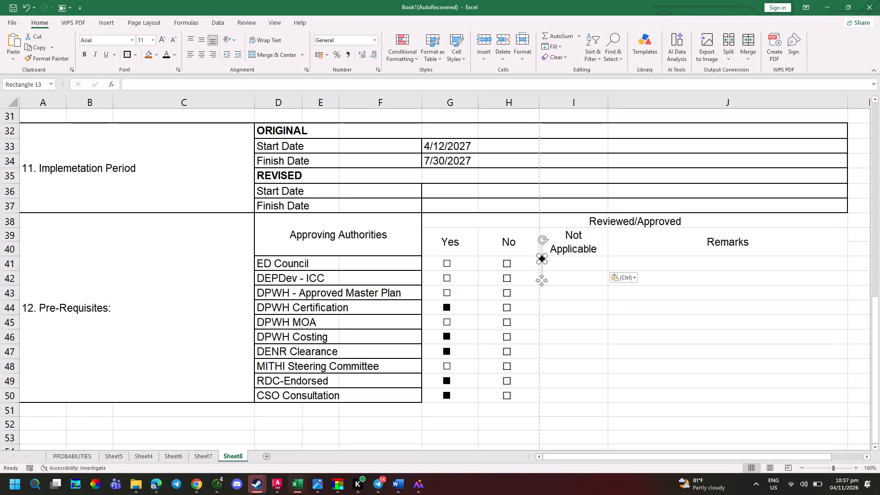
pyautogui.moveTo(543, 283); pyautogui.dragTo(574, 290)
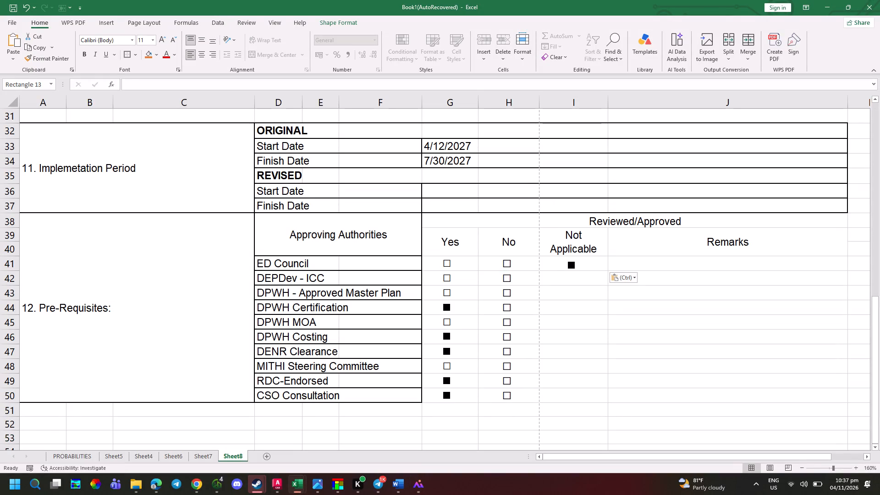
pyautogui.moveTo(574, 290); pyautogui.dragTo(574, 283)
pyautogui.moveTo(574, 283); pyautogui.dragTo(576, 287)
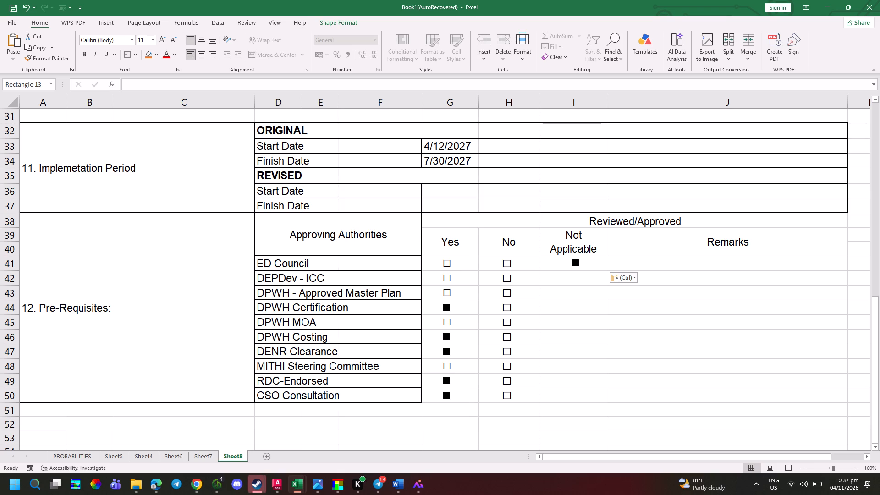
pyautogui.moveTo(576, 287); pyautogui.dragTo(572, 288)
# Copy ED Council's filled square into DEPDev - ICC's Not Applicable cell, checking the scanned form, and align it under the one above.
pyautogui.hotkey('ctrl', 'c')
pyautogui.click(583, 282)
pyautogui.hotkey('ctrl', 'v')
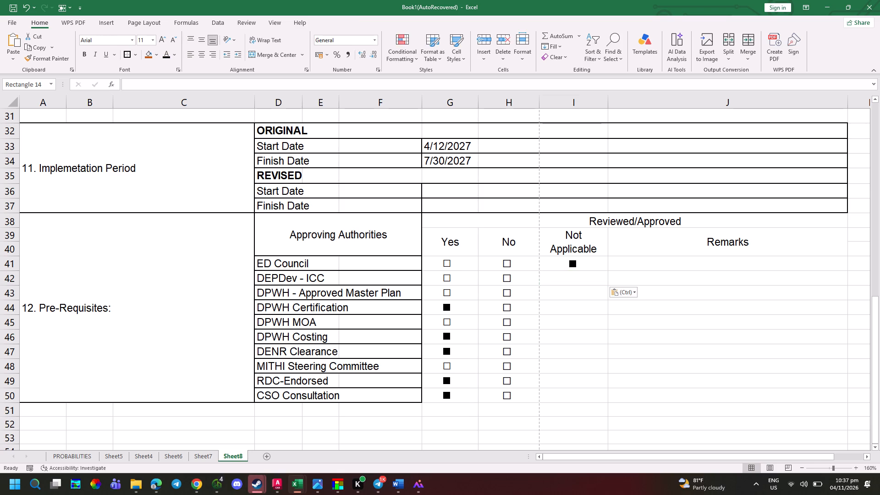
pyautogui.hotkey('alt', 'Tab')
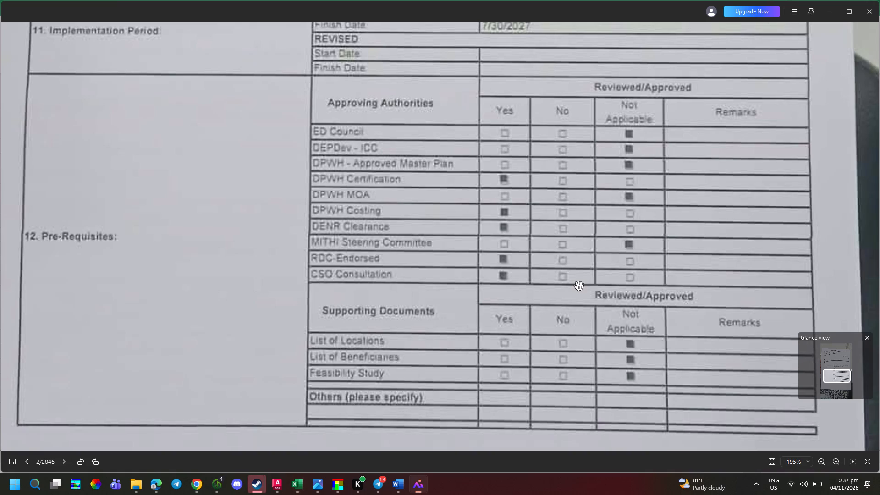
pyautogui.hotkey('alt', 'Tab')
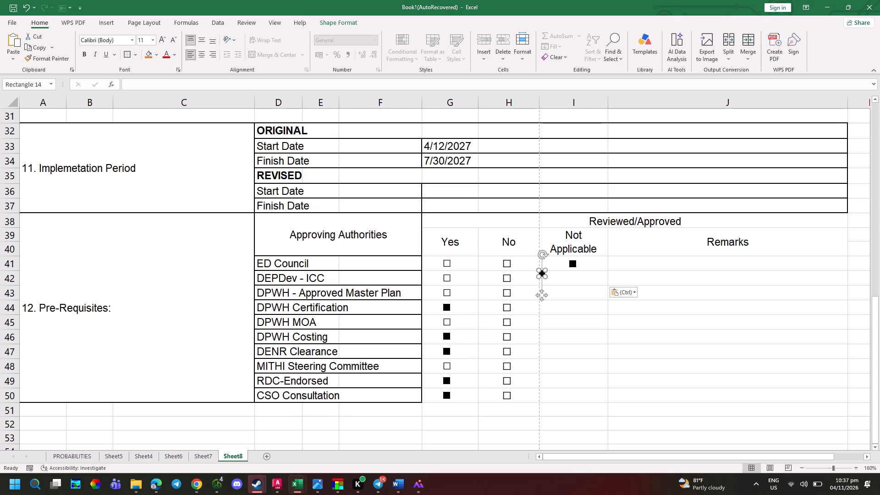
pyautogui.moveTo(545, 293); pyautogui.dragTo(574, 298)
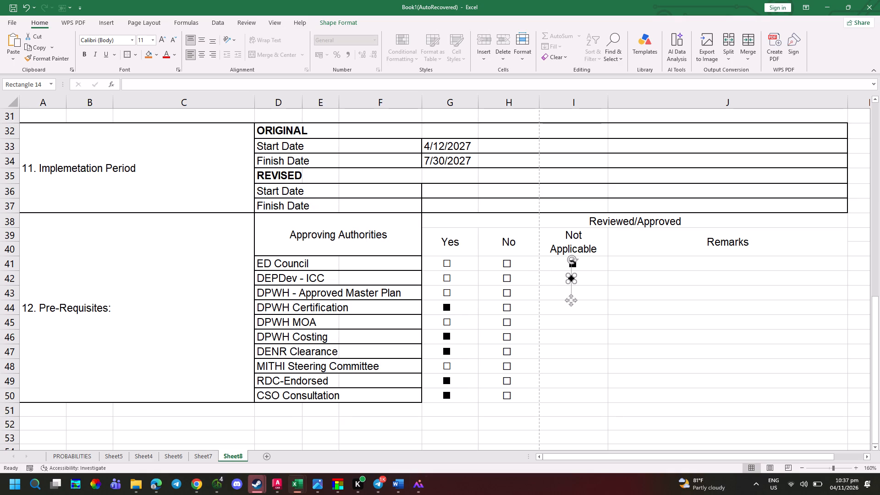
pyautogui.press('Right')
pyautogui.press('Right')
pyautogui.press('Down')
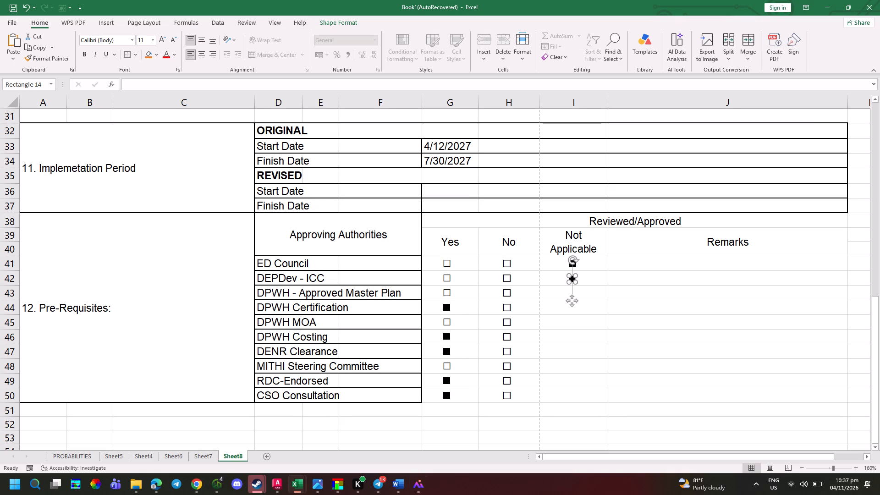
pyautogui.click(602, 308)
# Paste another filled square into the Not Applicable cell of DPWH - Approved Master Plan and align it with the squares above.
pyautogui.click(574, 294)
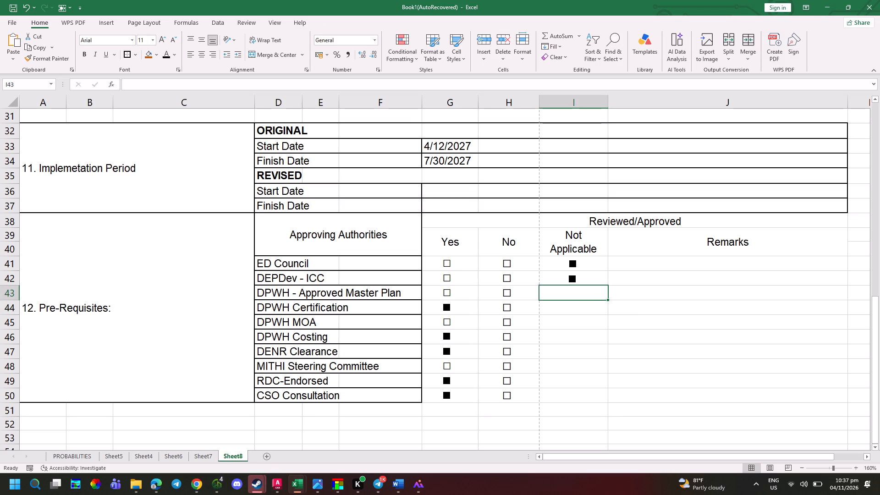
pyautogui.hotkey('ctrl', 'v')
pyautogui.moveTo(537, 312); pyautogui.dragTo(571, 317)
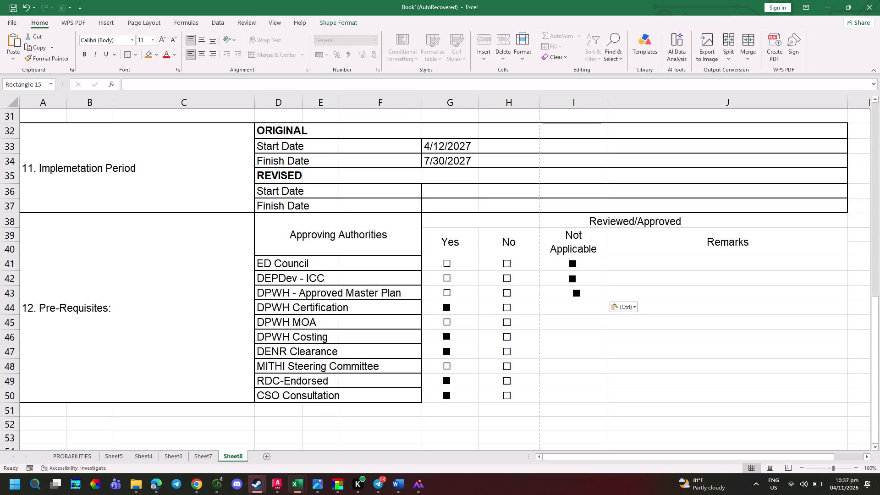
pyautogui.moveTo(571, 317); pyautogui.dragTo(569, 317)
pyautogui.press('Left')
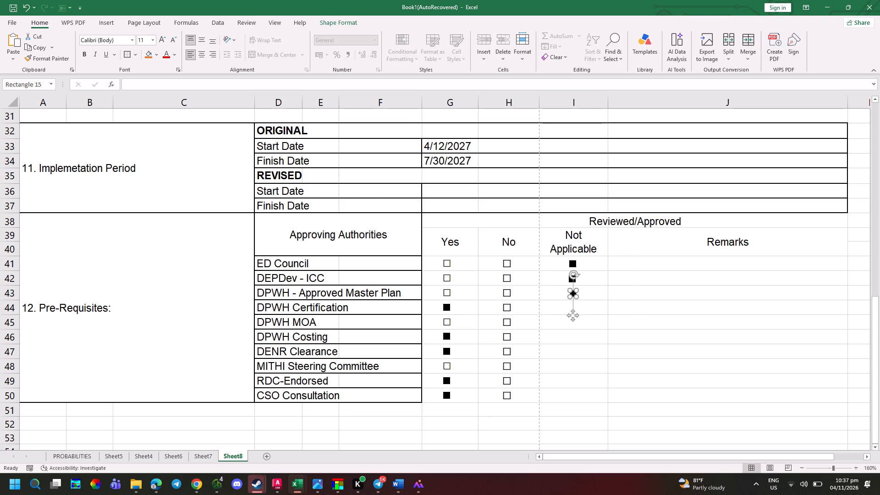
pyautogui.press('Left')
pyautogui.press('Left')
pyautogui.click(597, 400)
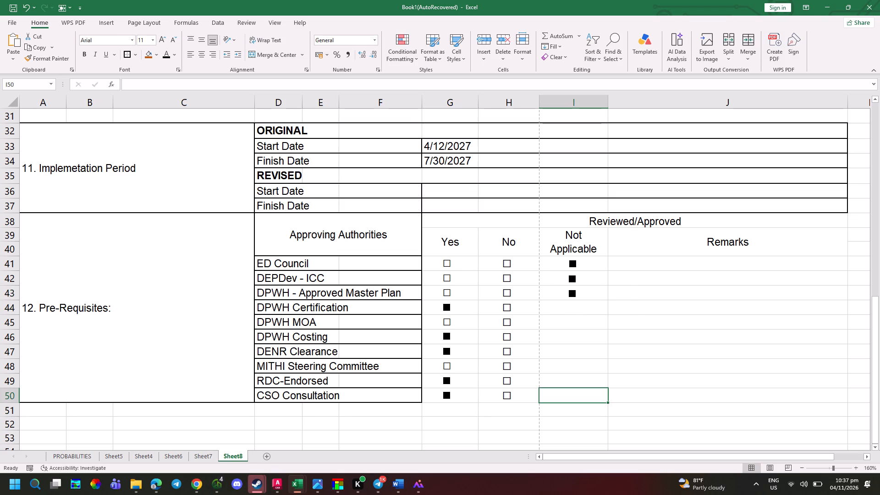